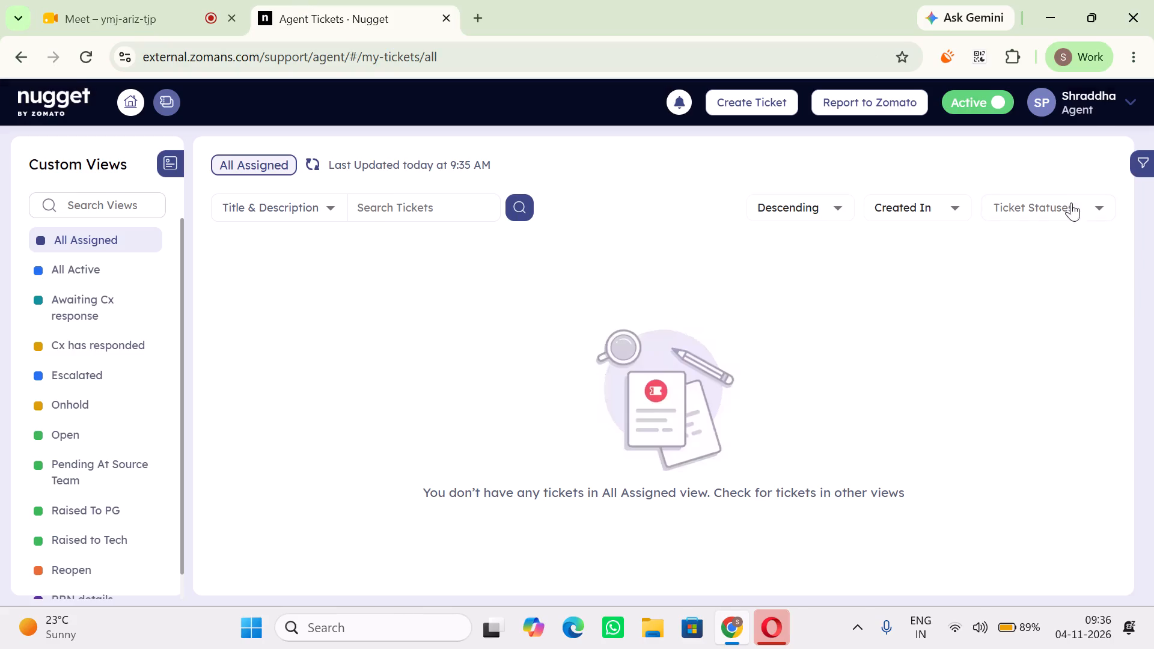
Review the agent's Productivity Hours page for today, including the half-hourly trends chart and time-slot table, and close it.
click(1083, 122)
click(1077, 106)
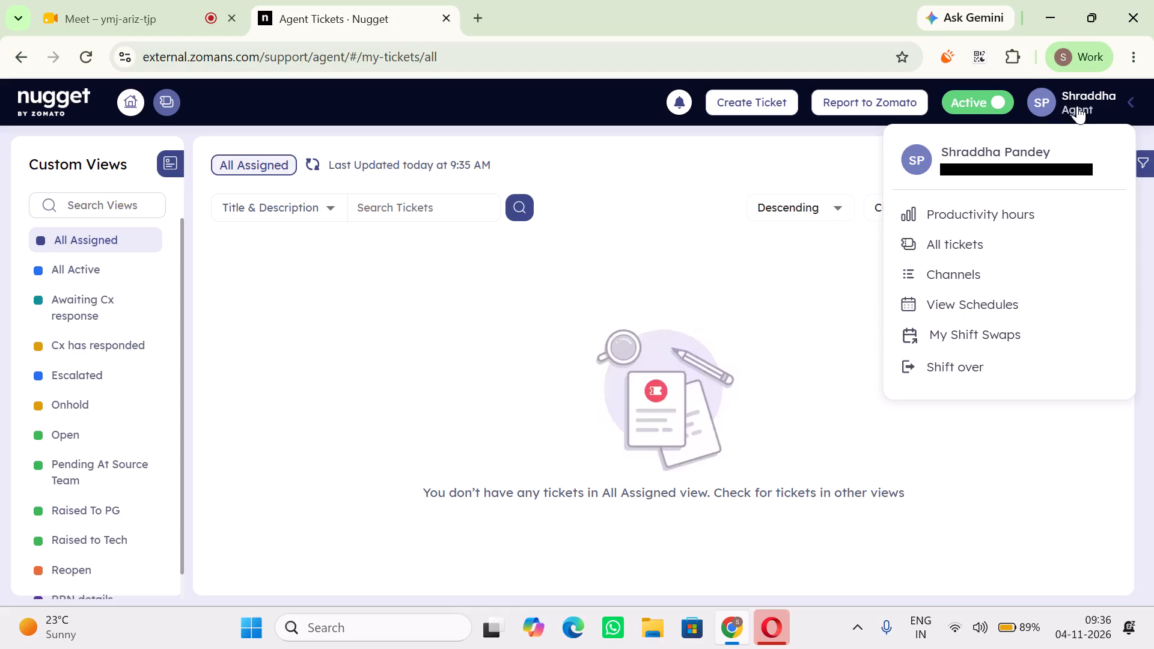
click(963, 218)
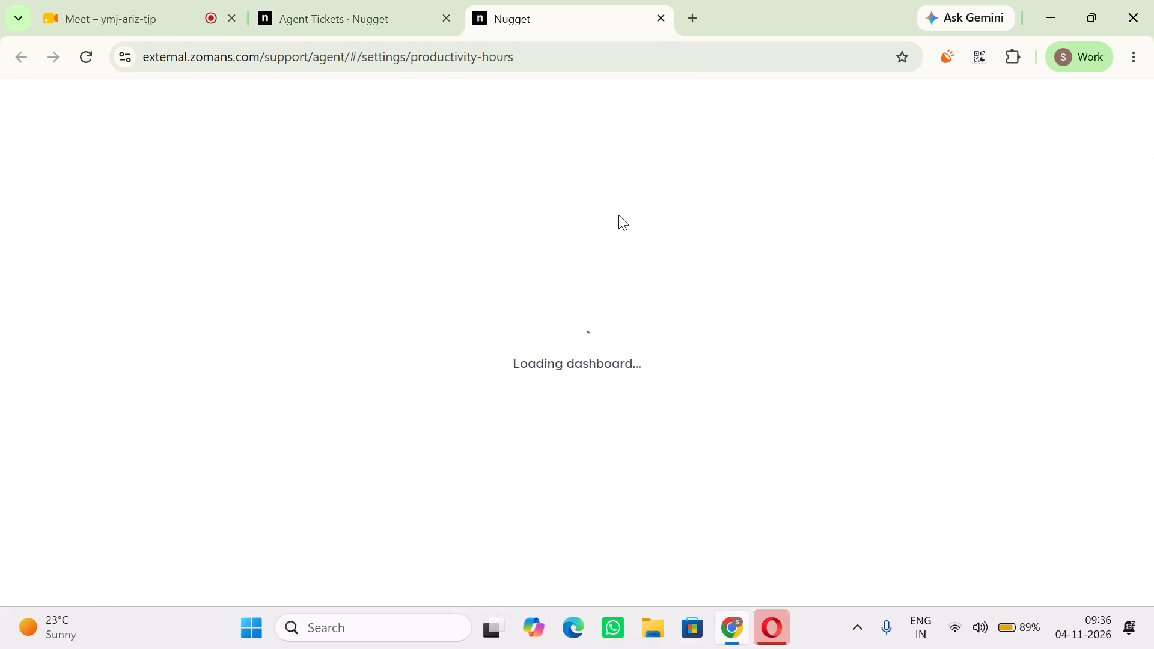
click(361, 0)
click(515, 0)
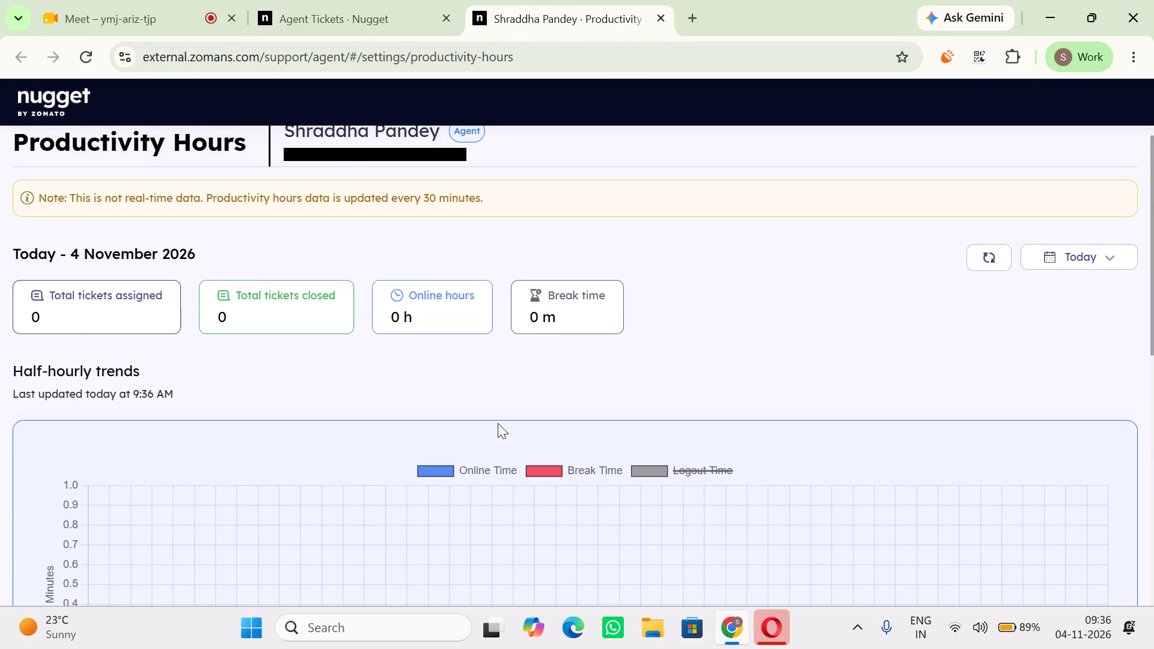
scroll(569, 347, down, 3)
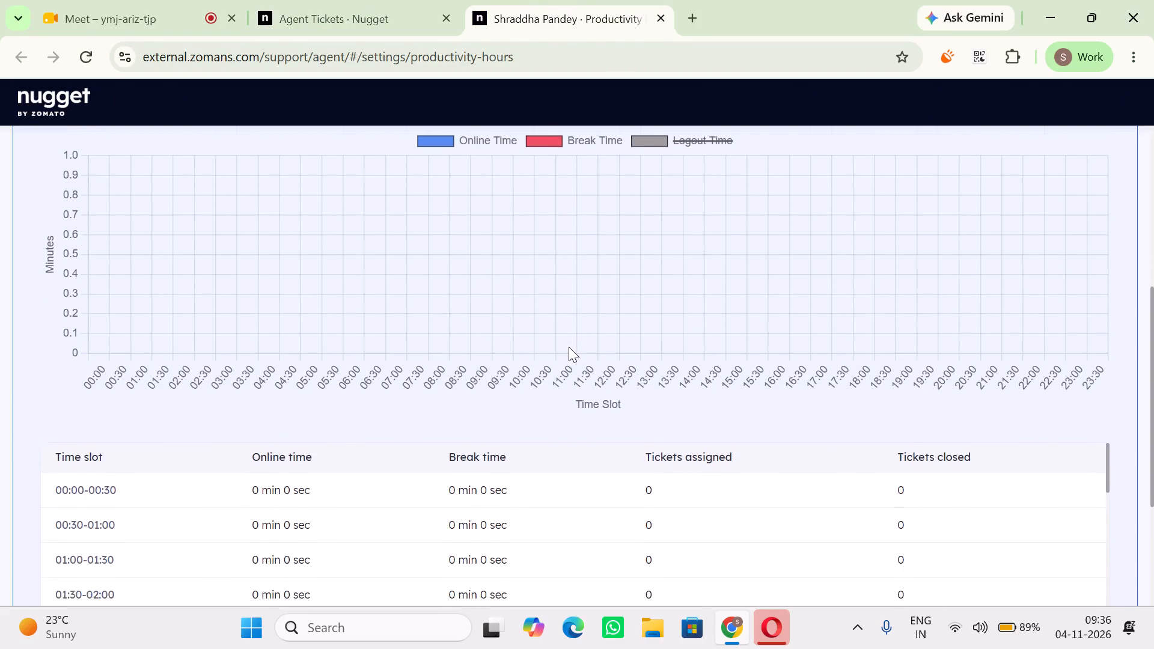
scroll(569, 347, down, 1)
scroll(569, 347, up, 2)
scroll(579, 242, up, 5)
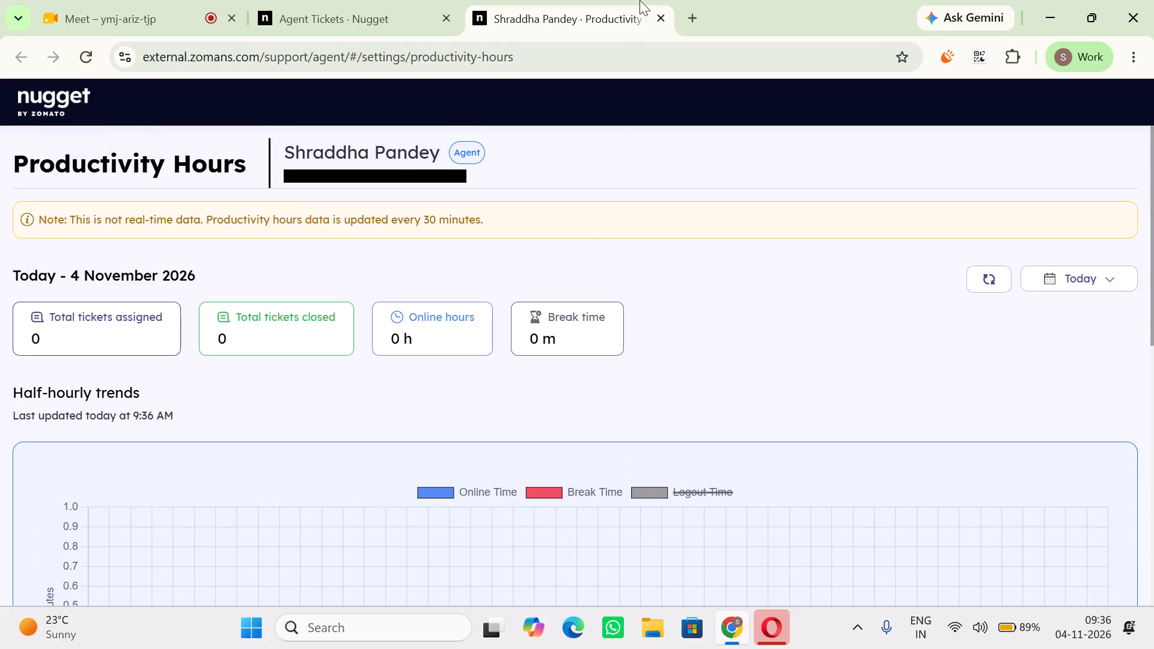
click(661, 15)
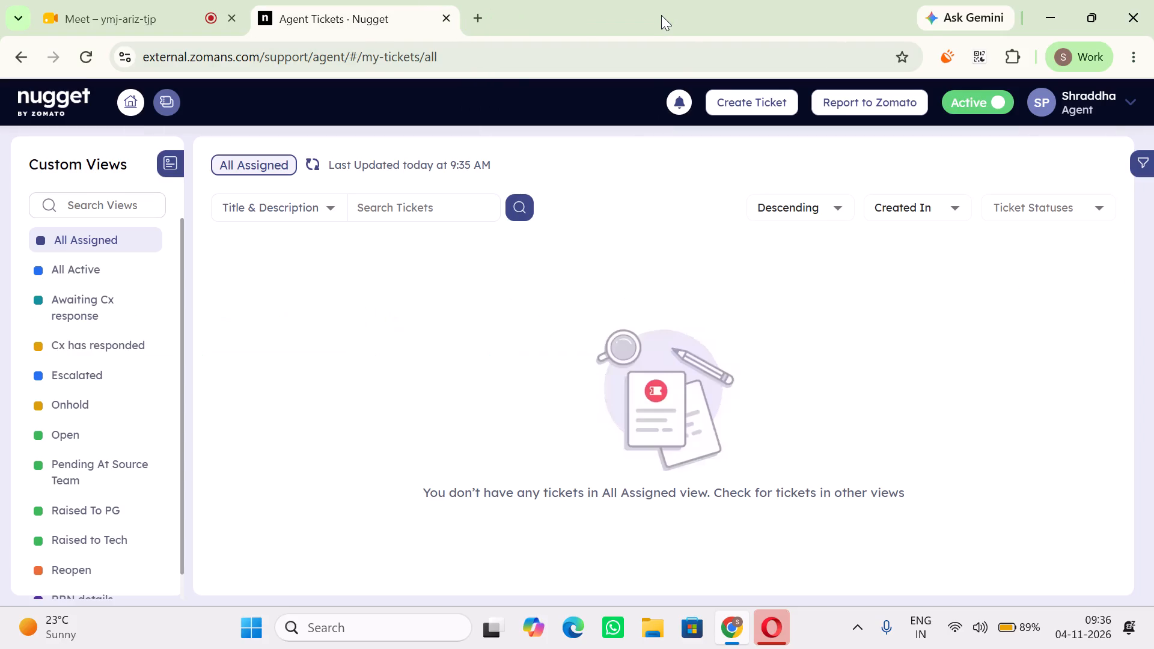
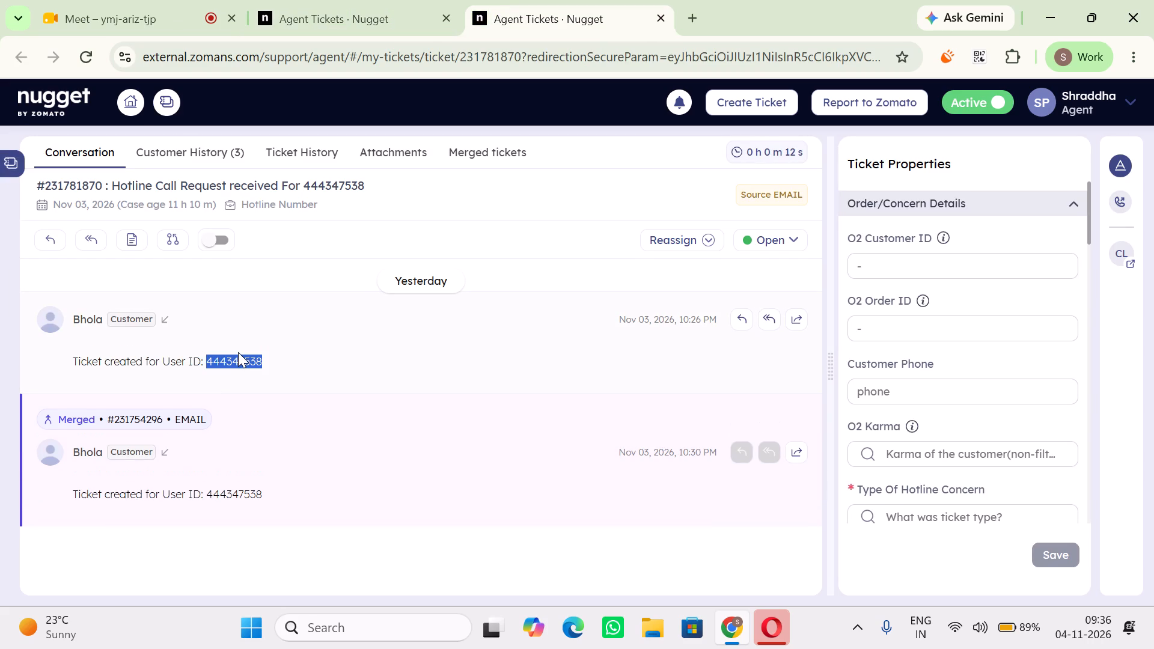
Copy the user ID from the ticket's conversation into the O2 Customer ID property and save the ticket properties.
key(ctrl+c)
click(944, 273)
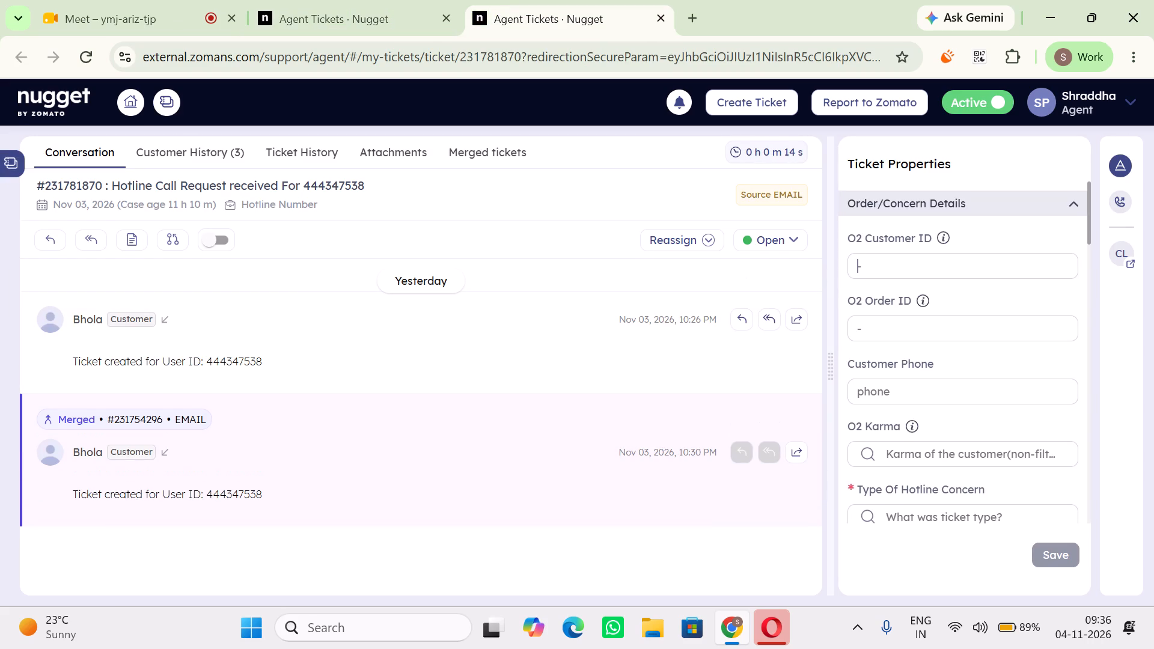
key(ctrl+v)
click(1028, 559)
click(1040, 559)
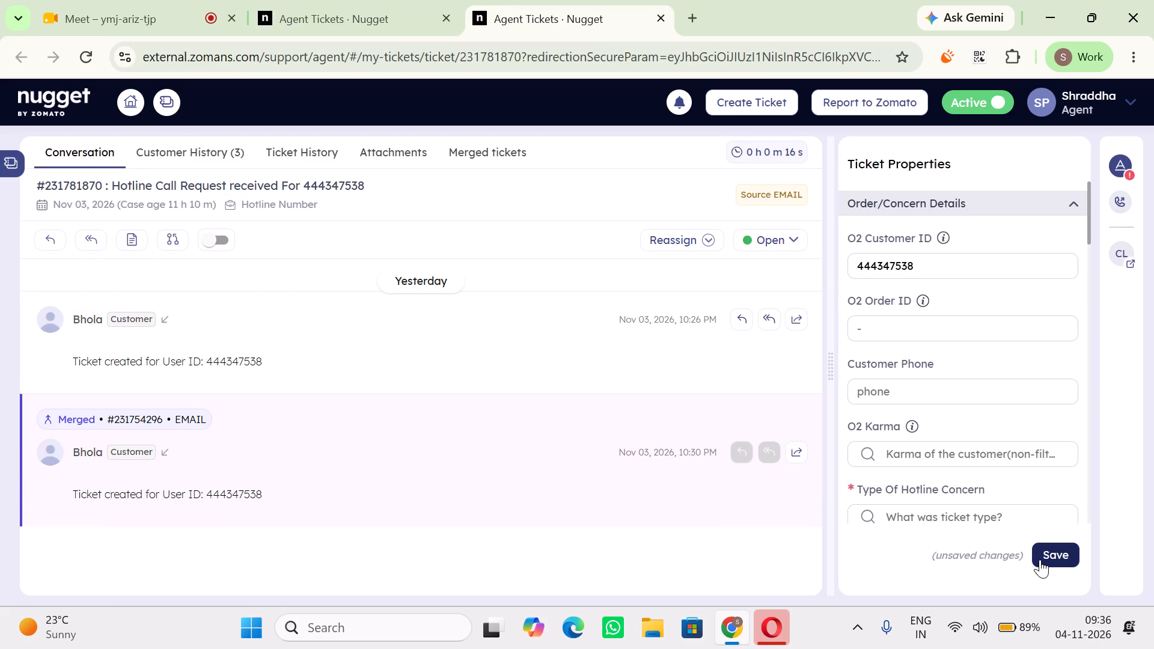
scroll(983, 425, up, 3)
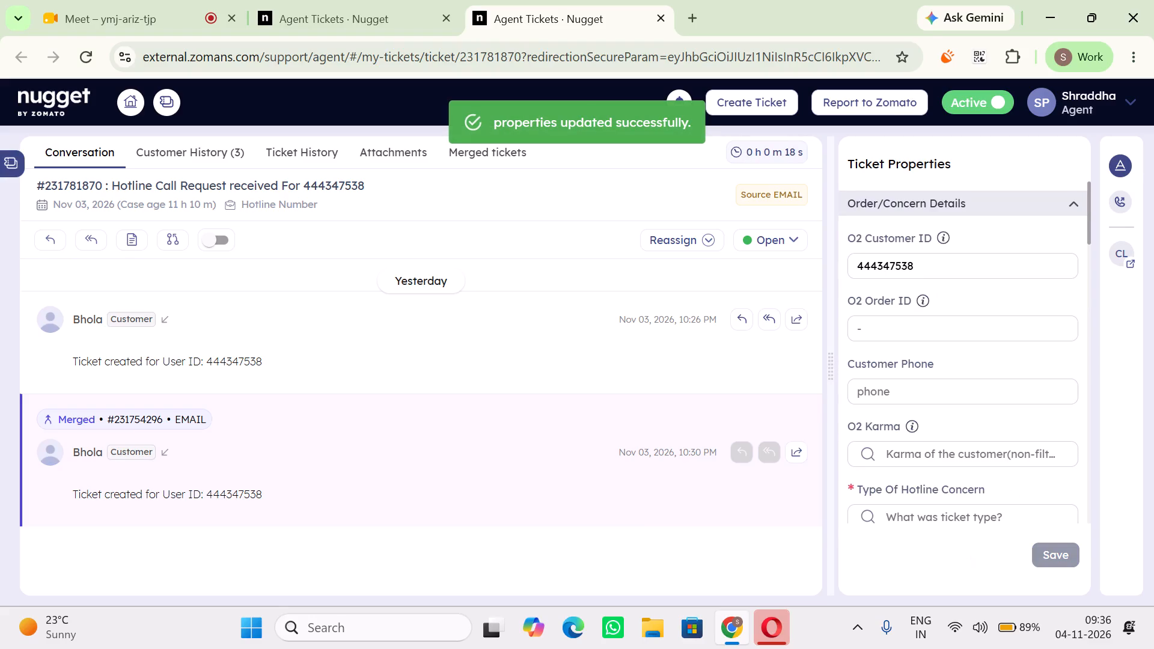
View the agent's assigned primary channels in the Channels dialog and close it.
click(1105, 109)
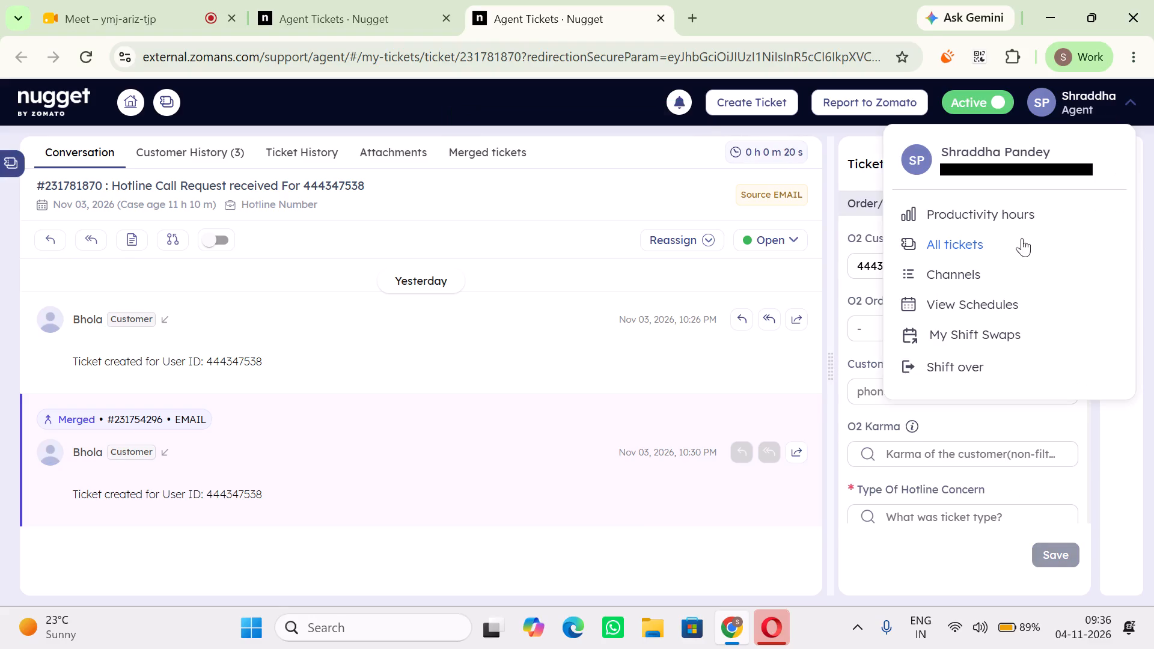
click(976, 273)
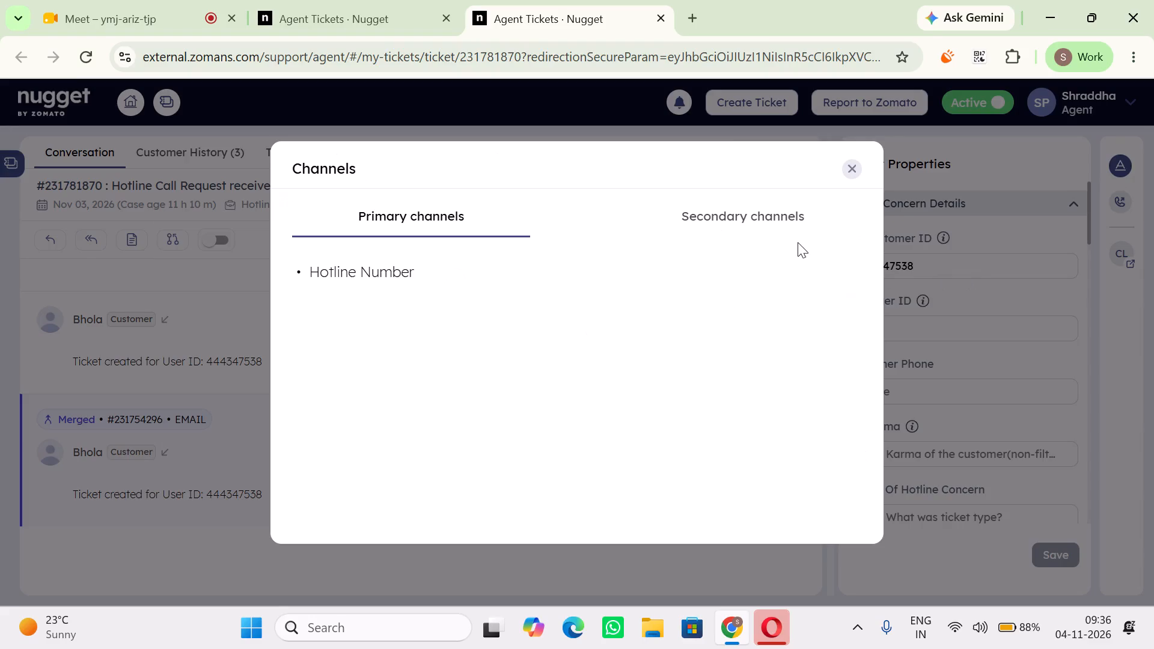
click(856, 177)
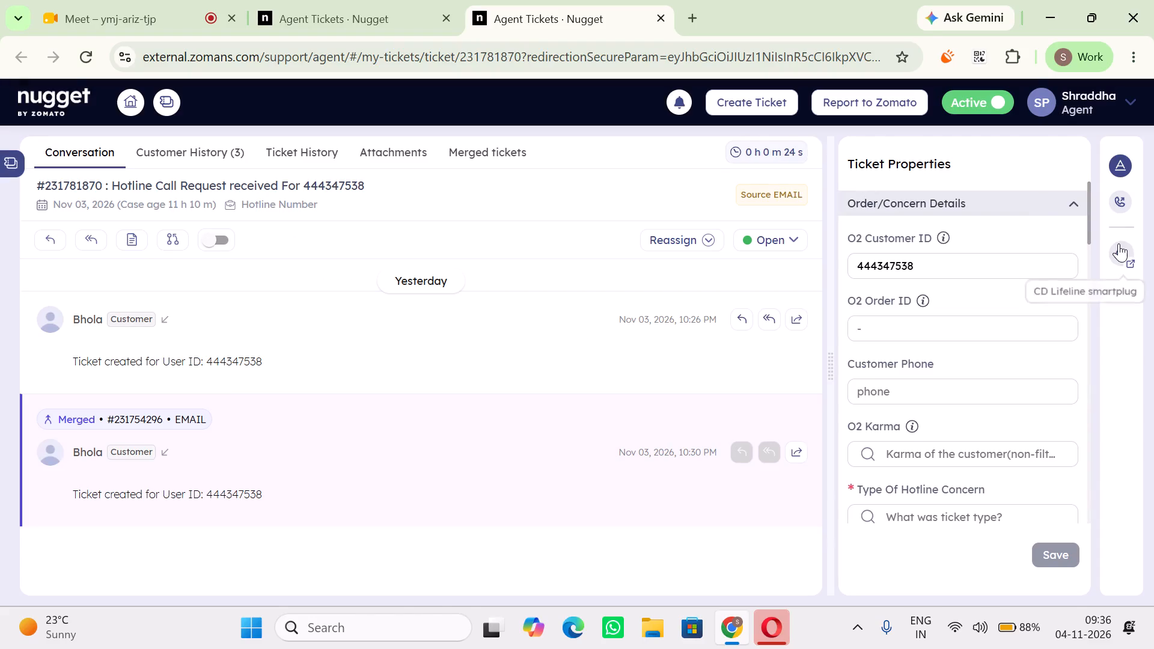
Open the CD Lifeline smartplug for the ticket's customer and go back to the ticket.
click(1119, 243)
click(562, 0)
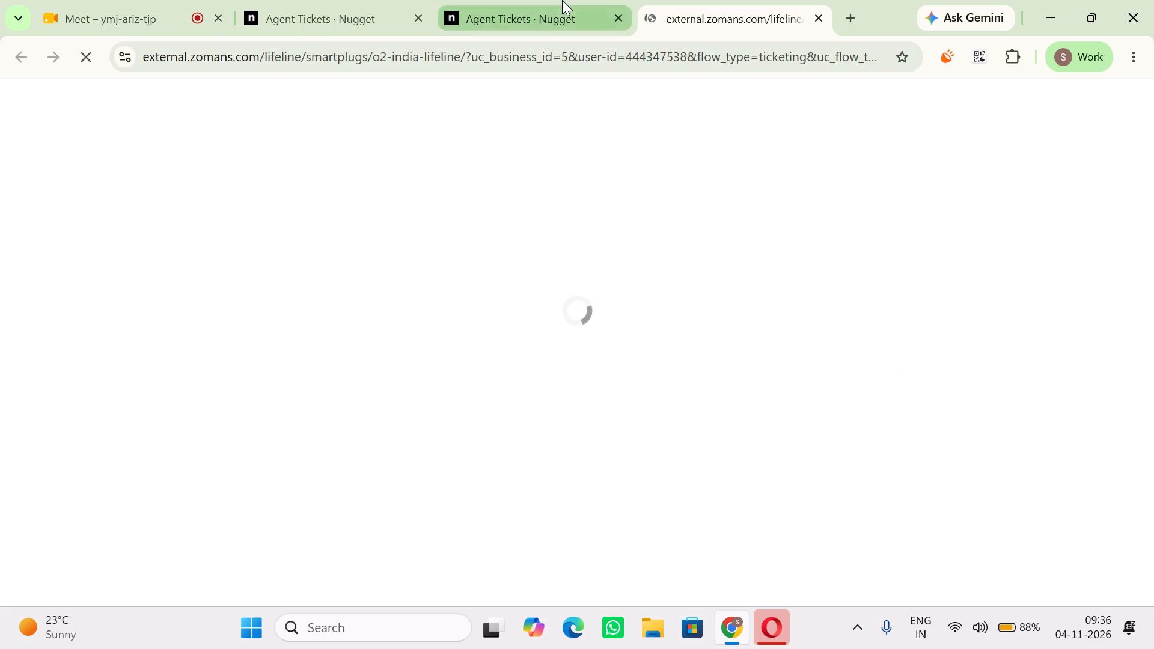
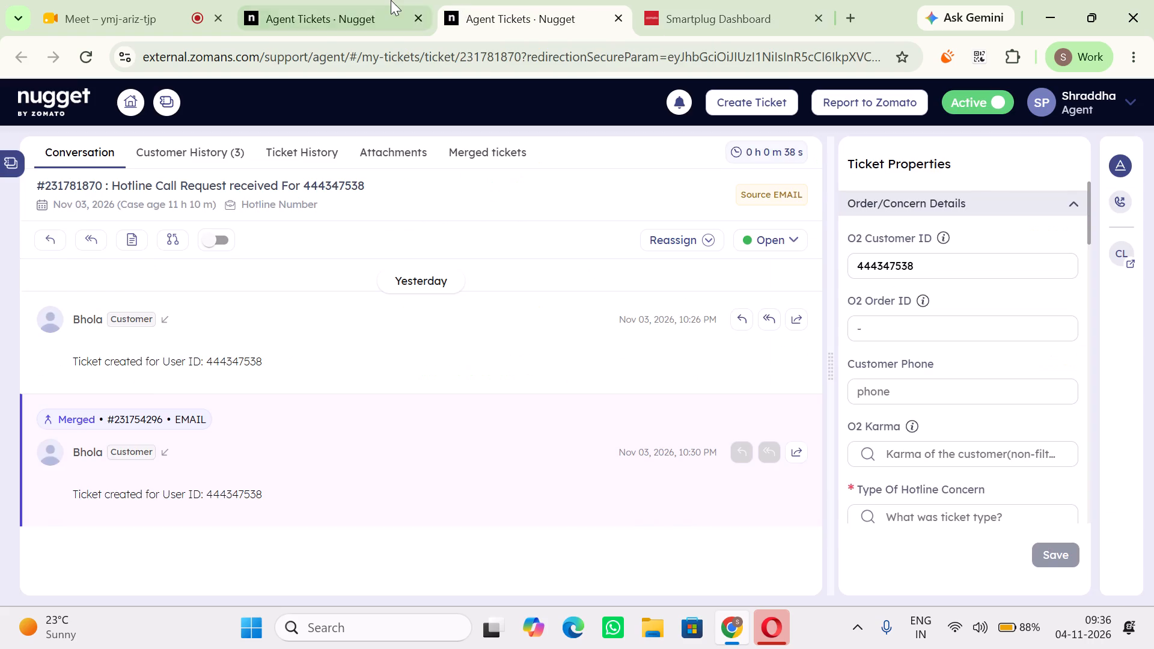
Switch from the open hotline ticket to the All Assigned ticket list to check it.
click(391, 0)
click(463, 0)
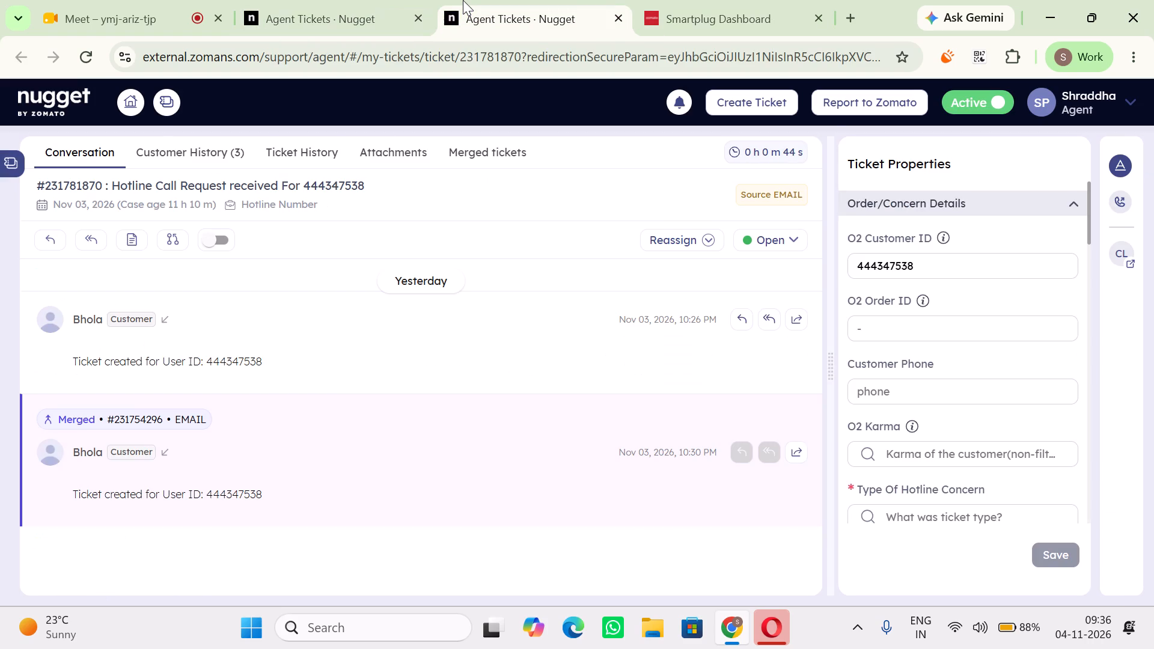
click(404, 0)
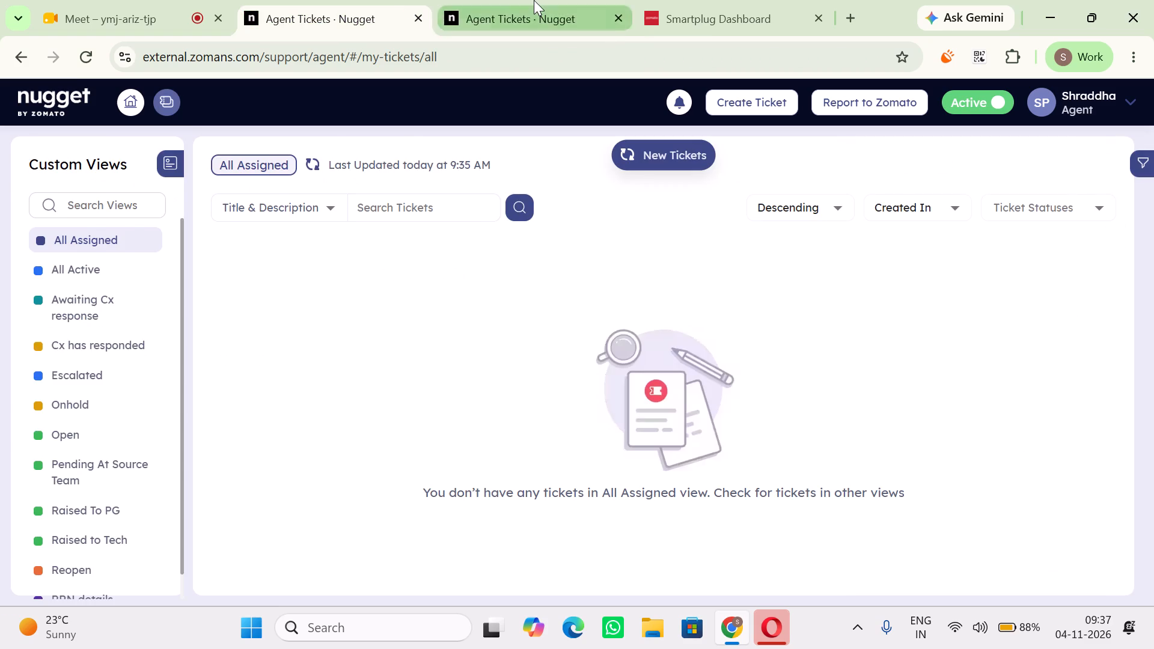
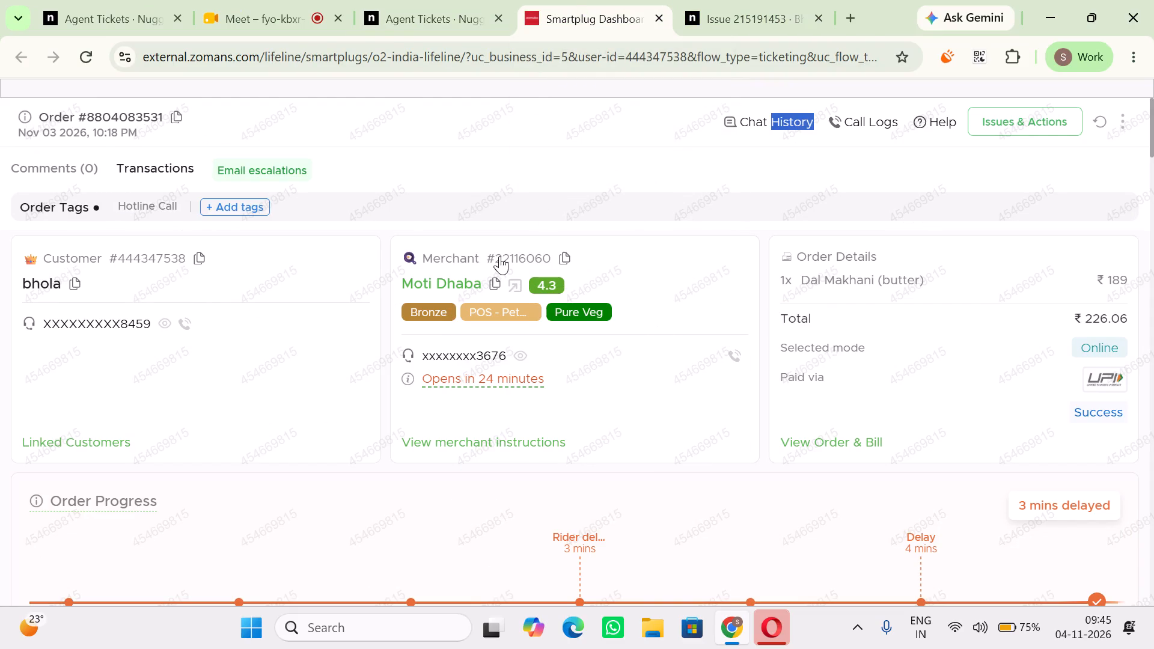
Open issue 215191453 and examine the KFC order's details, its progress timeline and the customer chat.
click(780, 0)
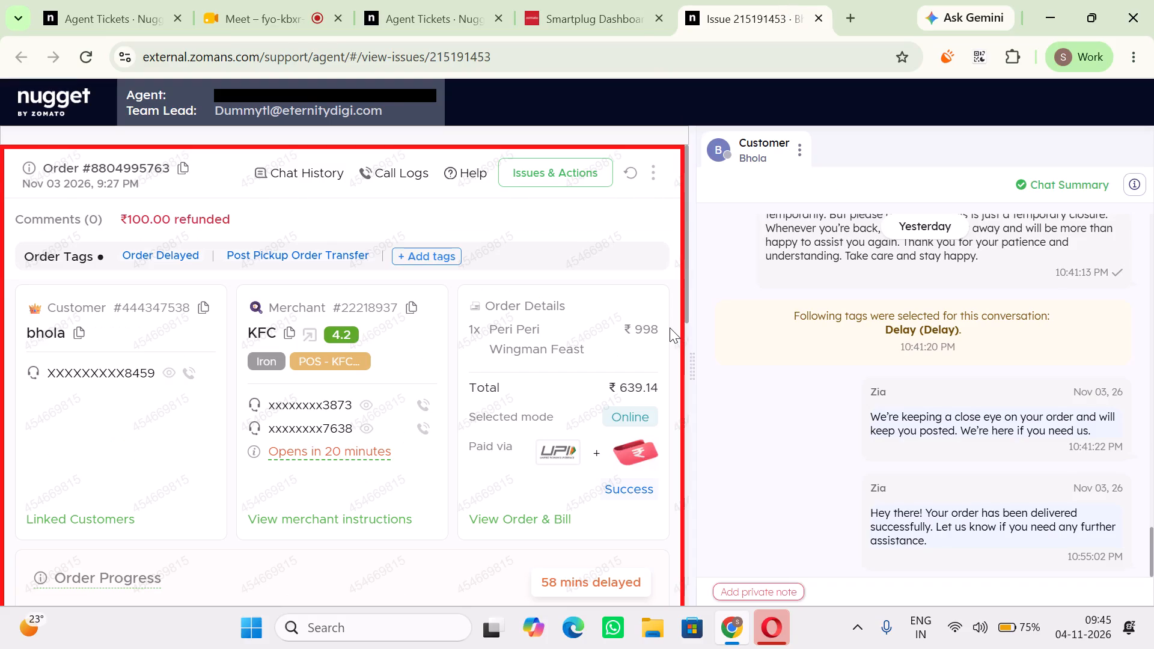
scroll(670, 328, down, 2)
scroll(832, 350, down, 3)
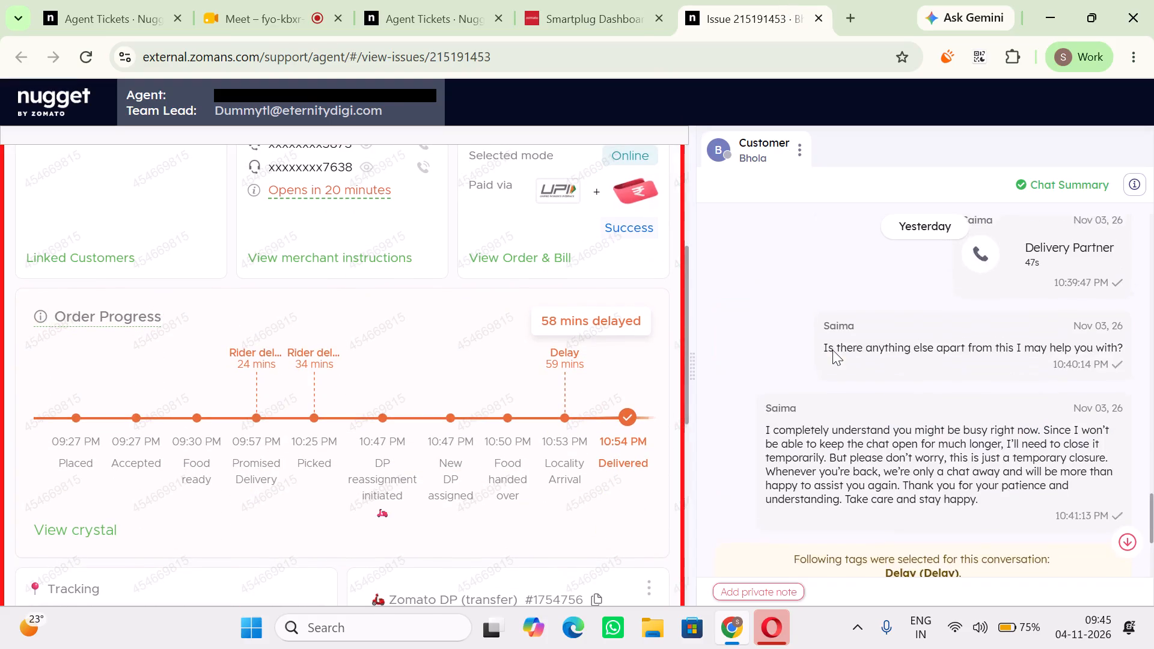
scroll(832, 350, down, 2)
scroll(646, 383, up, 2)
scroll(765, 353, up, 1)
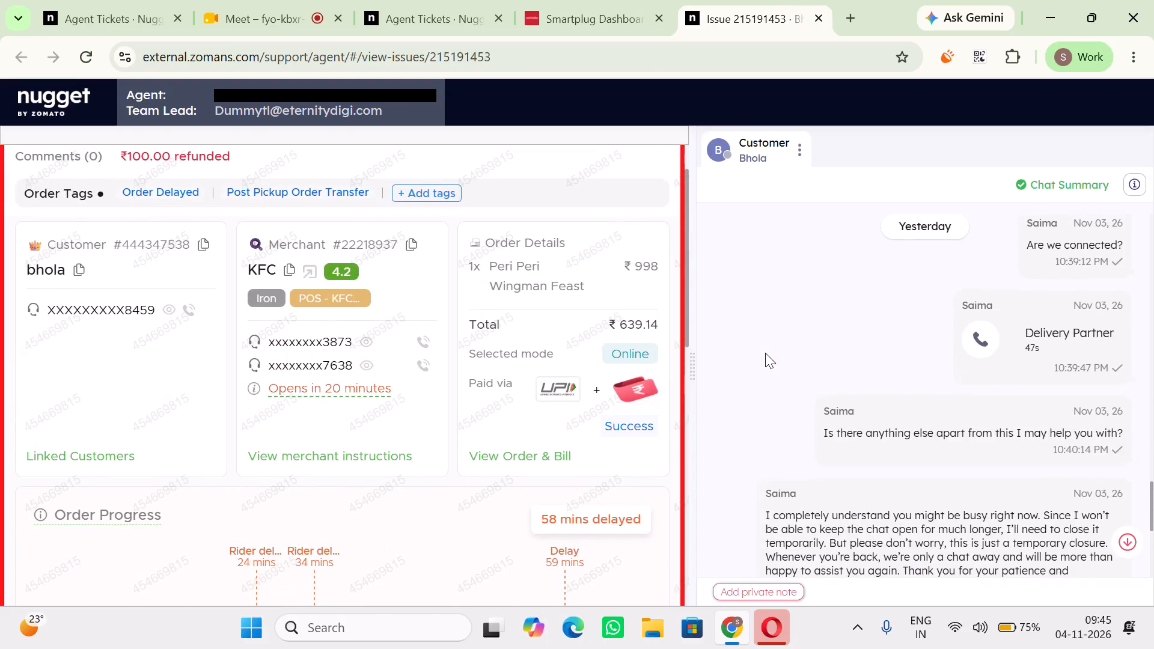
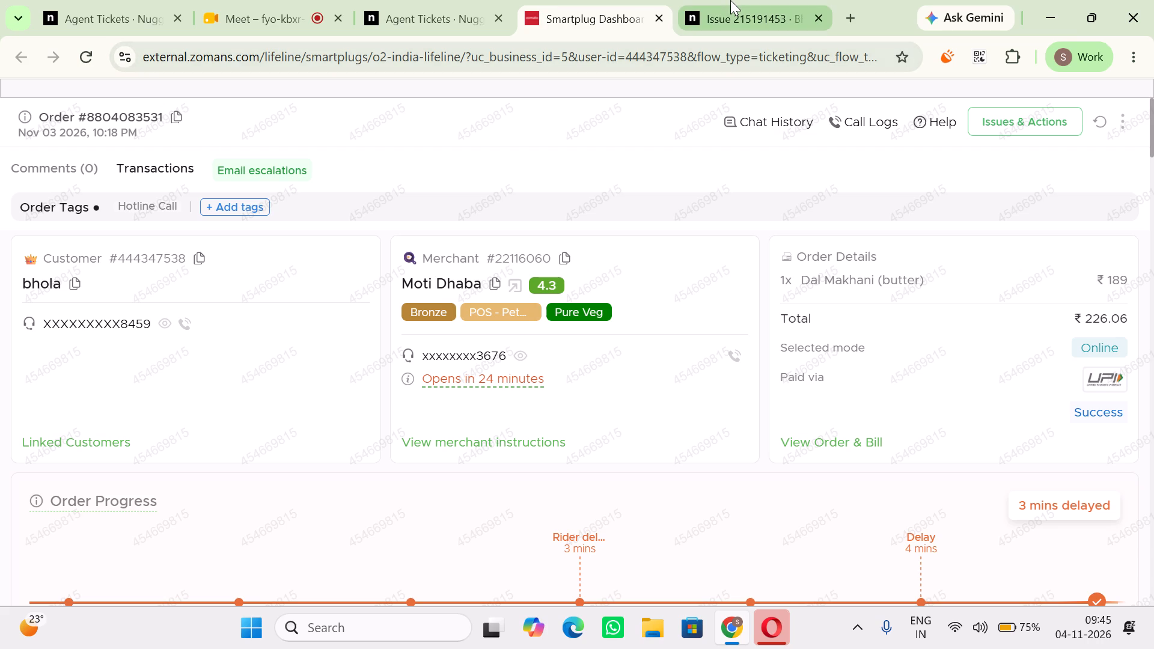
click(485, 0)
click(563, 0)
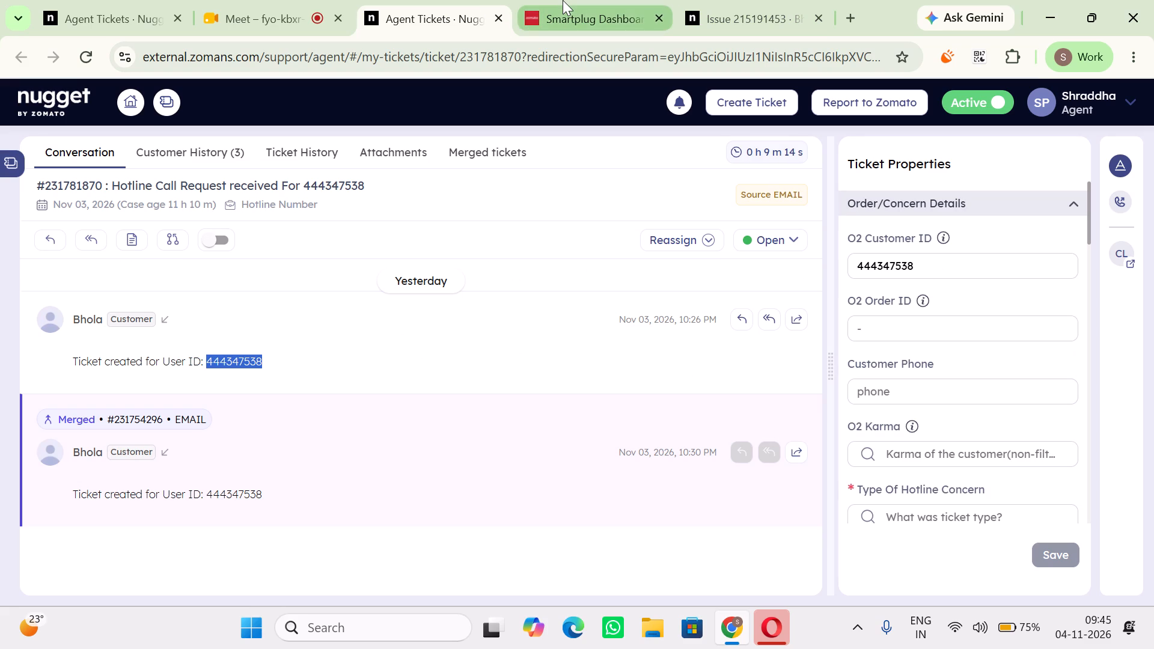
click(504, 0)
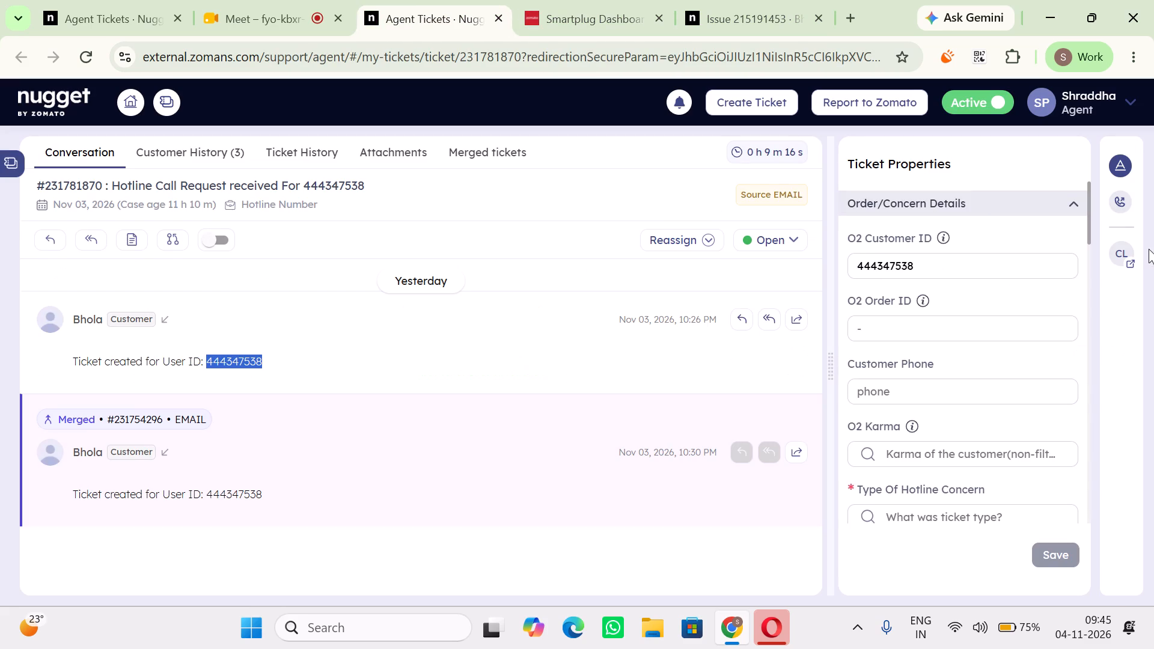
click(1119, 256)
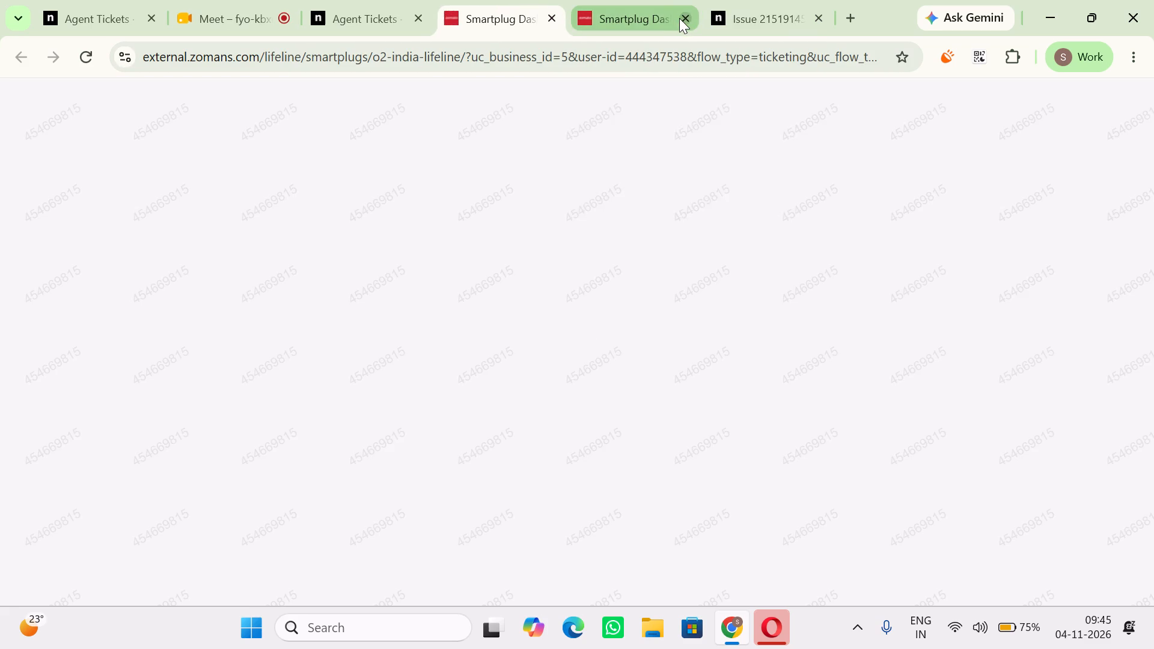
click(679, 18)
click(635, 0)
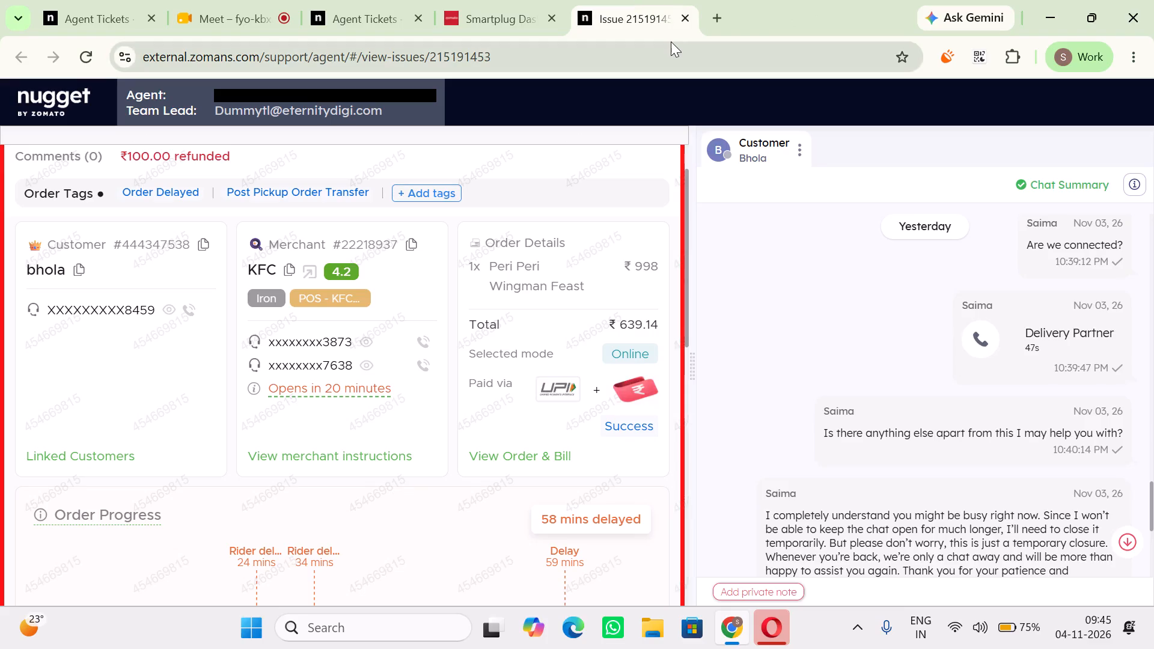
scroll(524, 294, up, 2)
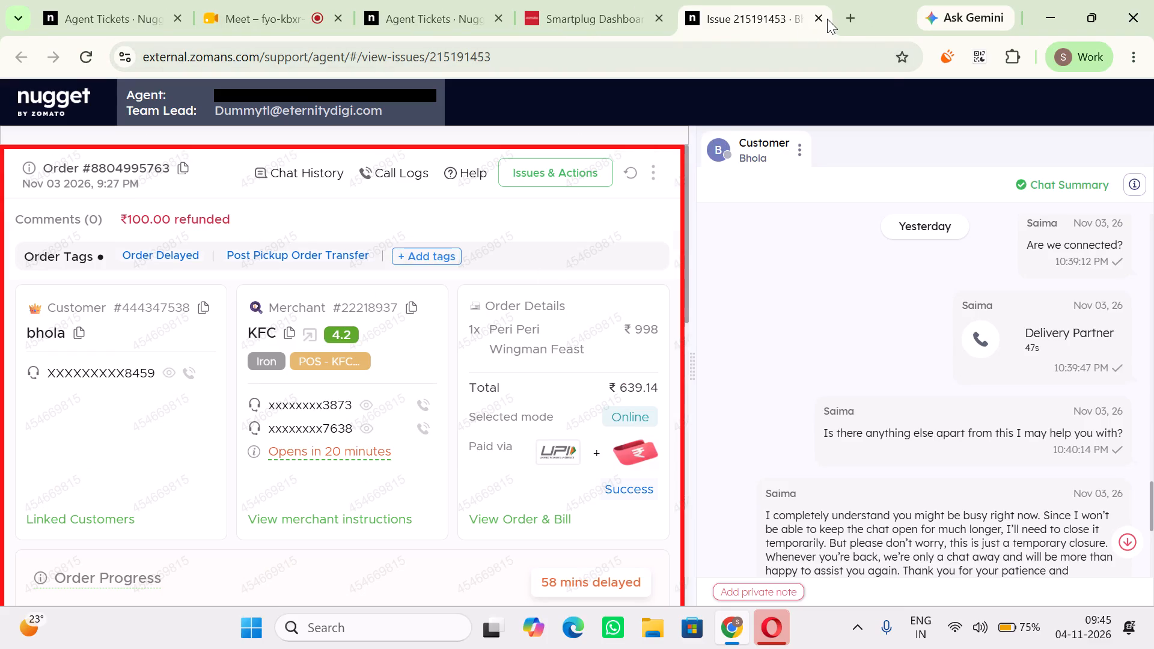
click(632, 26)
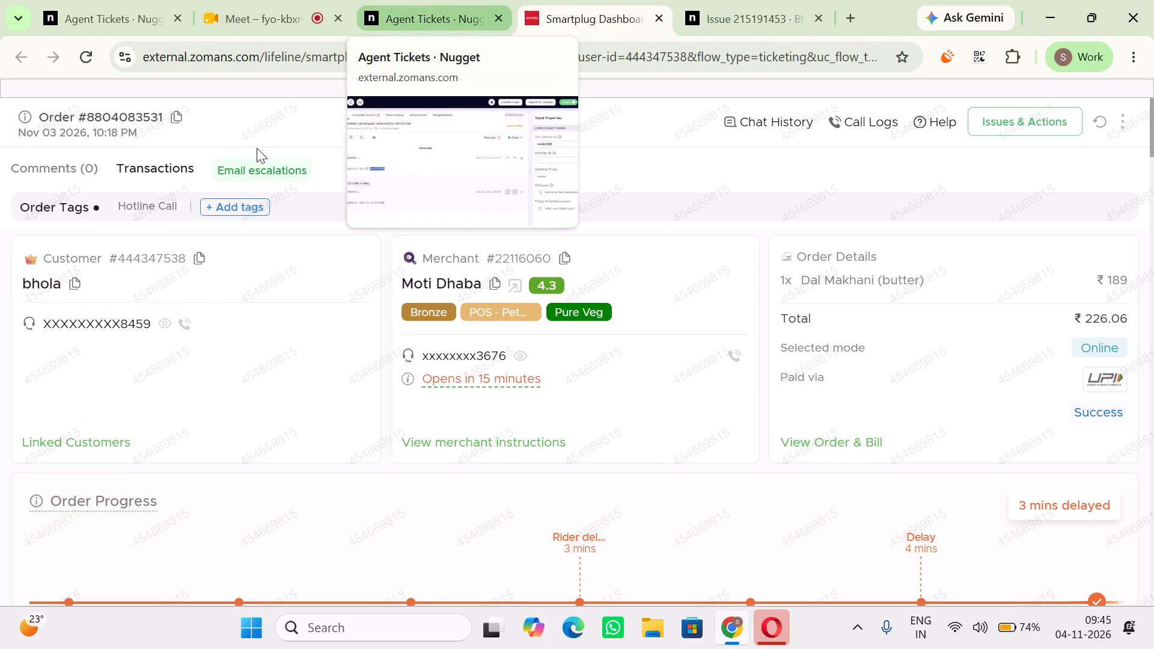
click(156, 168)
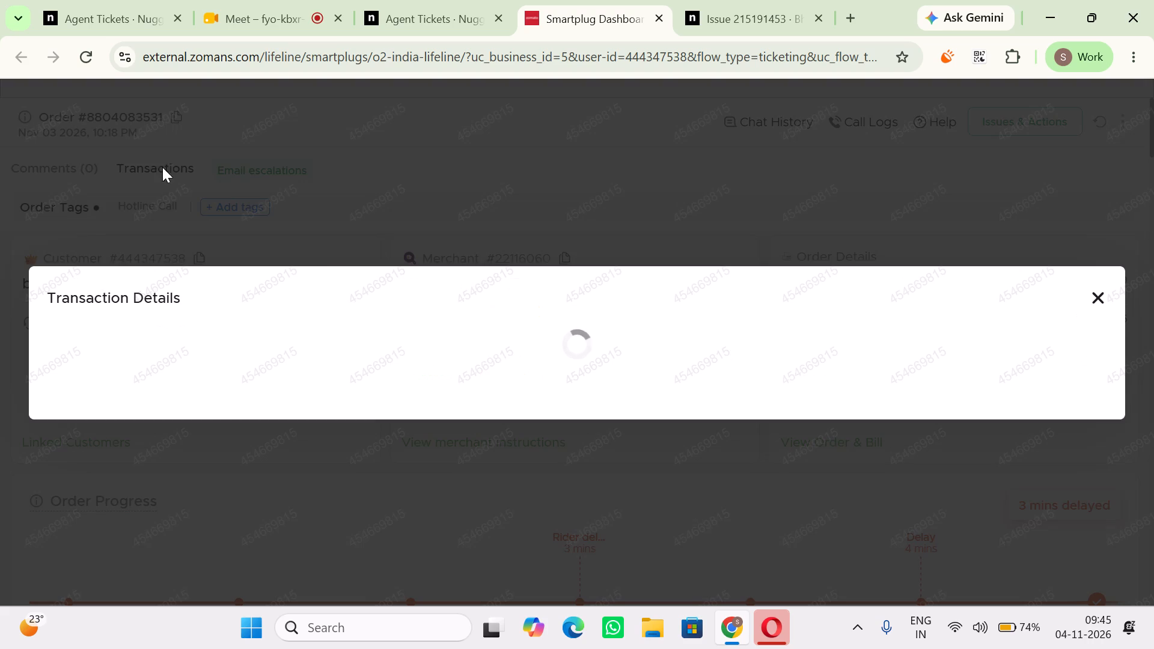
click(794, 245)
scroll(822, 324, down, 4)
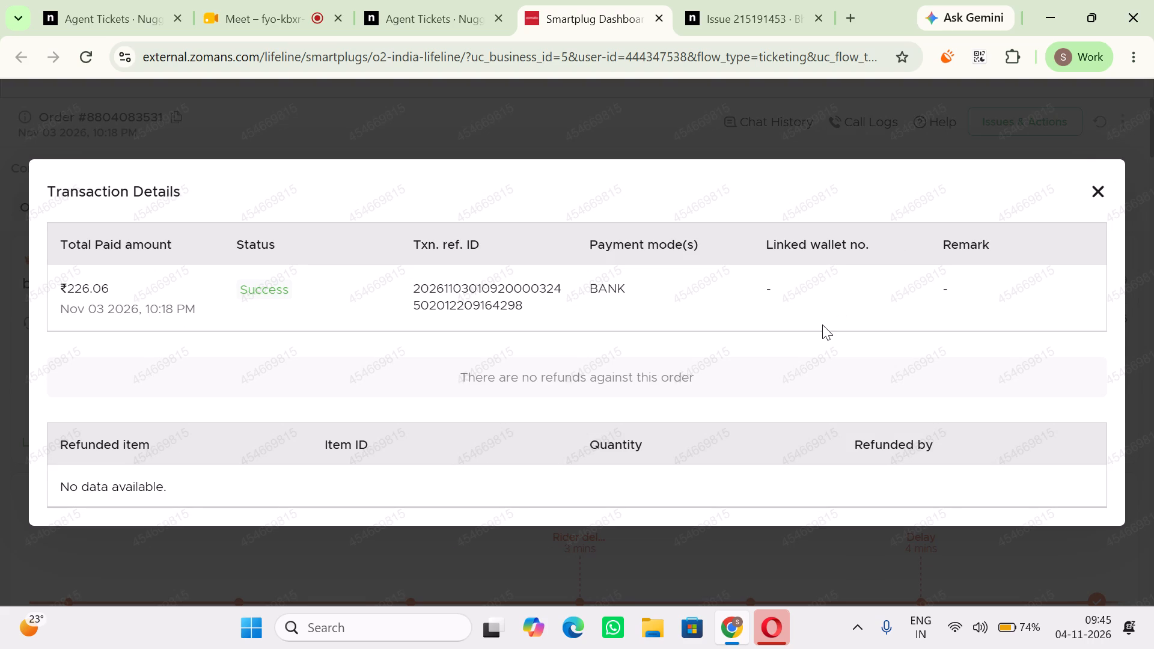
scroll(822, 324, down, 4)
click(1104, 194)
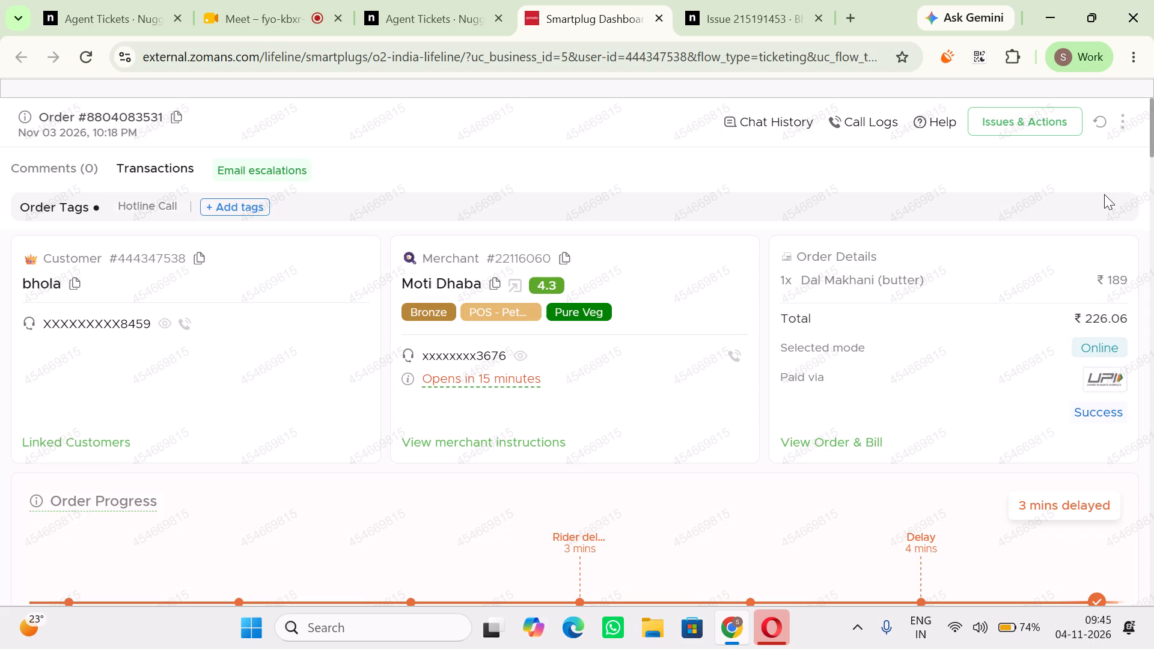
scroll(811, 291, up, 1)
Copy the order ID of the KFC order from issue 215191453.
click(718, 0)
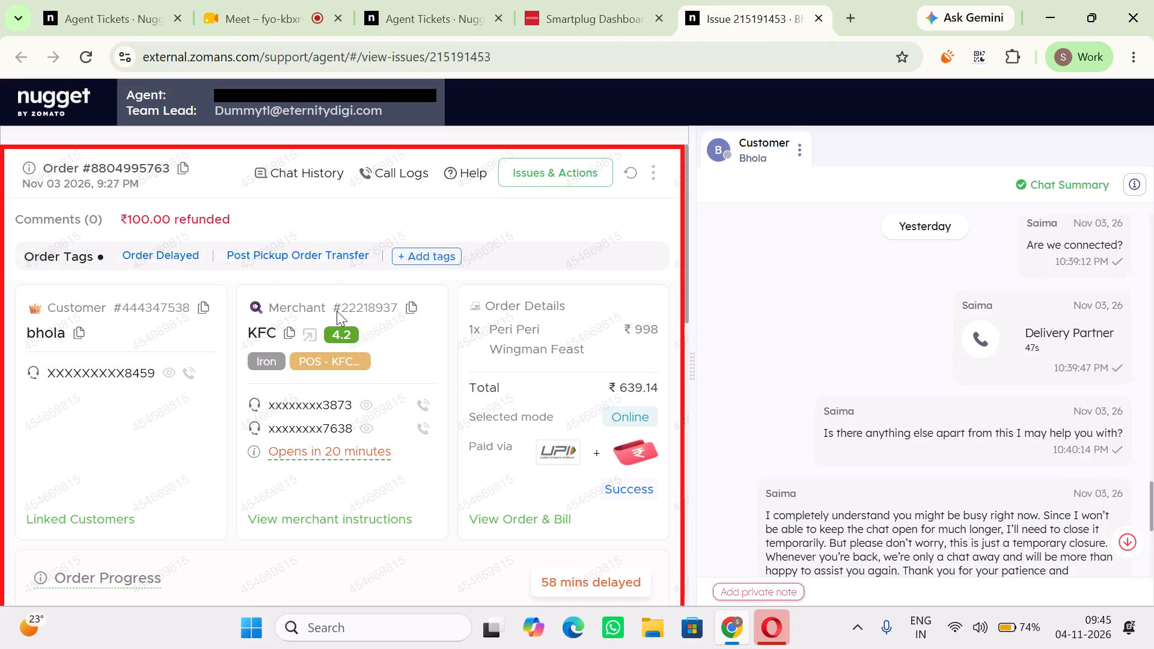
click(178, 173)
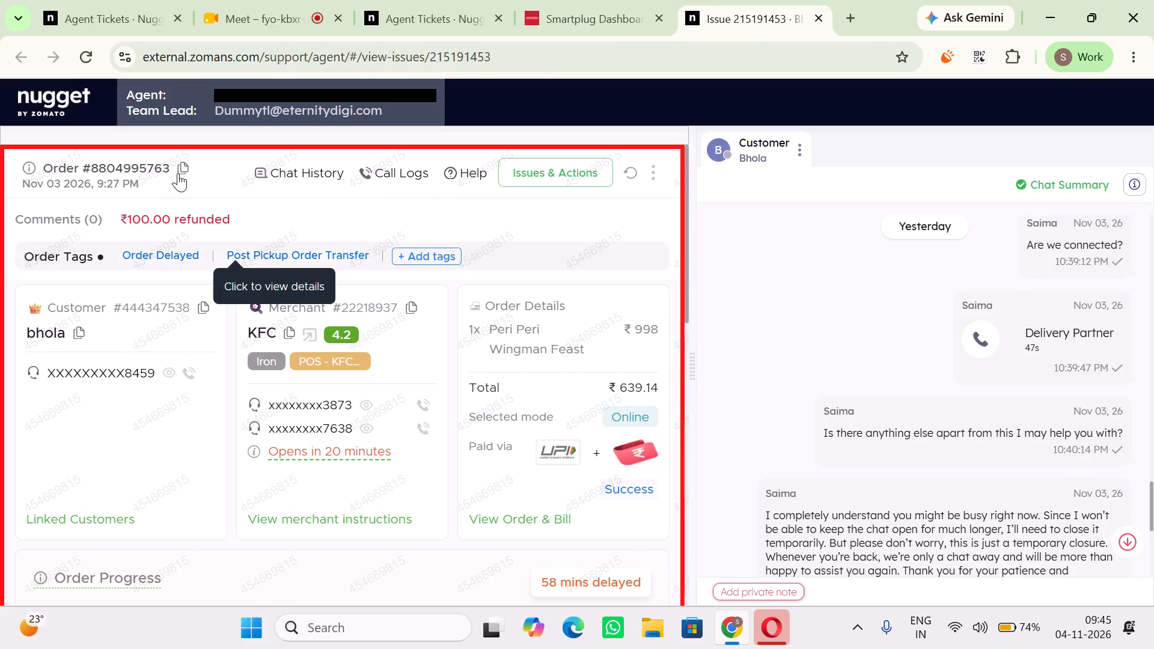
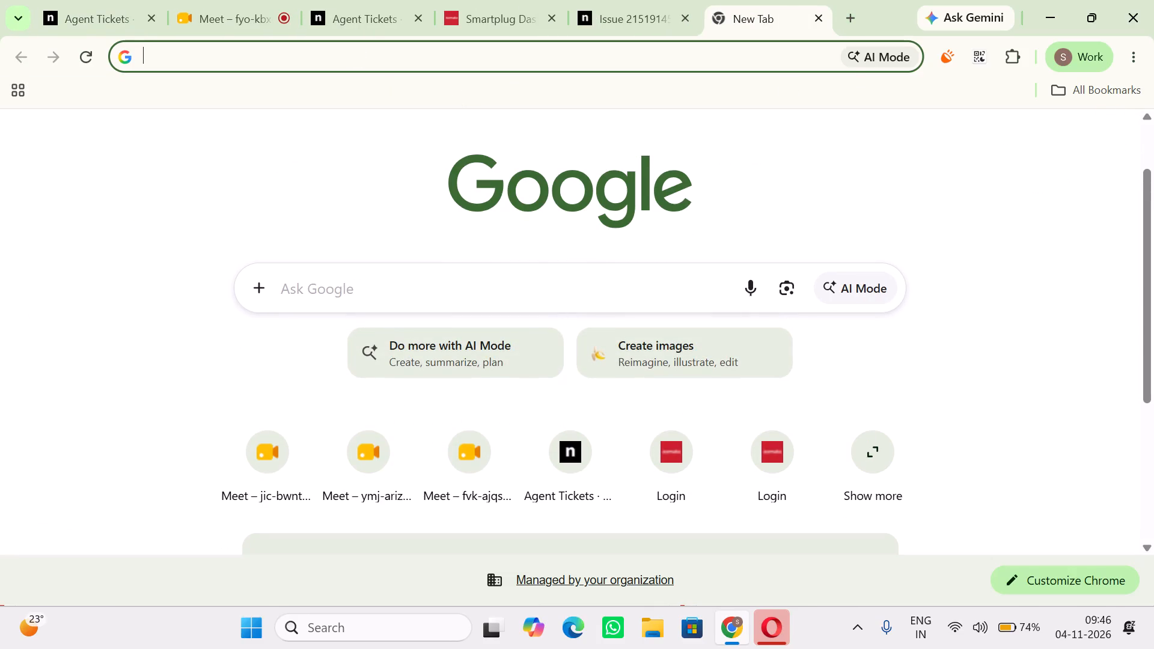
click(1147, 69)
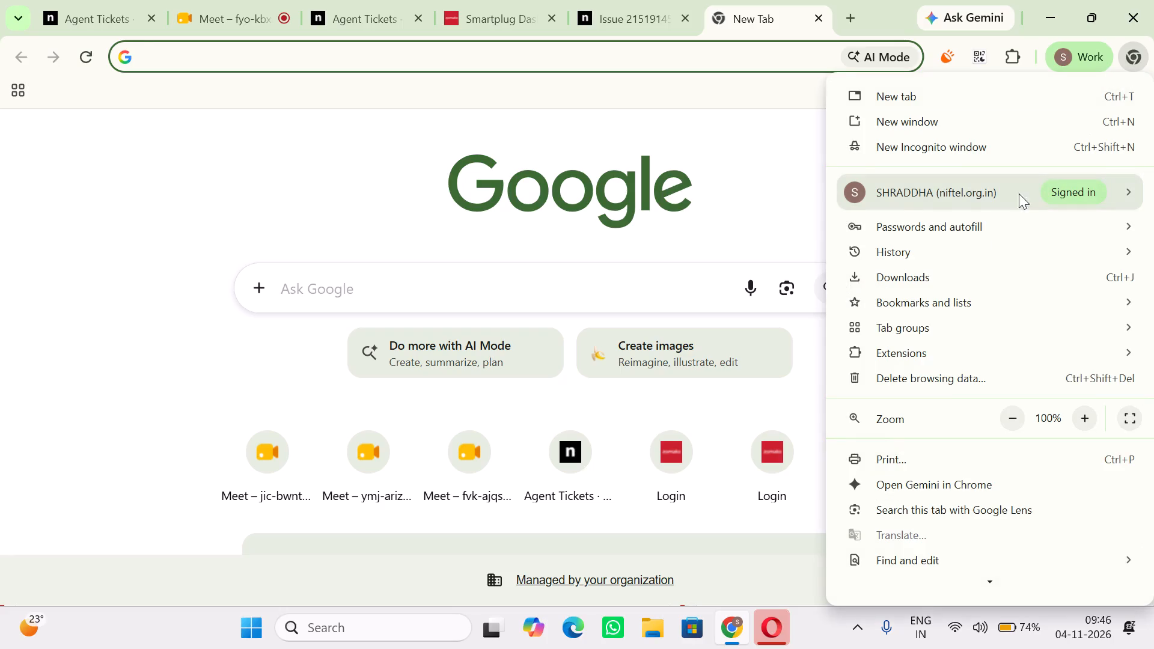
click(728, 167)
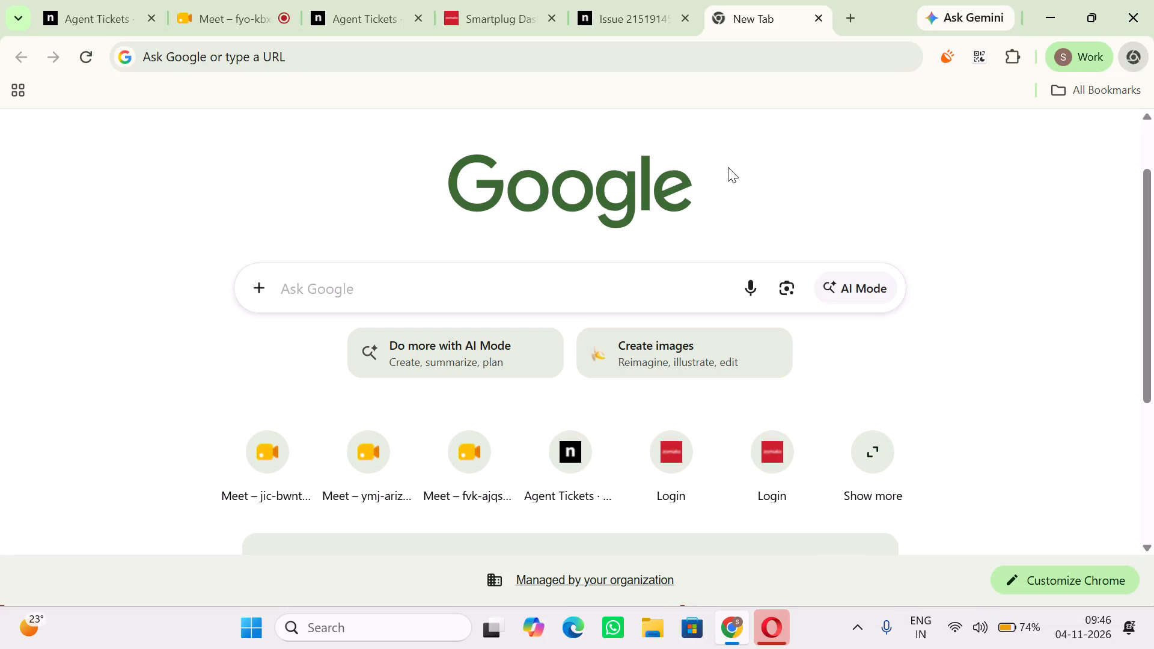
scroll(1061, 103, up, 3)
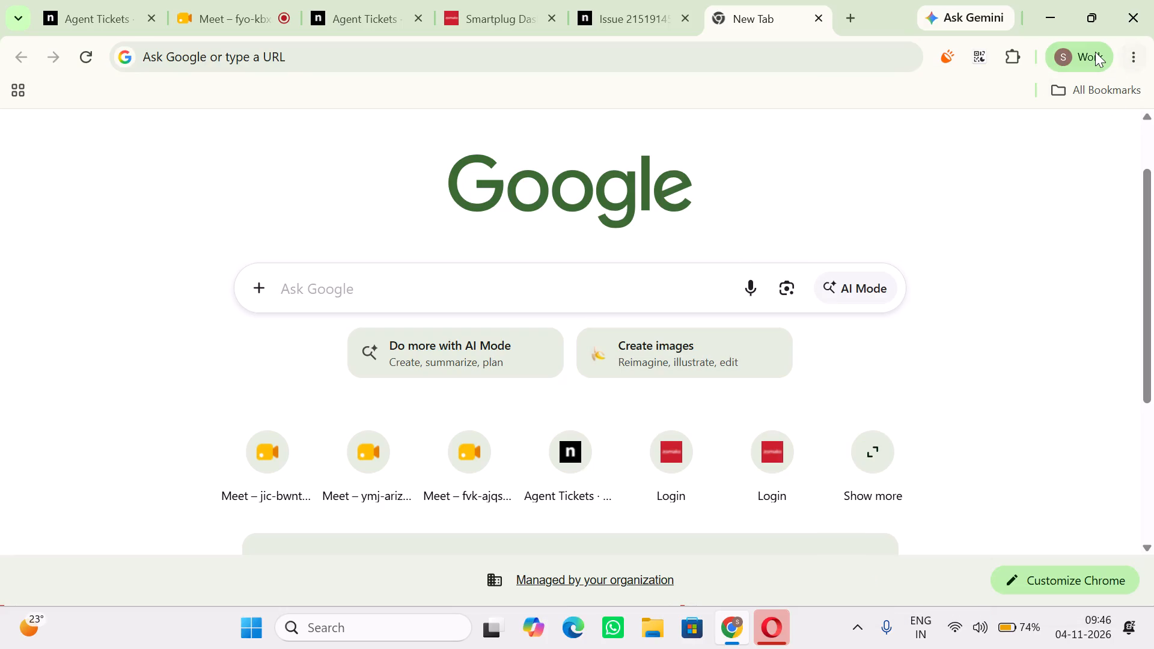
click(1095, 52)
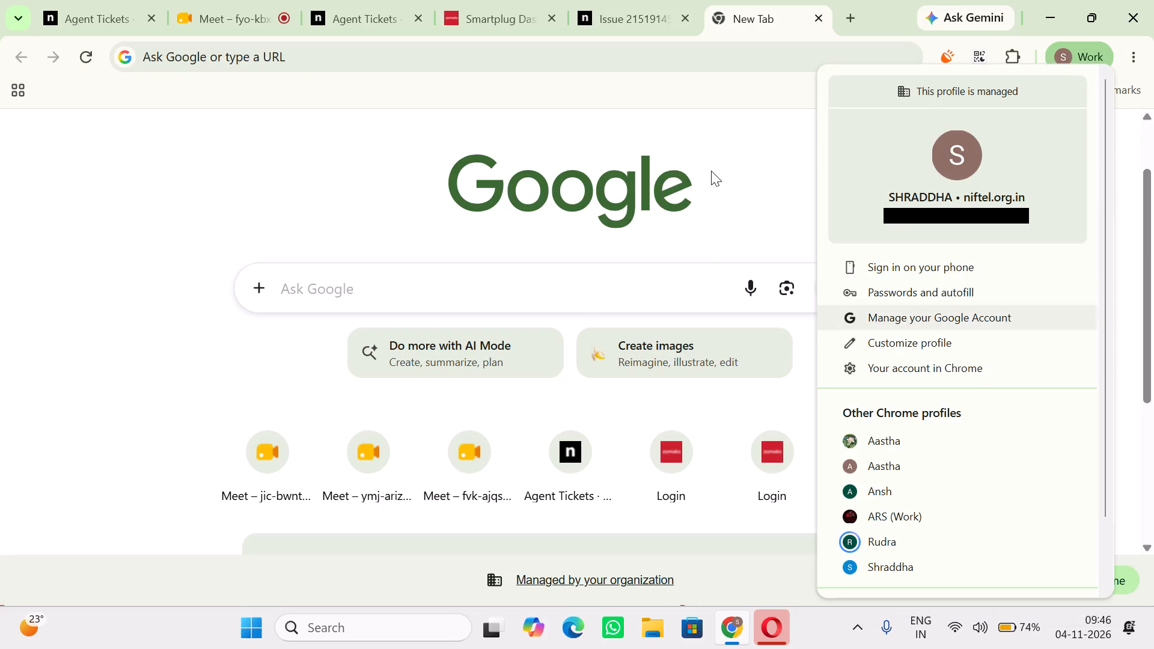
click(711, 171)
Look up "doc" in the new browser tab to find a Google Docs page.
click(374, 64)
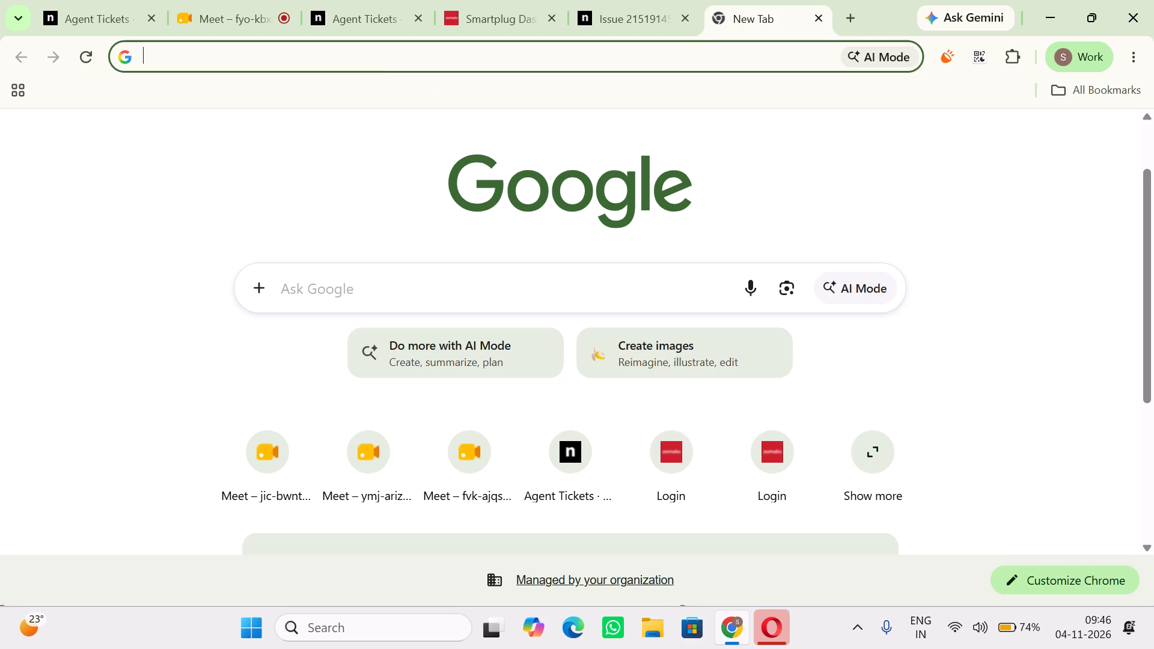
text(doc)
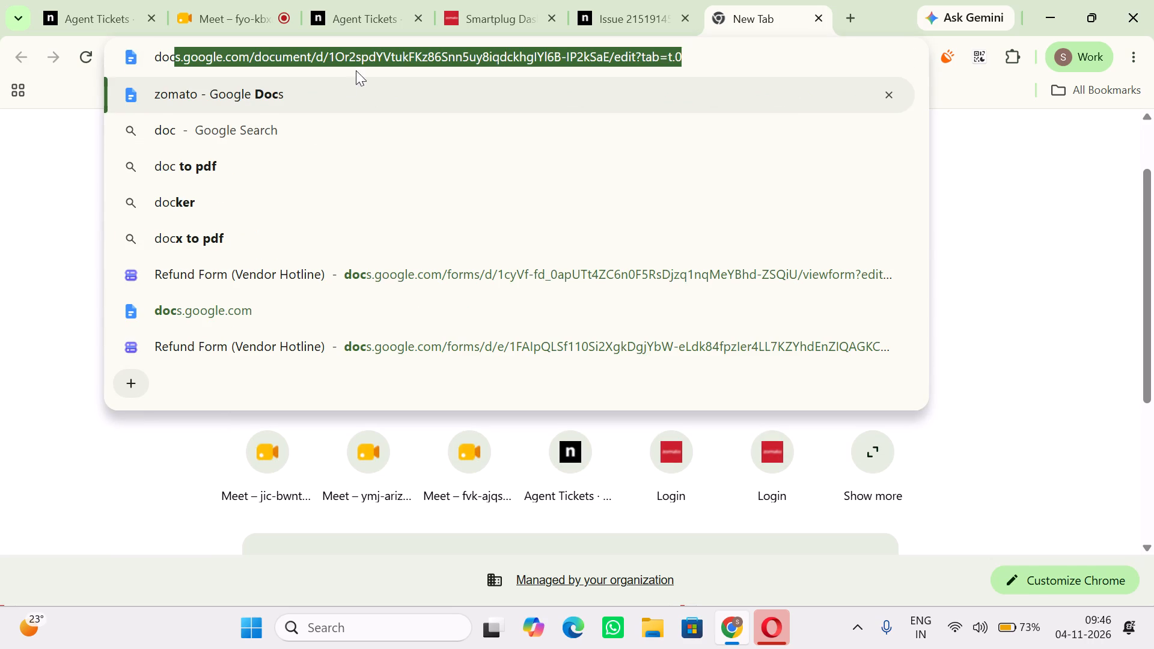
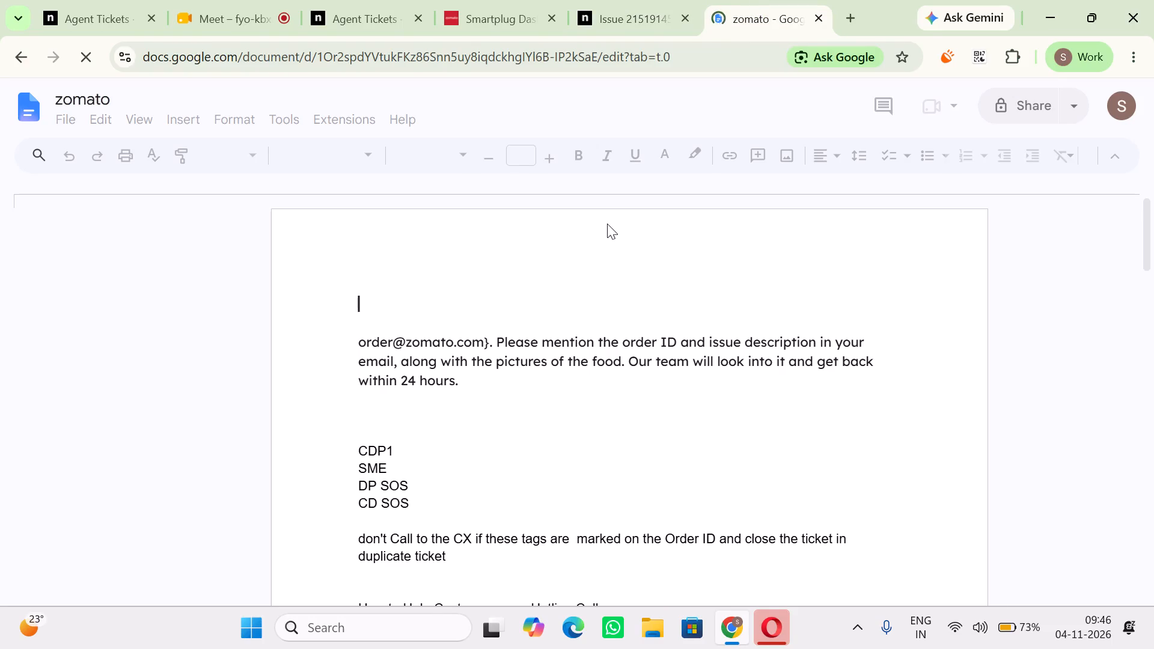
Copy the phrase "Did not answer" from the No Answer entry under the call types in the zomato document.
scroll(566, 296, down, 3)
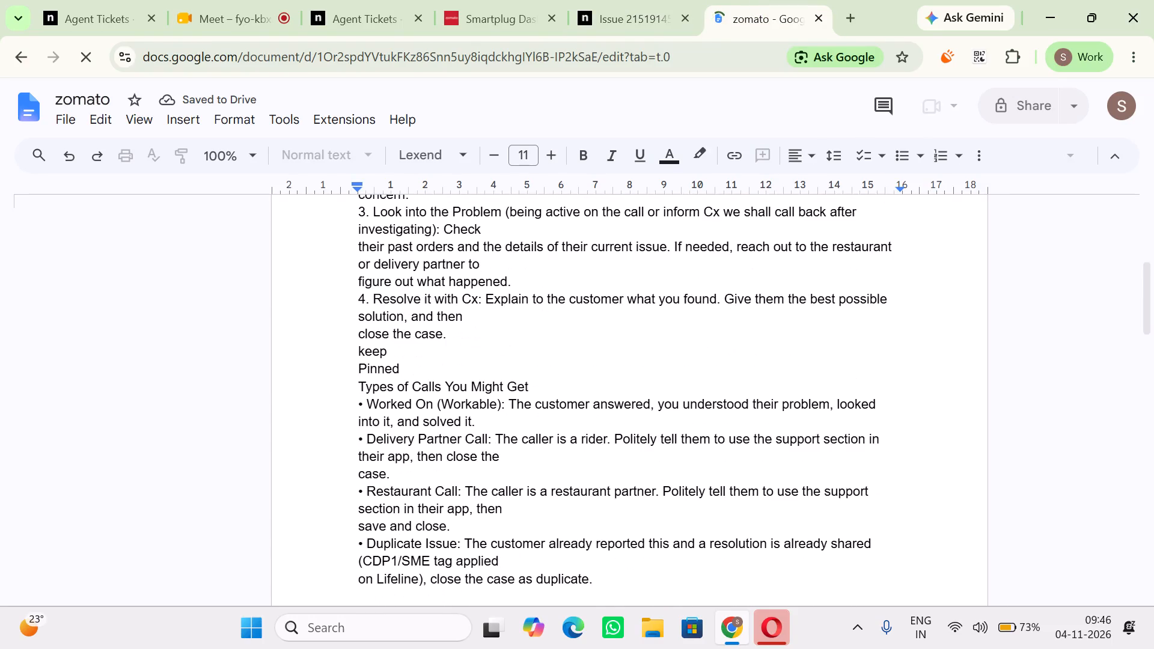
scroll(566, 296, down, 5)
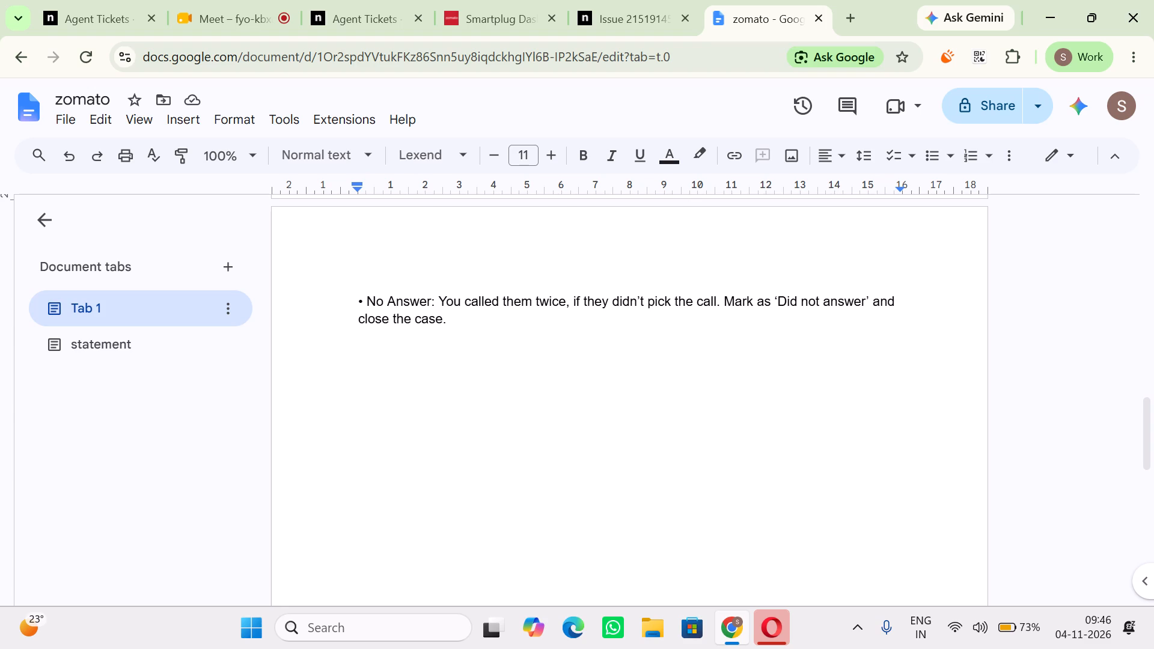
drag(778, 300, 862, 309)
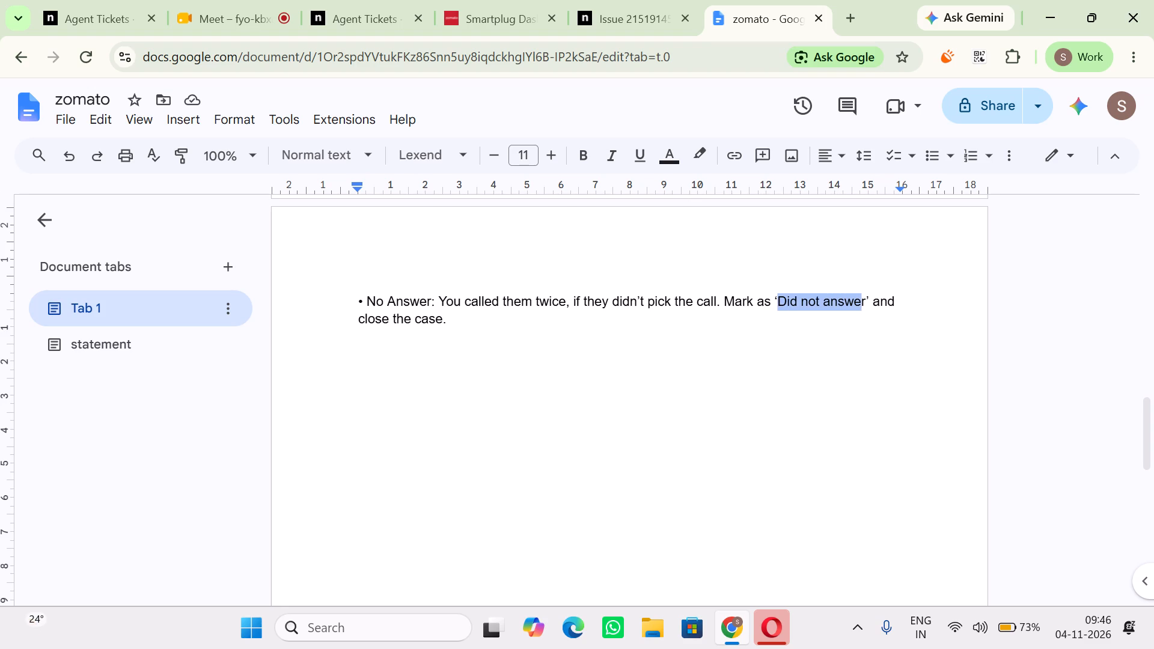
click(864, 310)
click(839, 308)
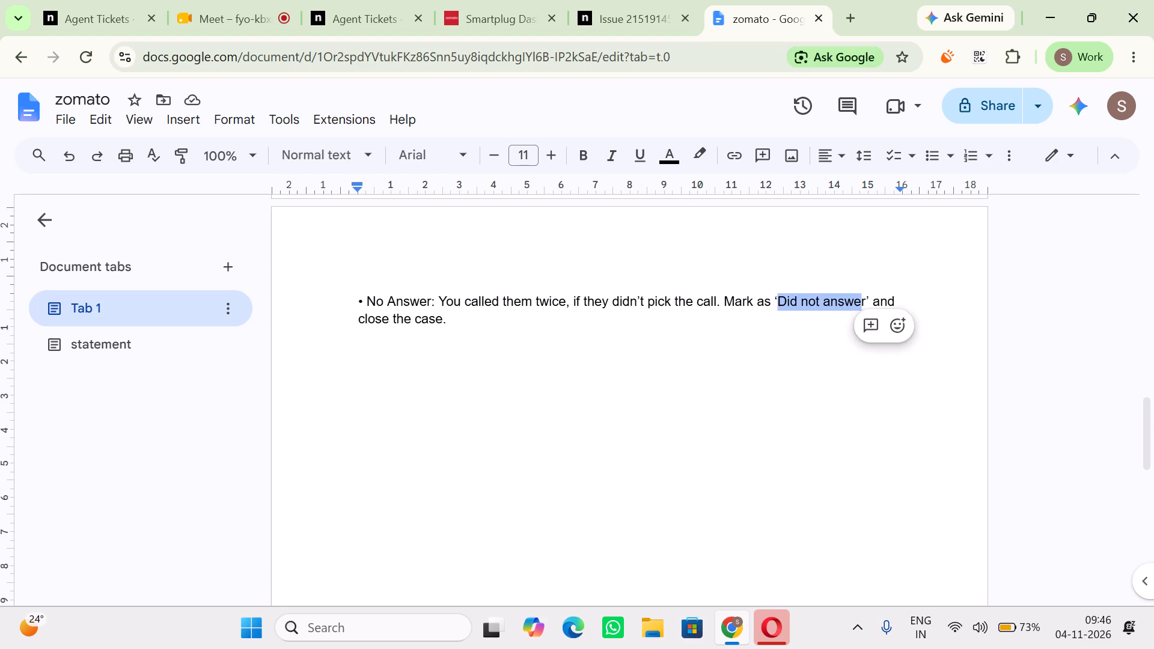
drag(780, 305, 832, 306)
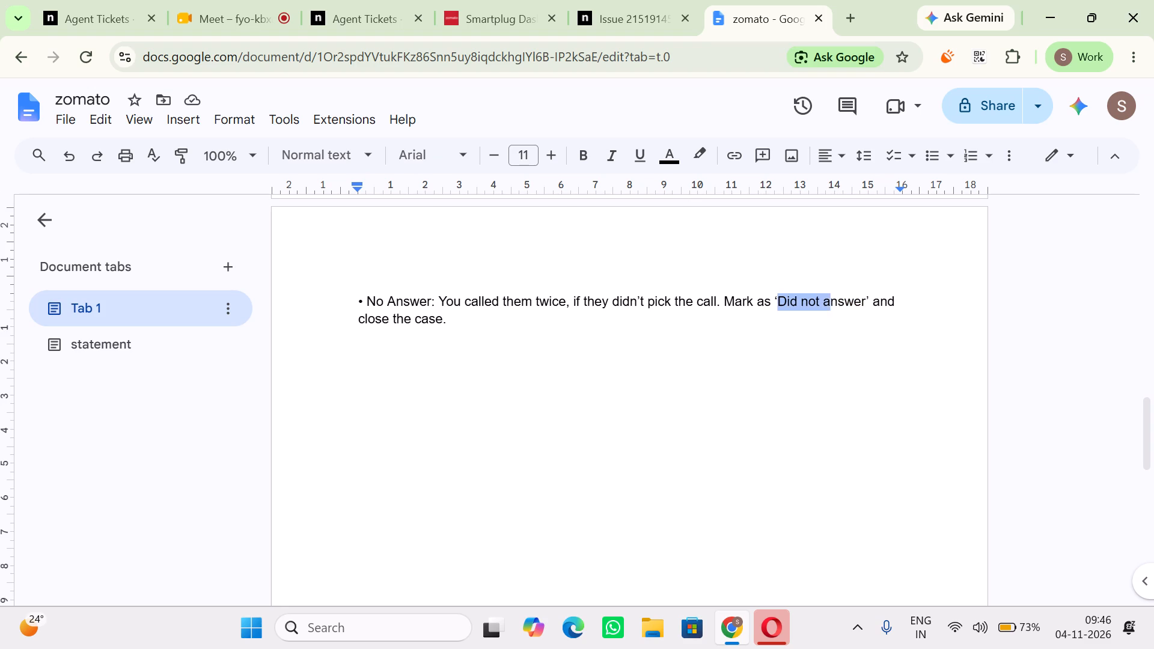
drag(832, 306, 866, 306)
key(ctrl+c)
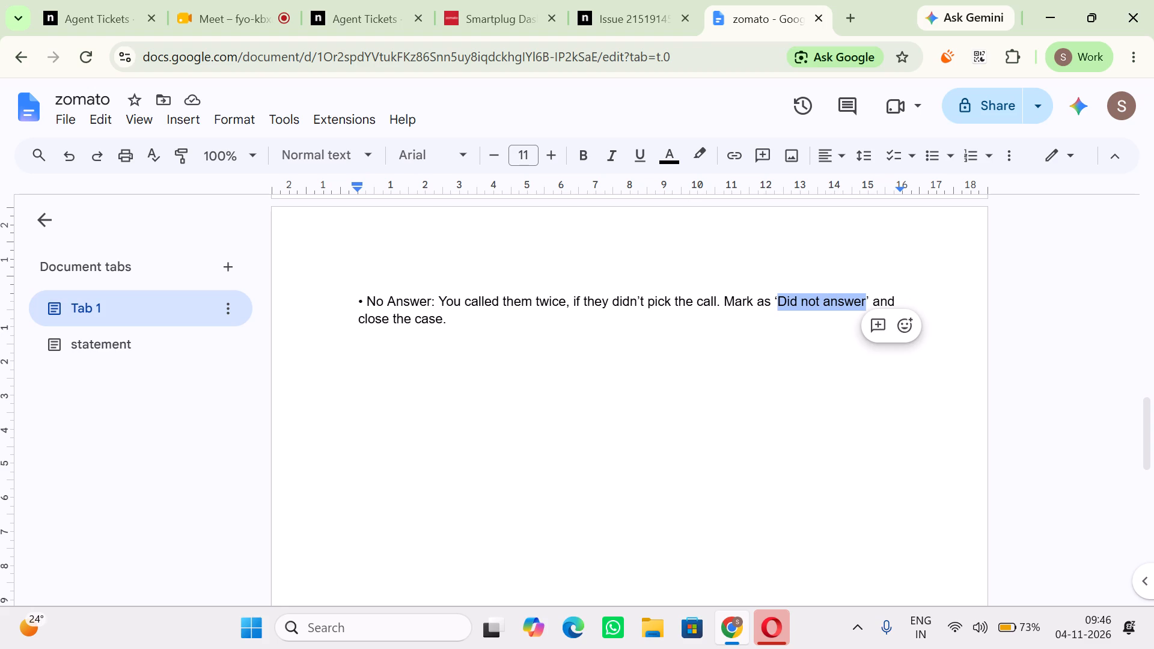
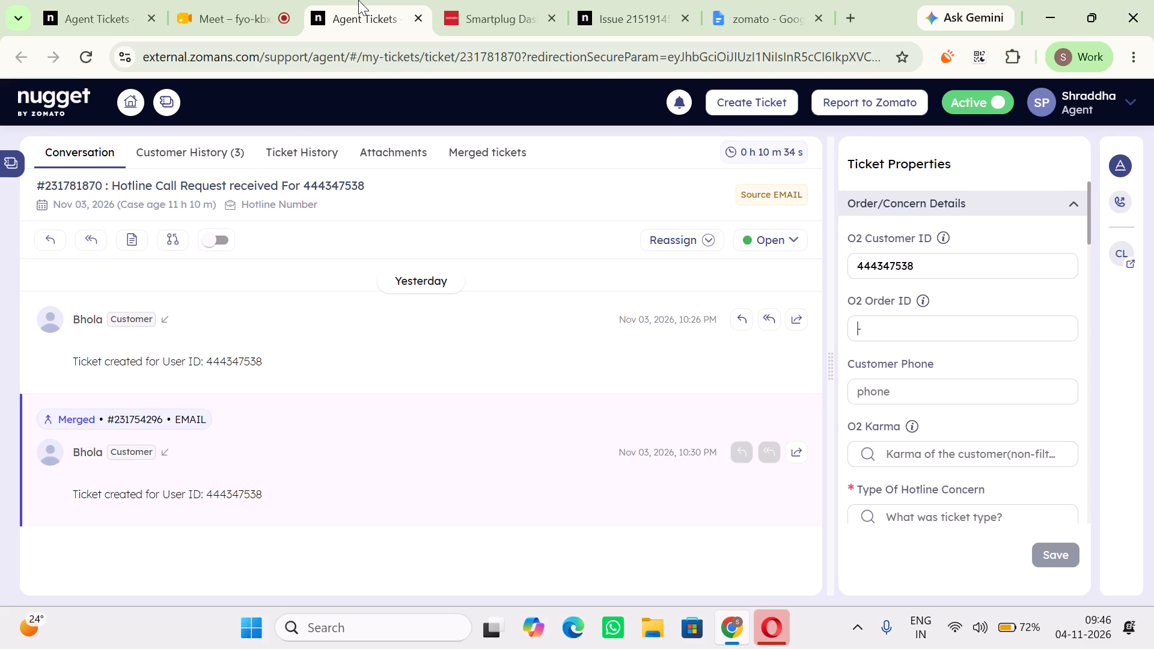
click(489, 0)
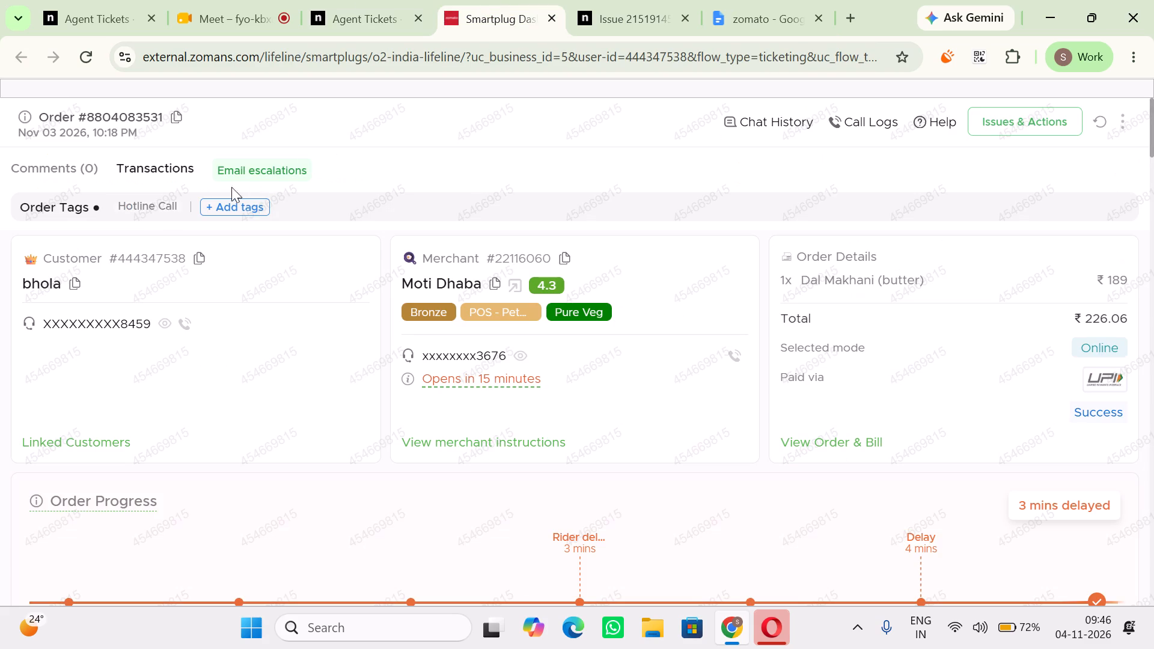
click(180, 118)
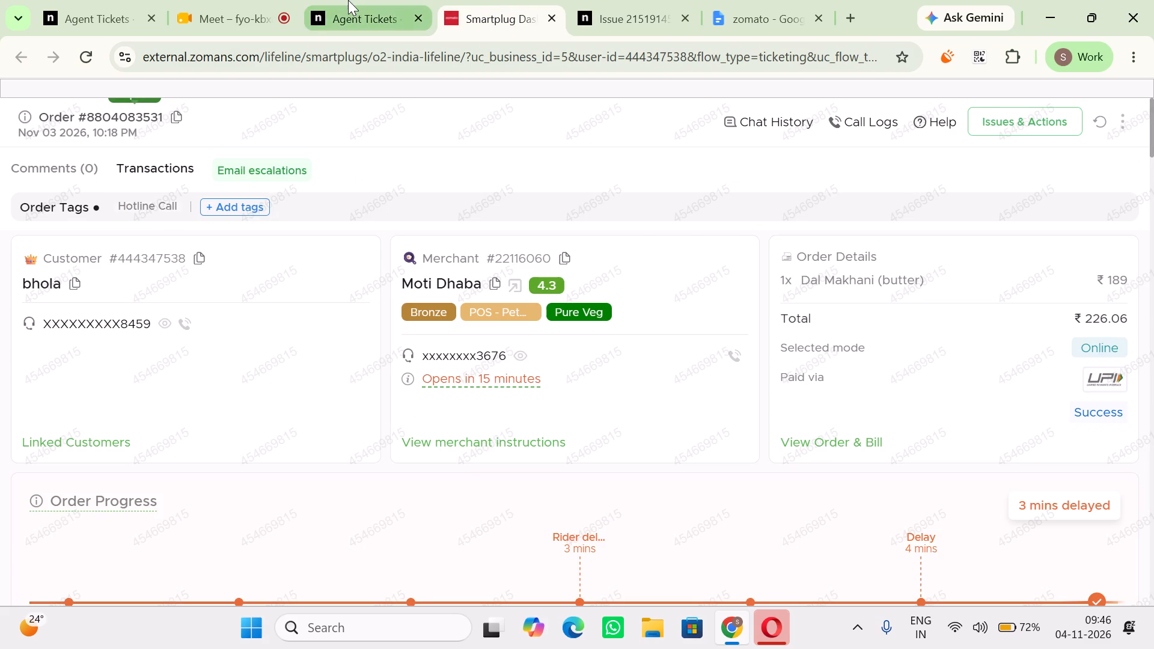
click(348, 0)
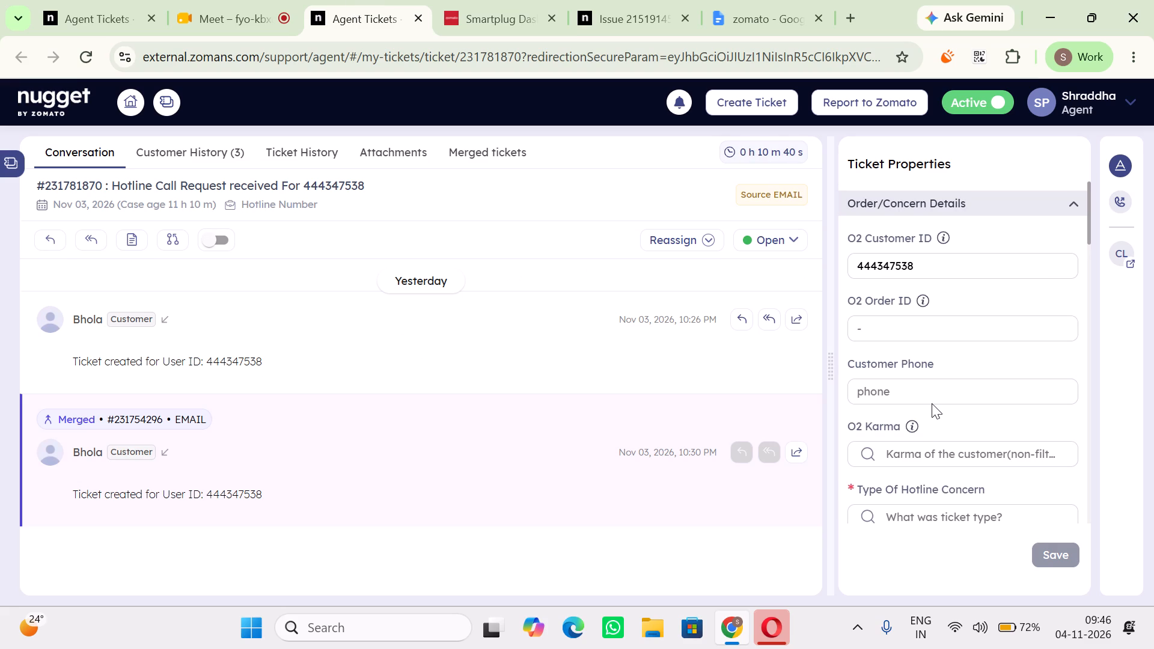
key(ctrl+v)
Copy the customer's GOLD tier from the Smartplug customer overview and set the ticket's O2 Karma to Gold.
scroll(891, 404, down, 1)
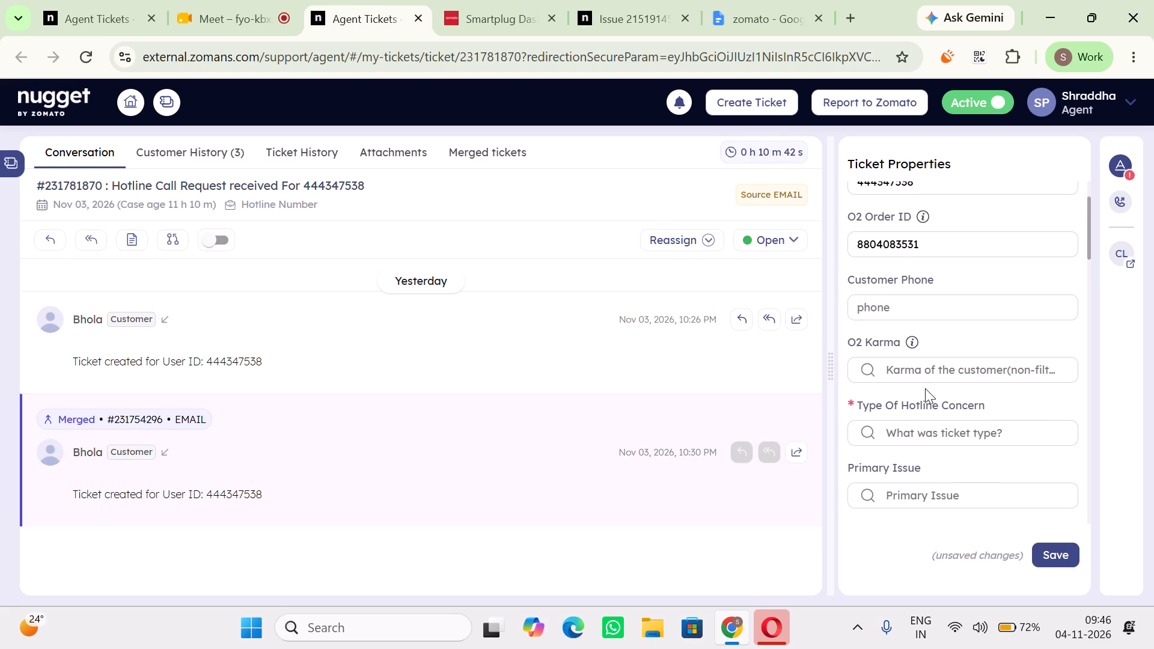
click(483, 0)
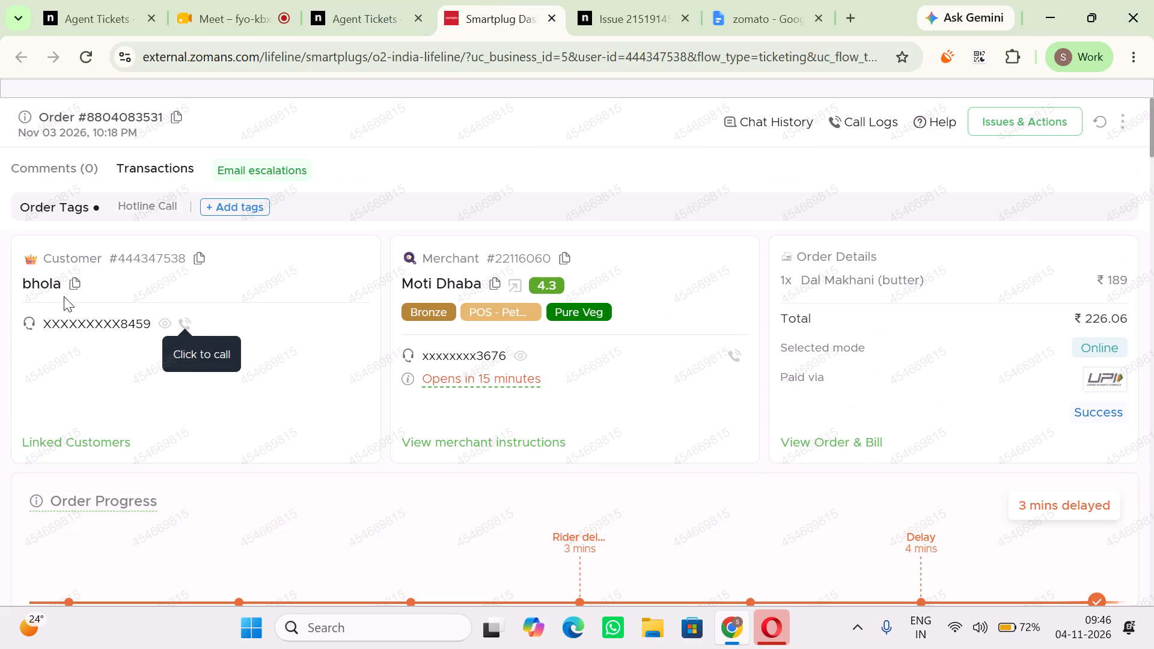
click(35, 288)
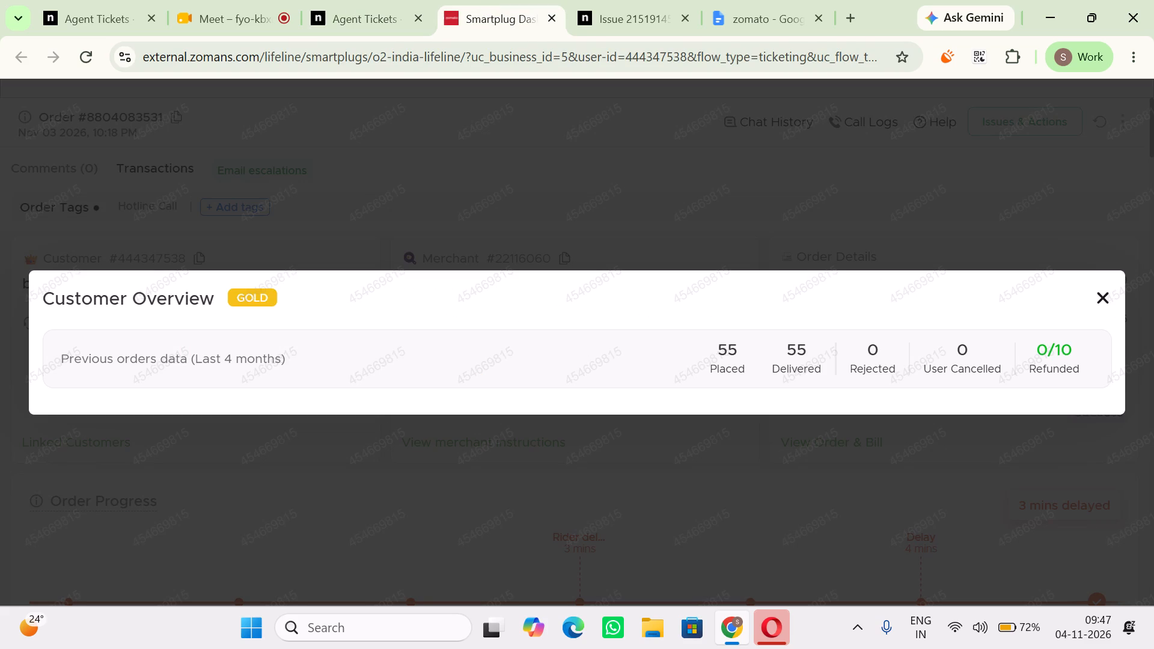
double_click(260, 293)
key(ctrl+c)
click(335, 21)
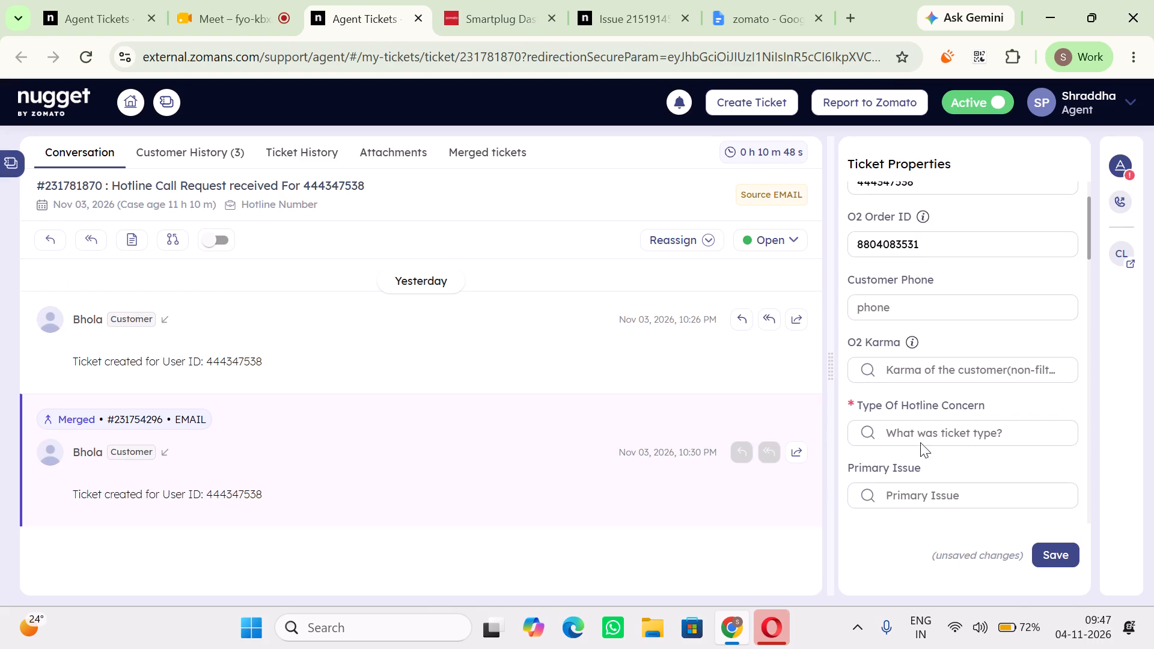
click(902, 371)
key(ctrl+v)
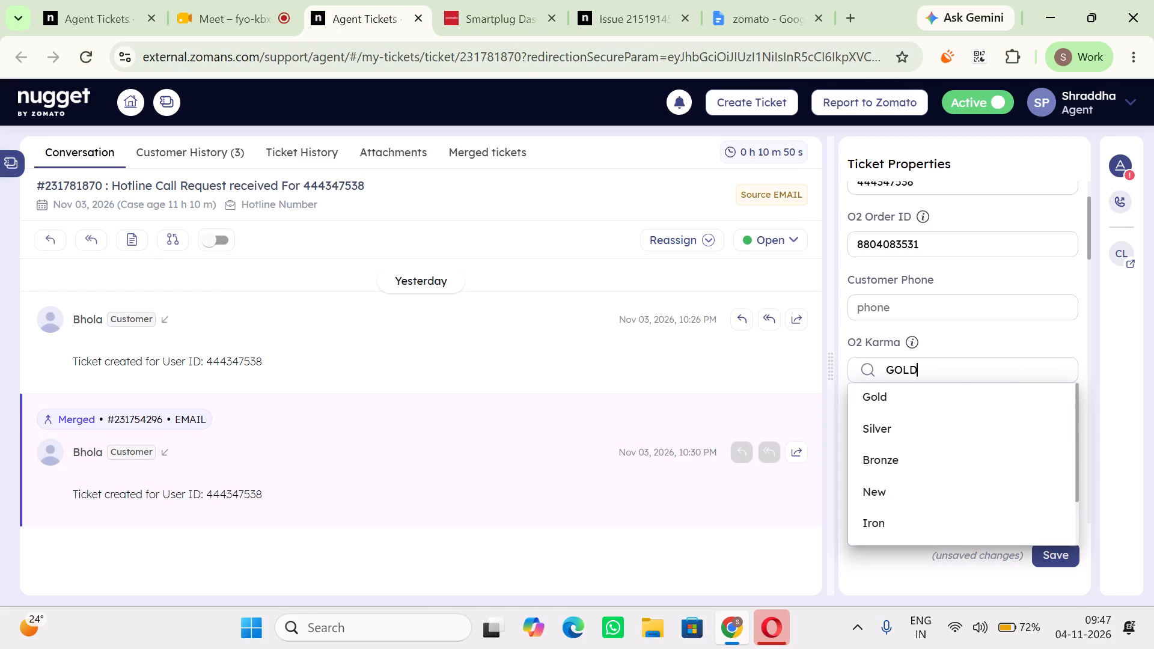
click(894, 382)
click(881, 389)
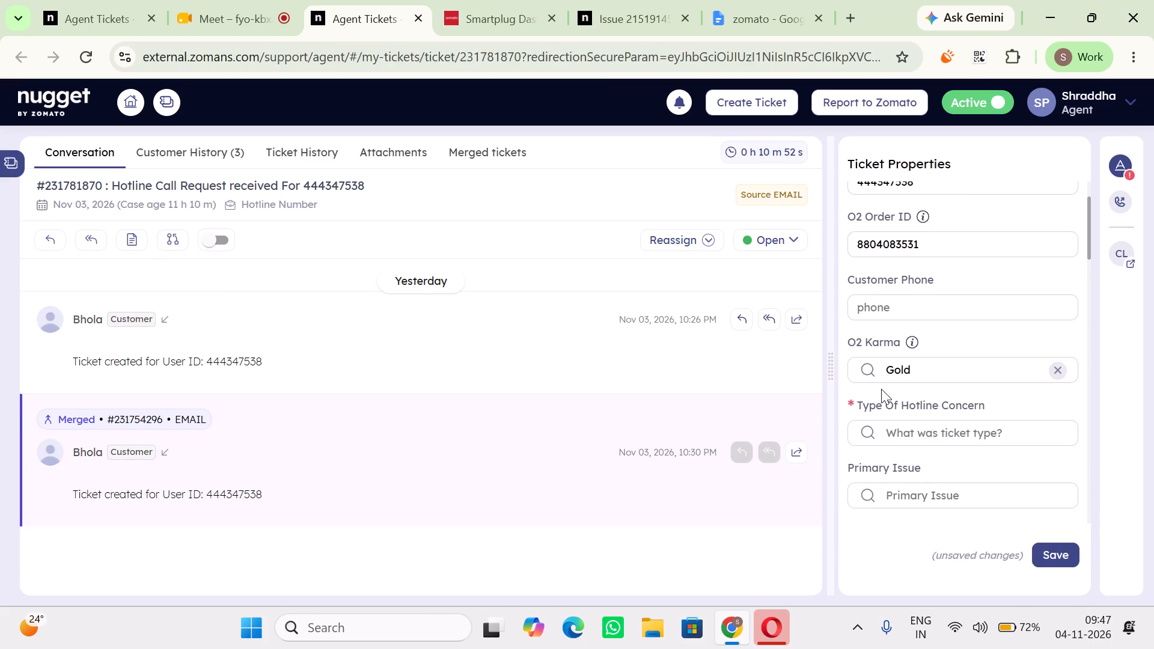
Set the ticket's Type Of Hotline Concern to "Did not answer".
scroll(881, 389, down, 1)
click(926, 371)
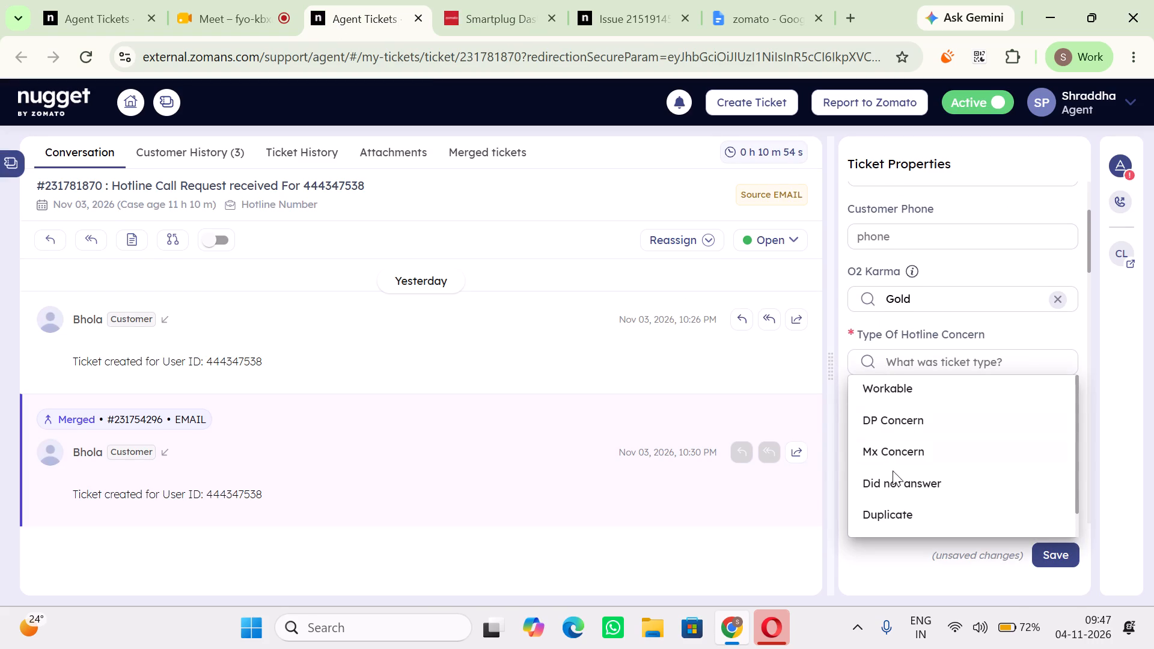
click(924, 480)
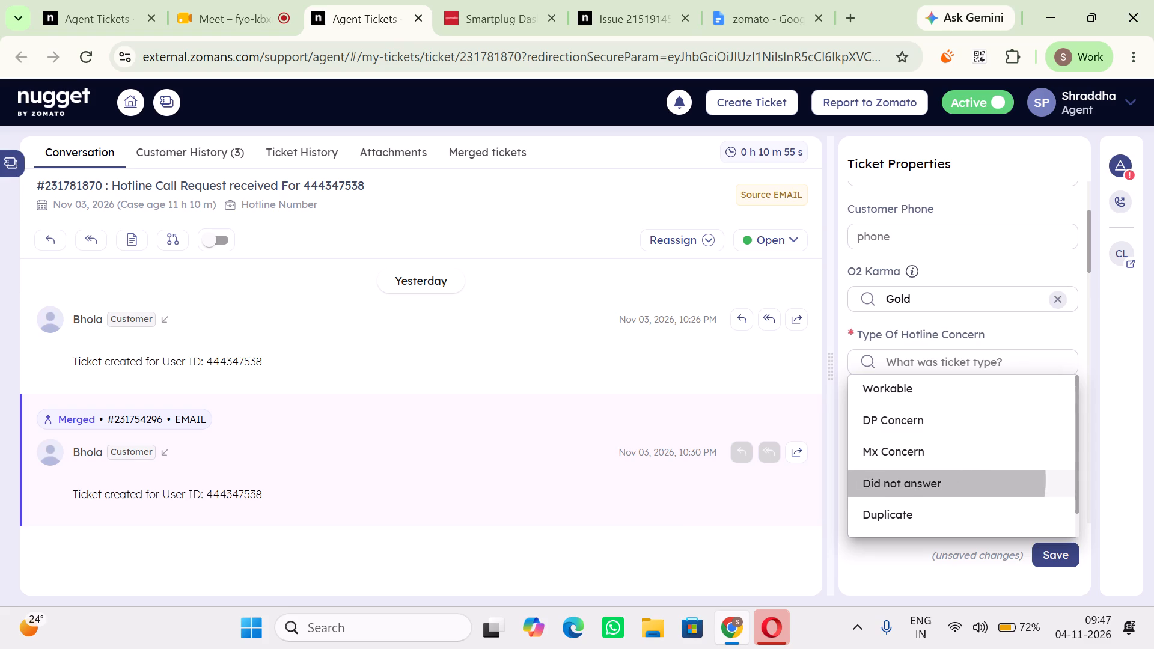
Look through the Primary Issue options and review the remaining ticket properties.
click(951, 431)
scroll(912, 508, down, 2)
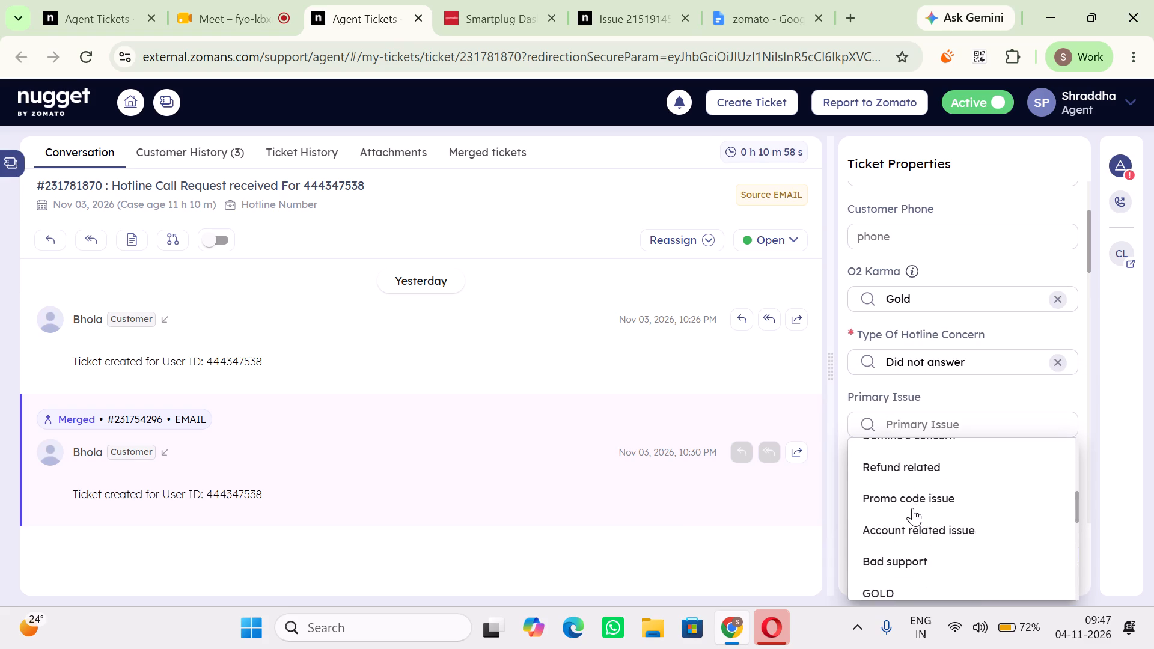
scroll(912, 508, down, 4)
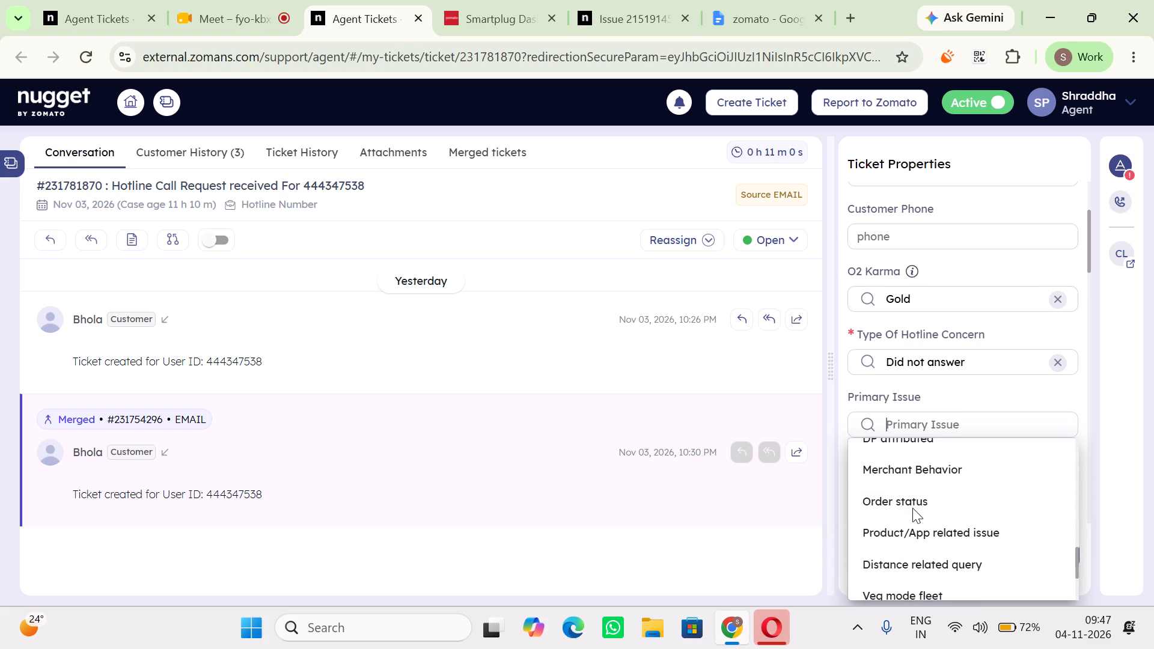
scroll(912, 508, down, 4)
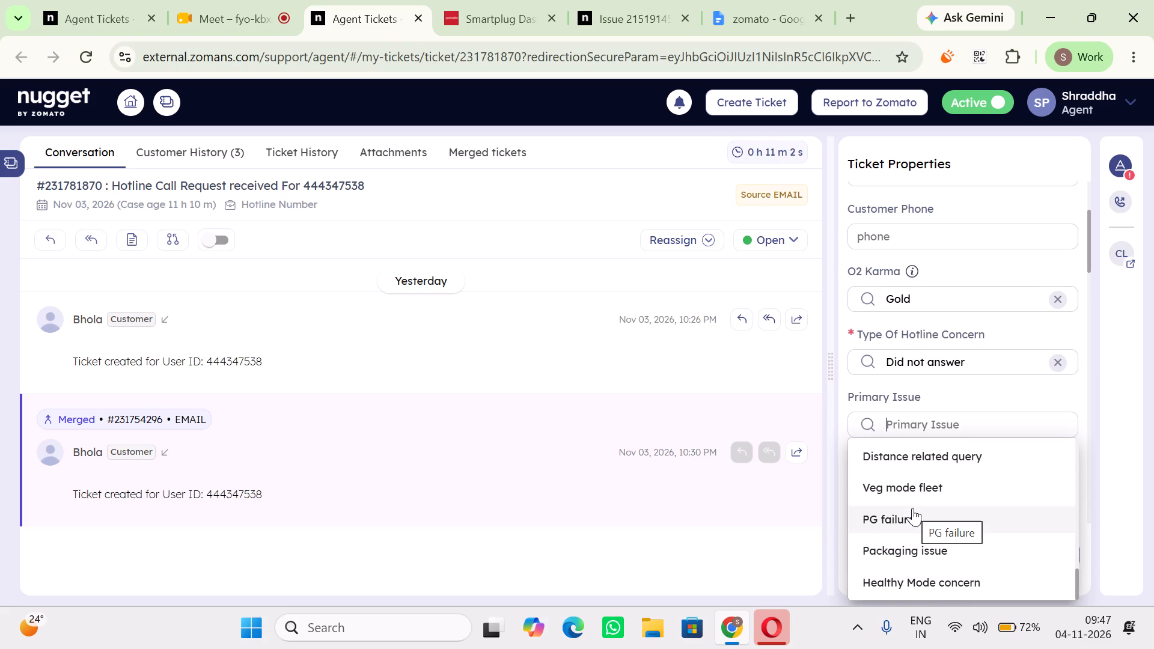
click(743, 338)
scroll(958, 489, down, 4)
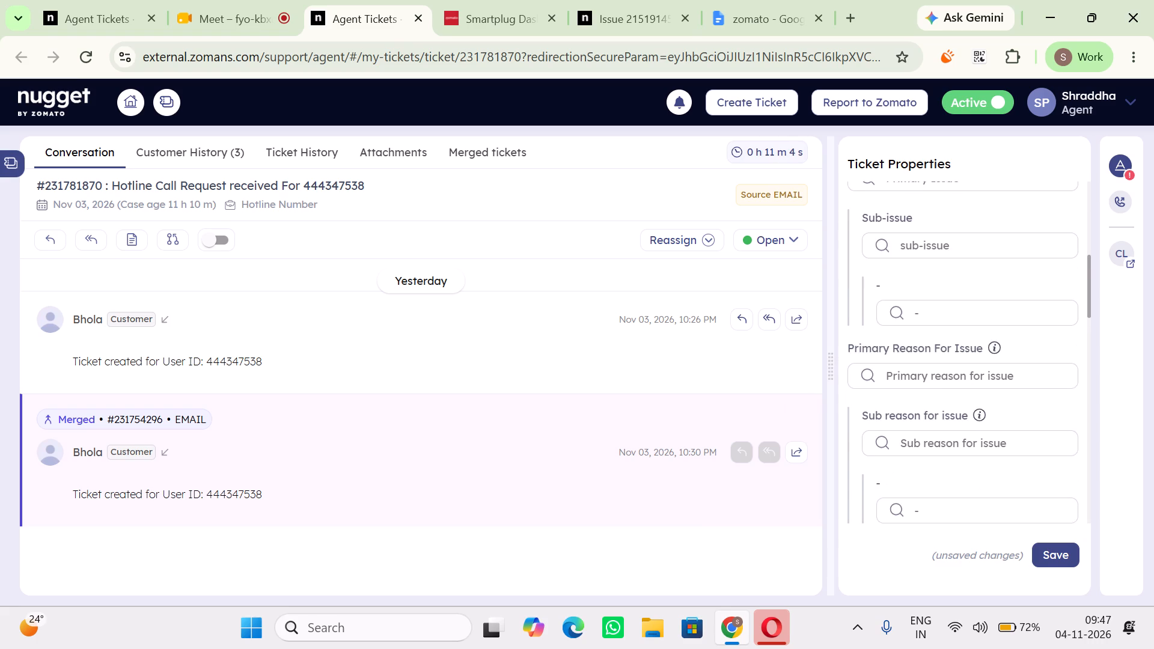
scroll(958, 489, down, 7)
scroll(958, 489, up, 4)
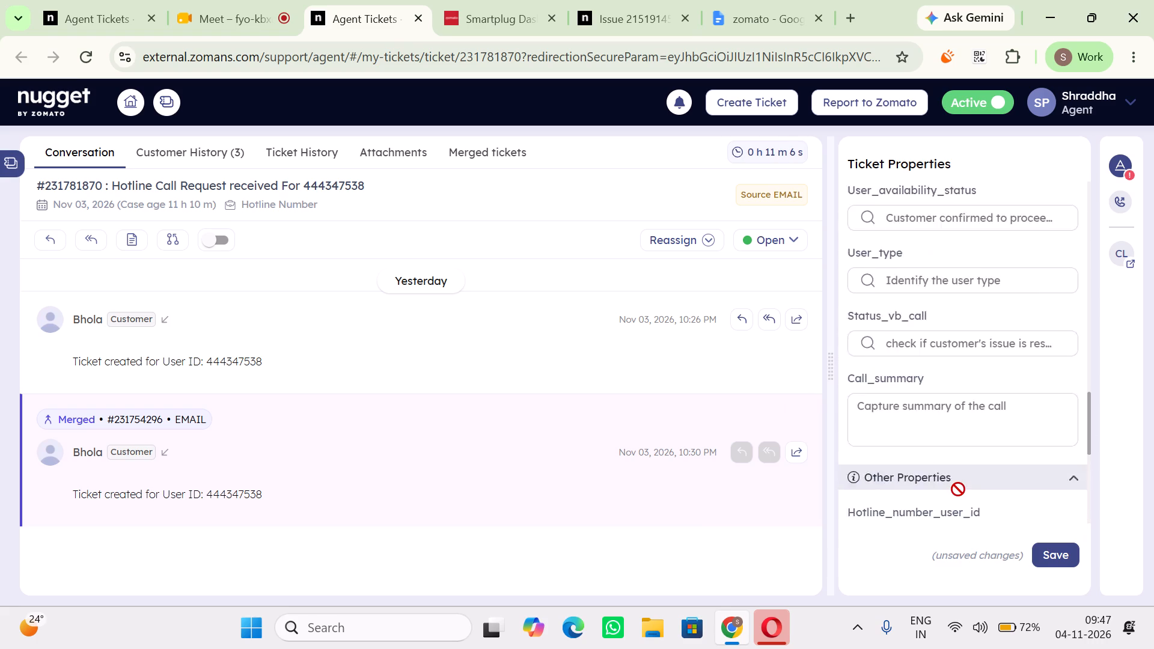
scroll(958, 489, up, 8)
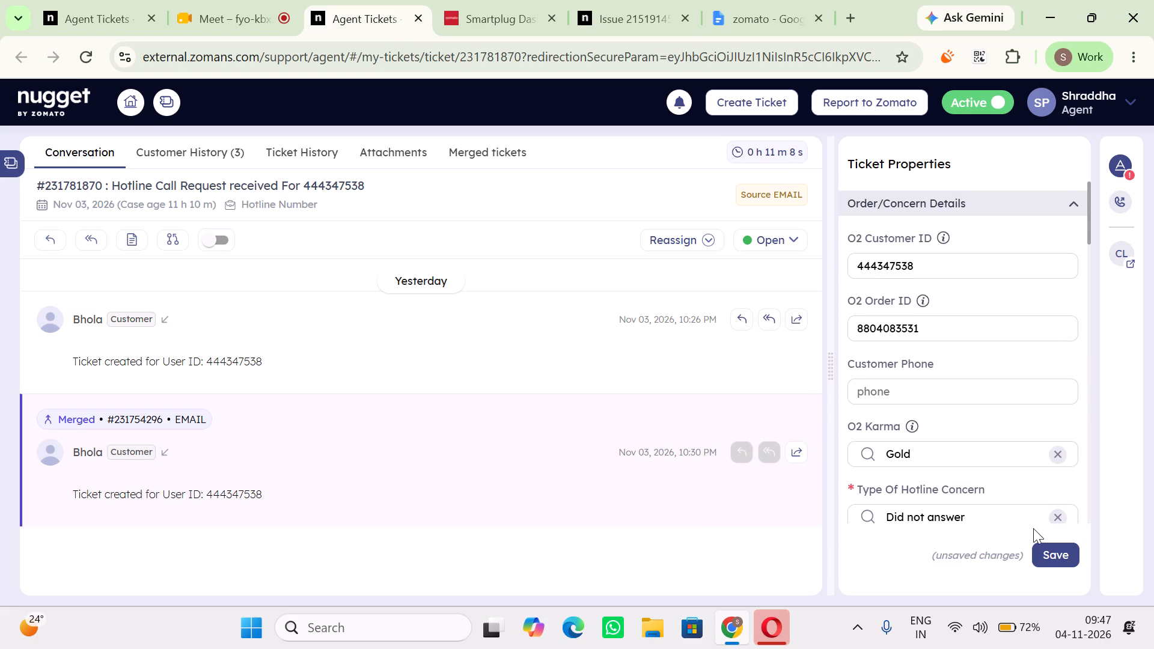
Save the updated ticket properties.
click(1054, 543)
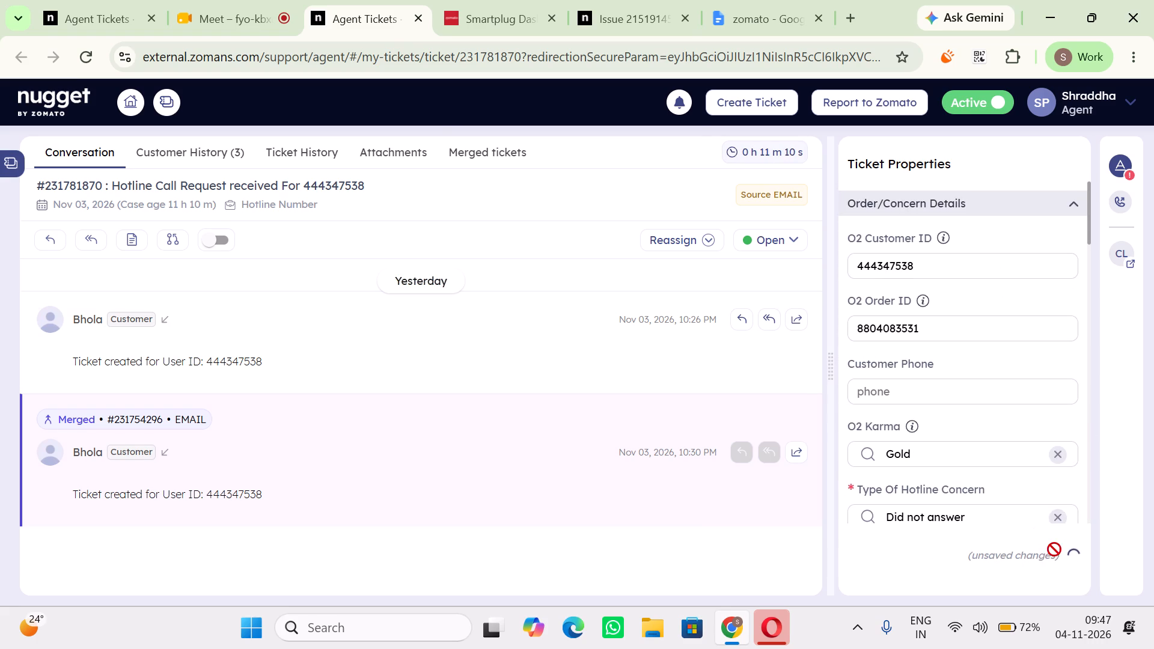
Copy "Did not answer" from the zomato document and add it to the Nugget ticket as a private note.
click(734, 0)
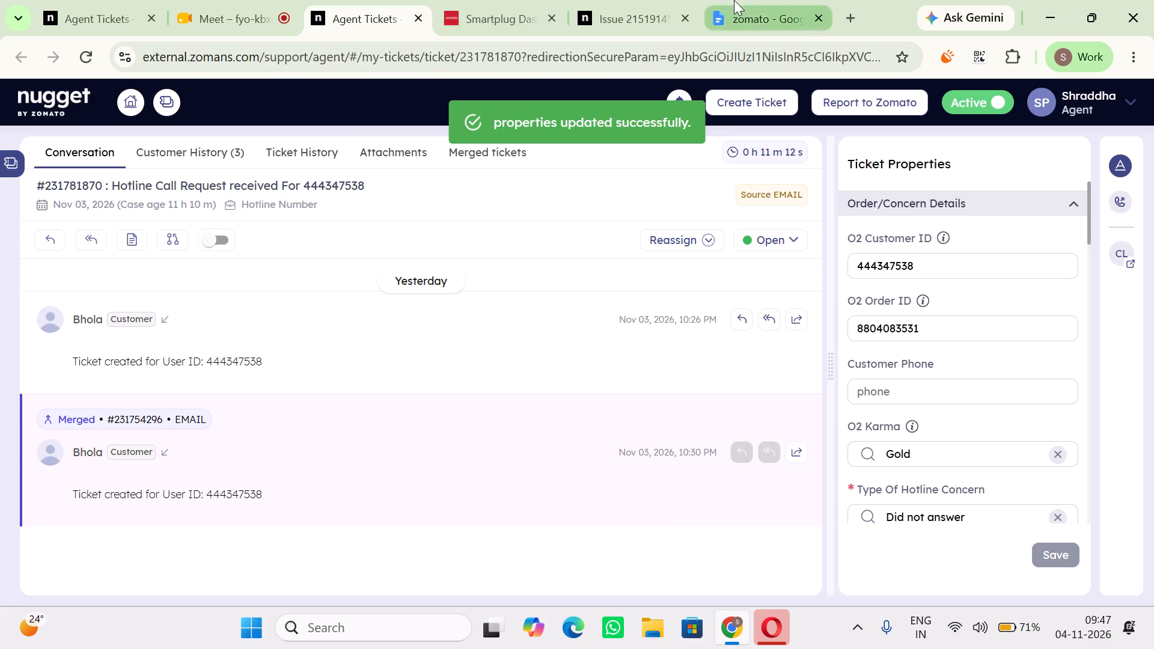
key(ctrl+c)
key(ctrl+c)
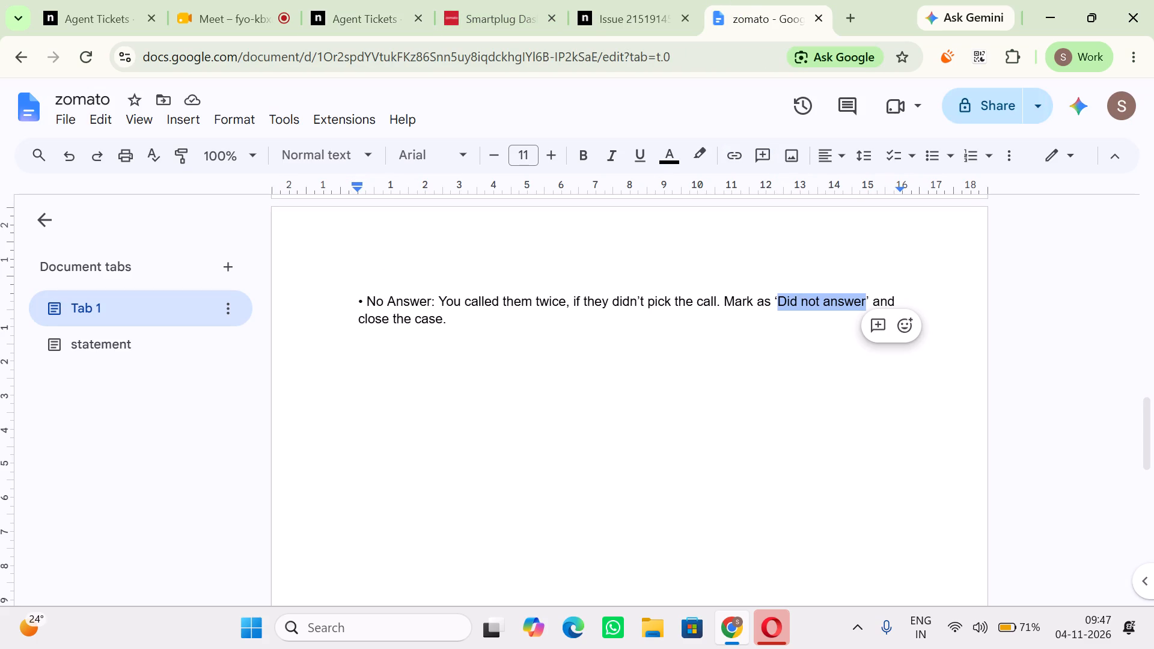
key(ctrl+c)
key(ctrl+c)
key(ctrl+c)
key(ctrl+c)
key(ctrl+c)
click(507, 0)
click(383, 0)
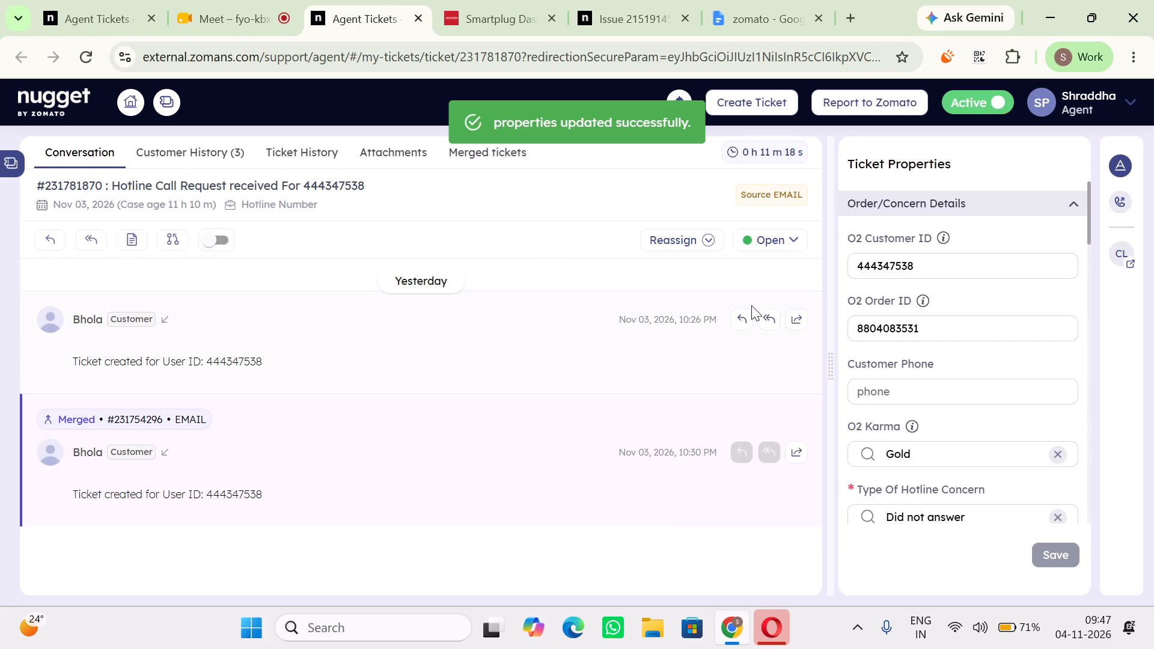
click(125, 242)
click(454, 316)
key(ctrl+v)
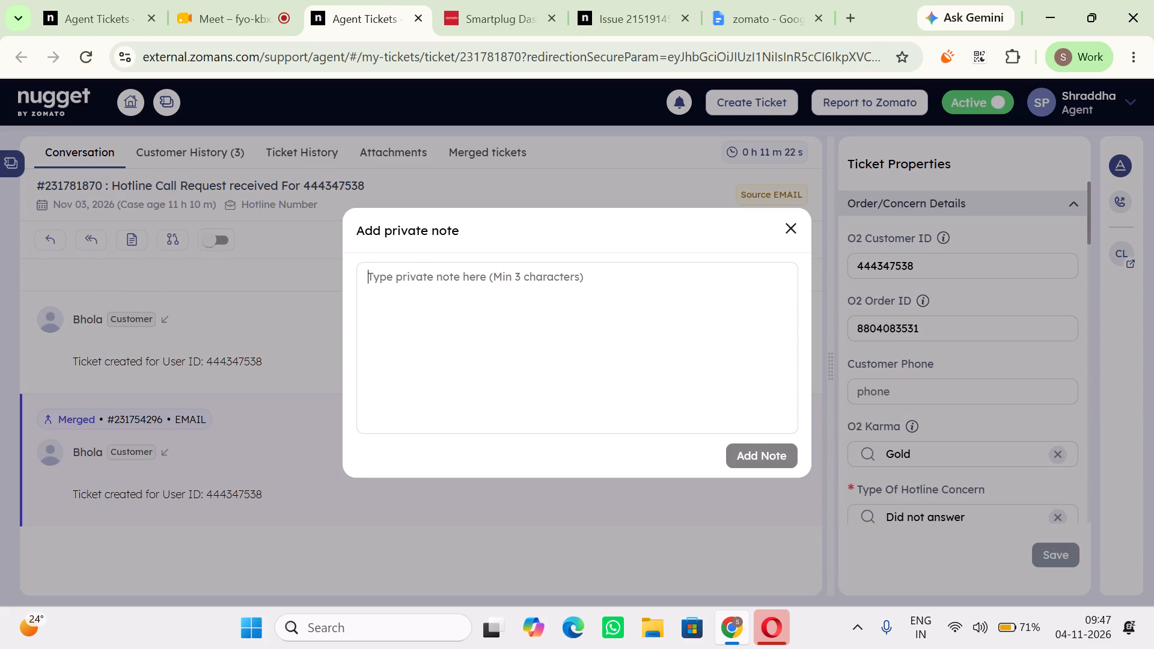
click(755, 442)
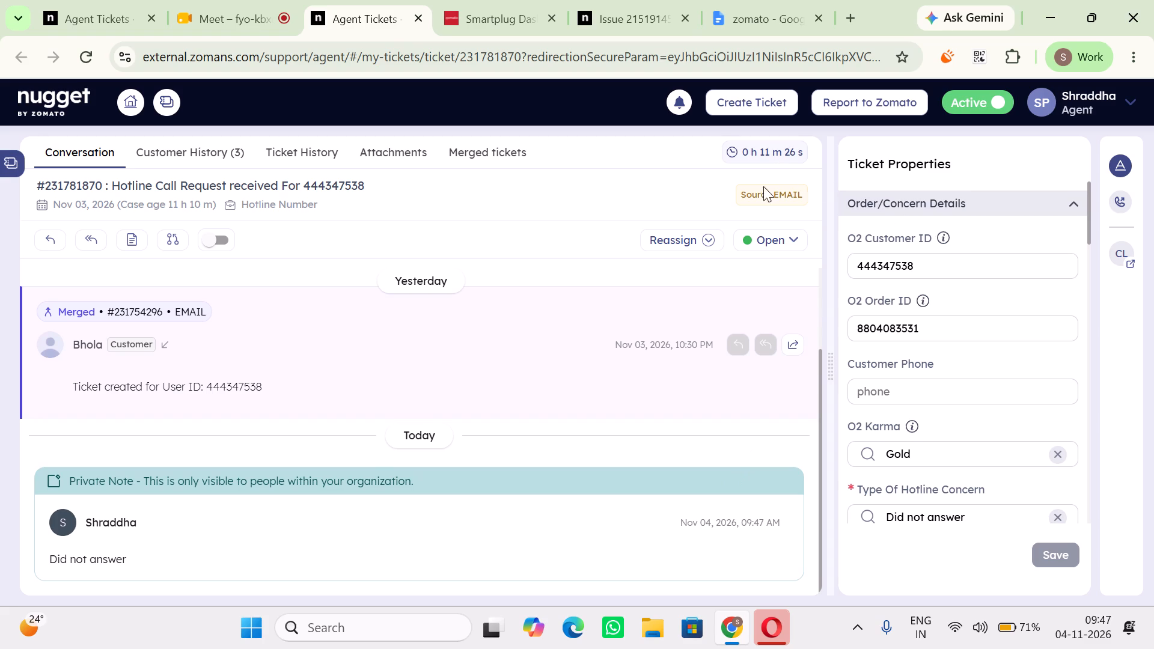
Change the ticket's status to Closed.
click(795, 242)
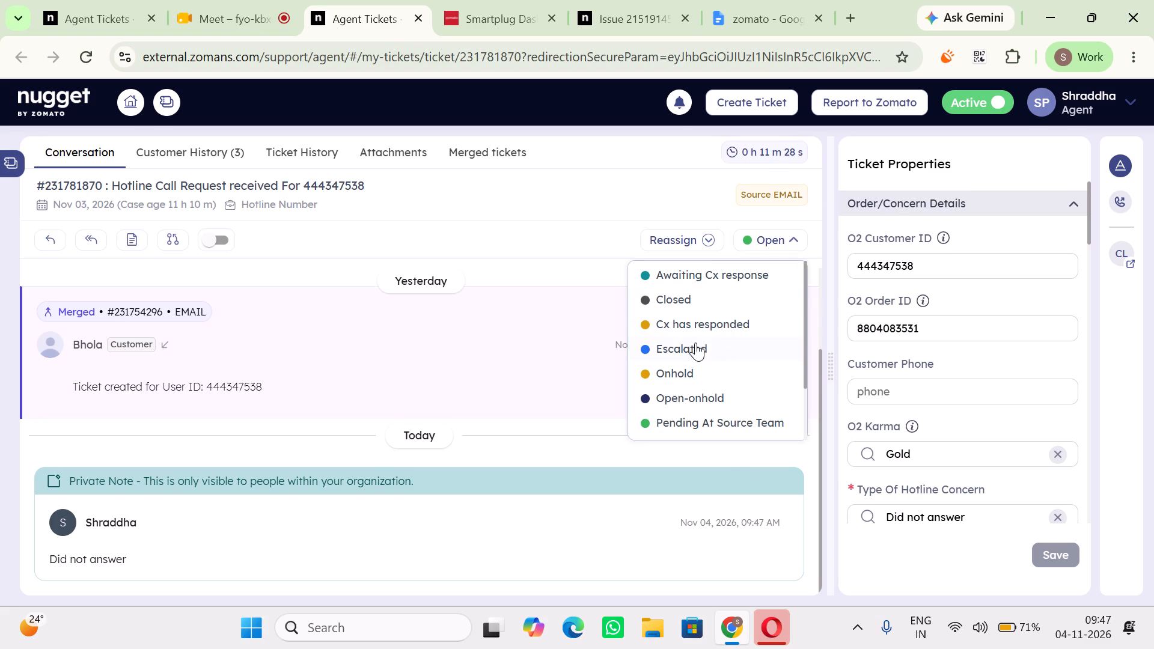
click(668, 303)
click(762, 379)
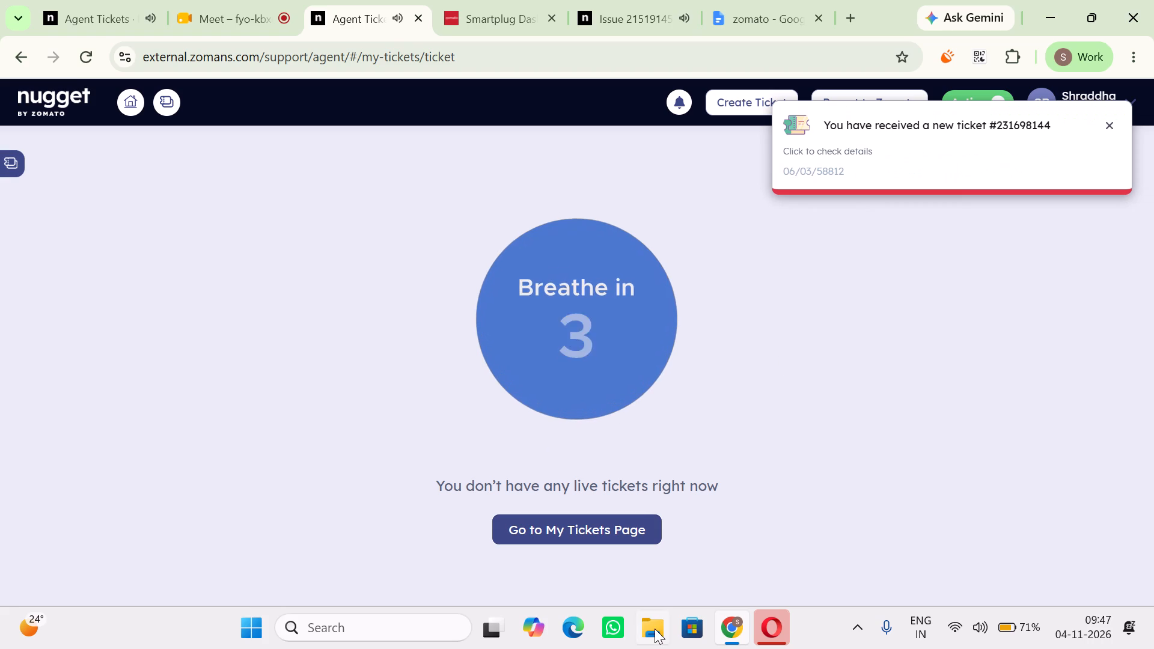
click(566, 525)
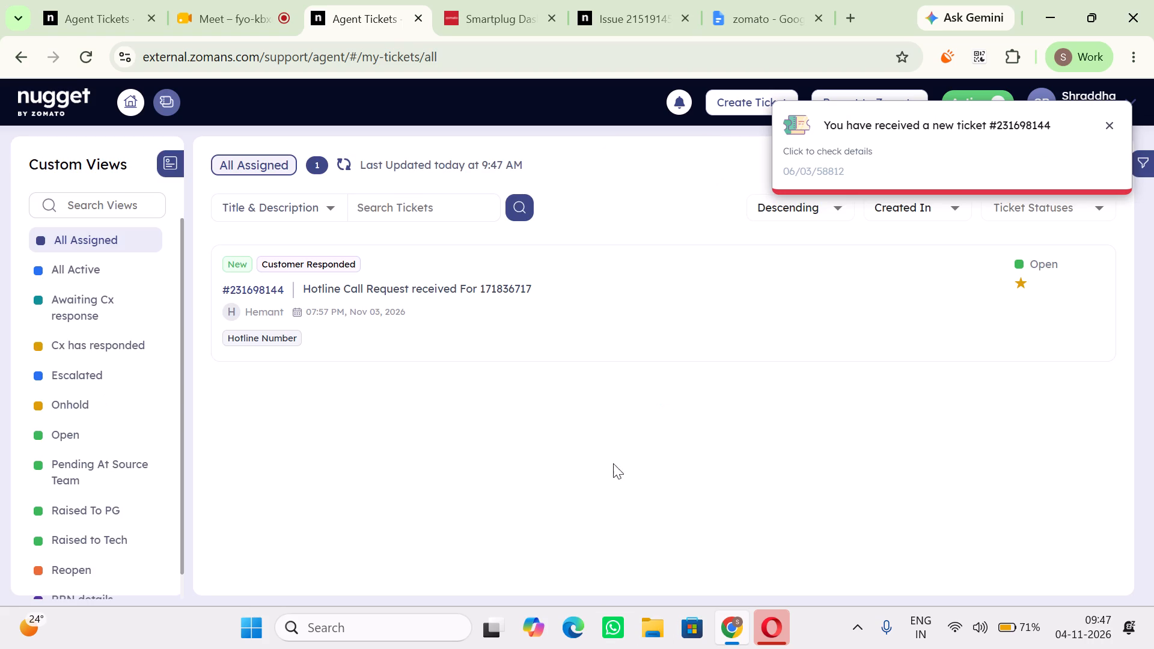
click(672, 321)
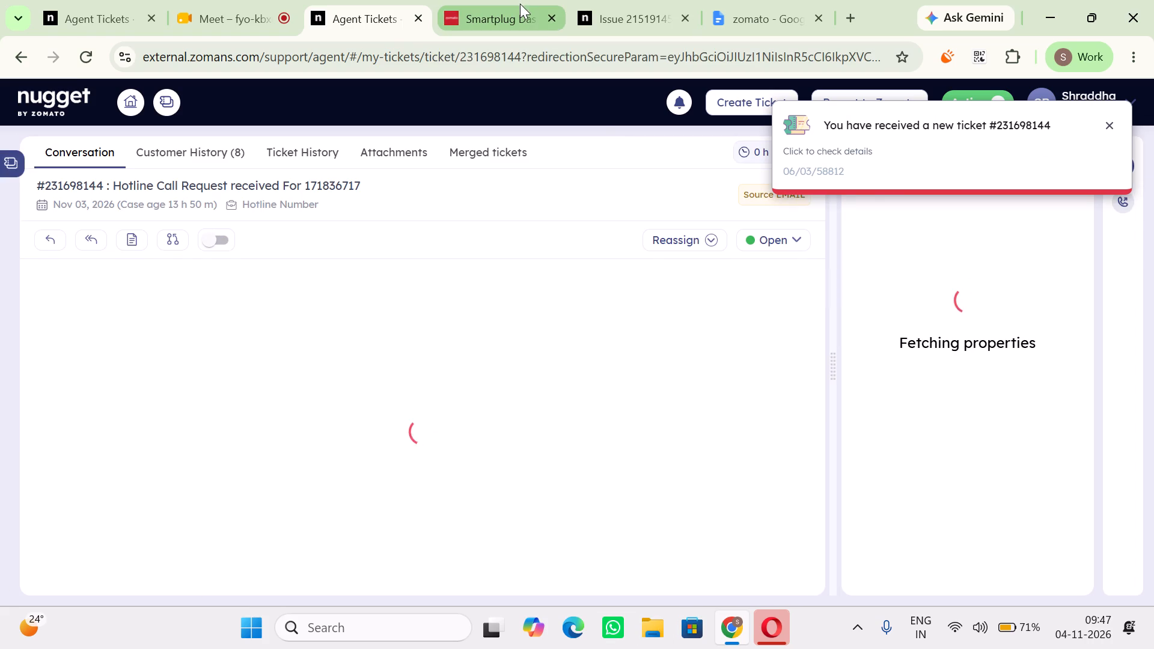
Close the previous ticket's Smartplug dashboard and issue pages.
click(554, 17)
click(554, 17)
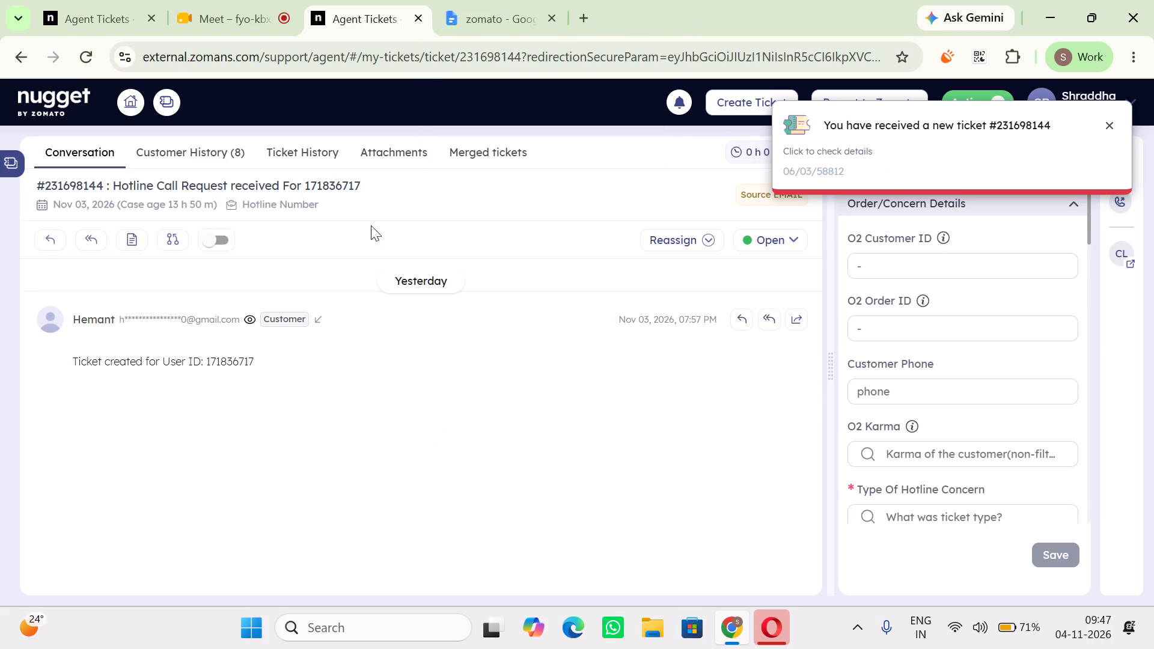
Copy the user ID from the ticket message into O2 Customer ID and save the ticket properties.
double_click(214, 361)
key(ctrl+c)
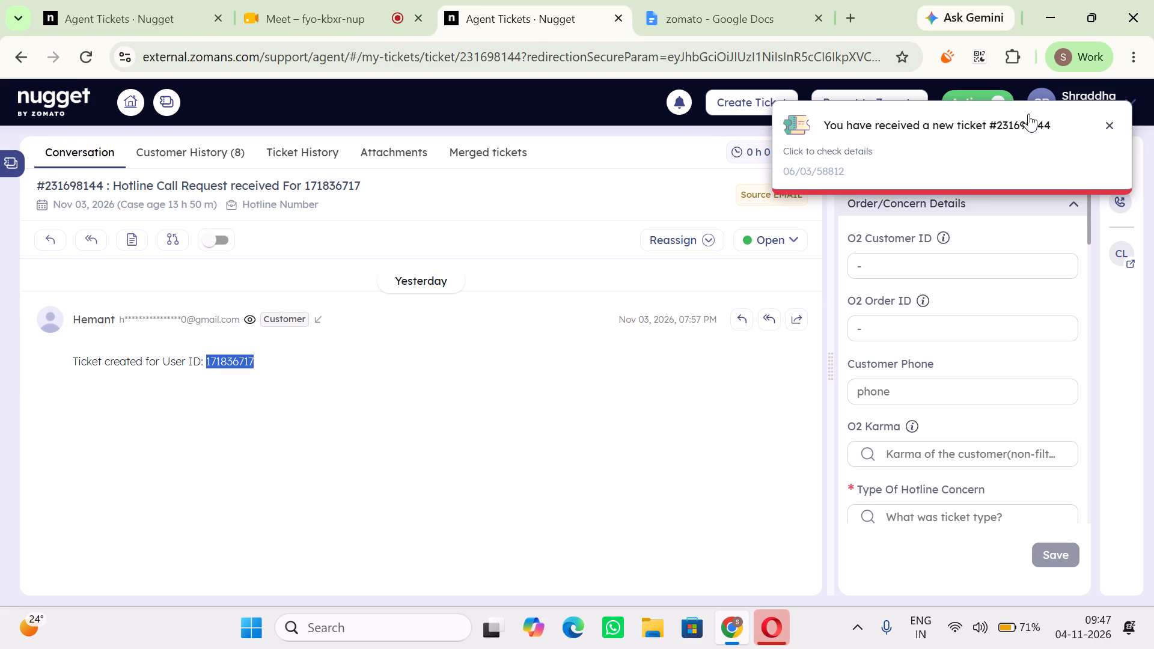
click(948, 266)
key(ctrl+v)
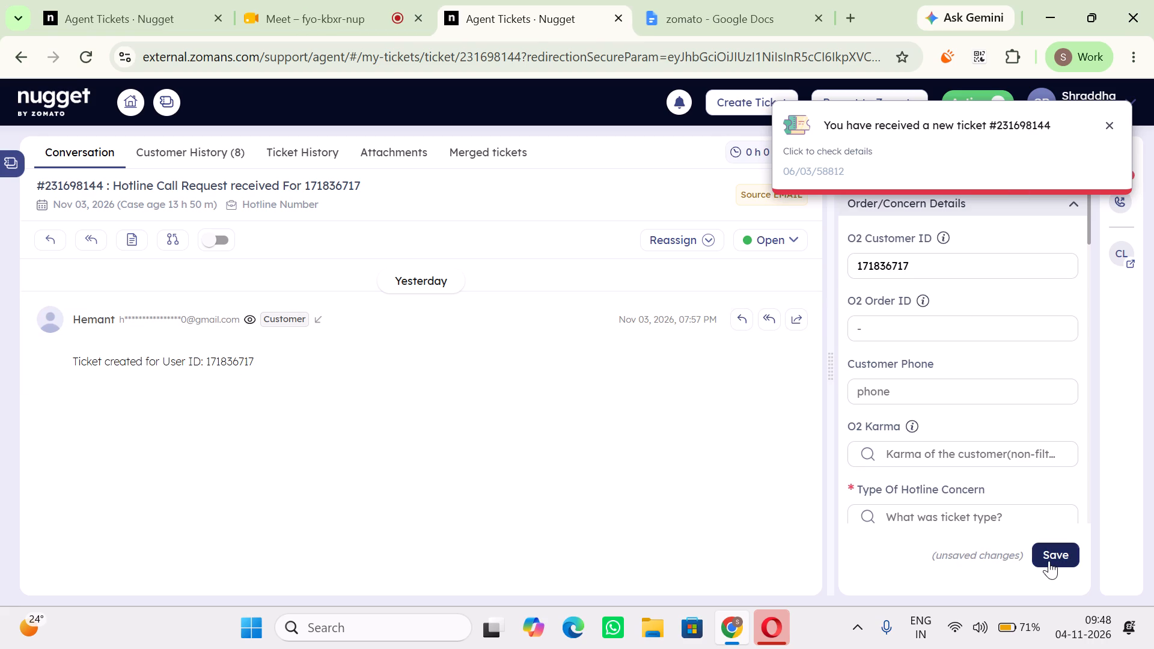
click(1049, 561)
scroll(983, 365, up, 4)
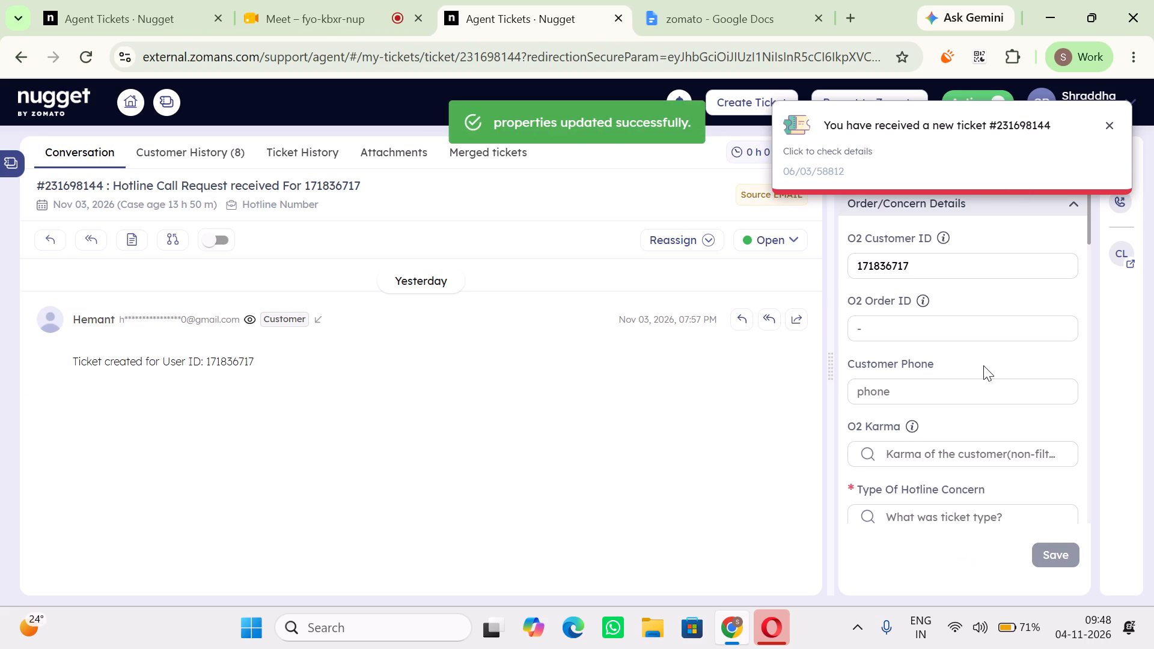
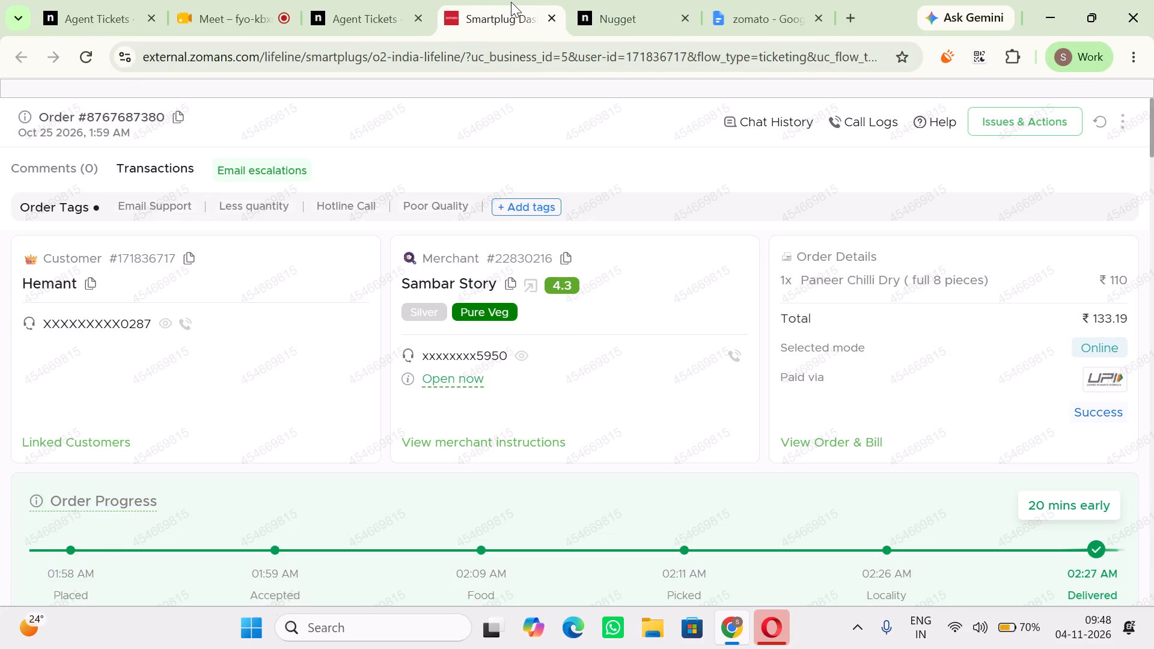
Review the customer's October 25 chat with Zia about the Sambar Story order on the open issue page.
click(655, 0)
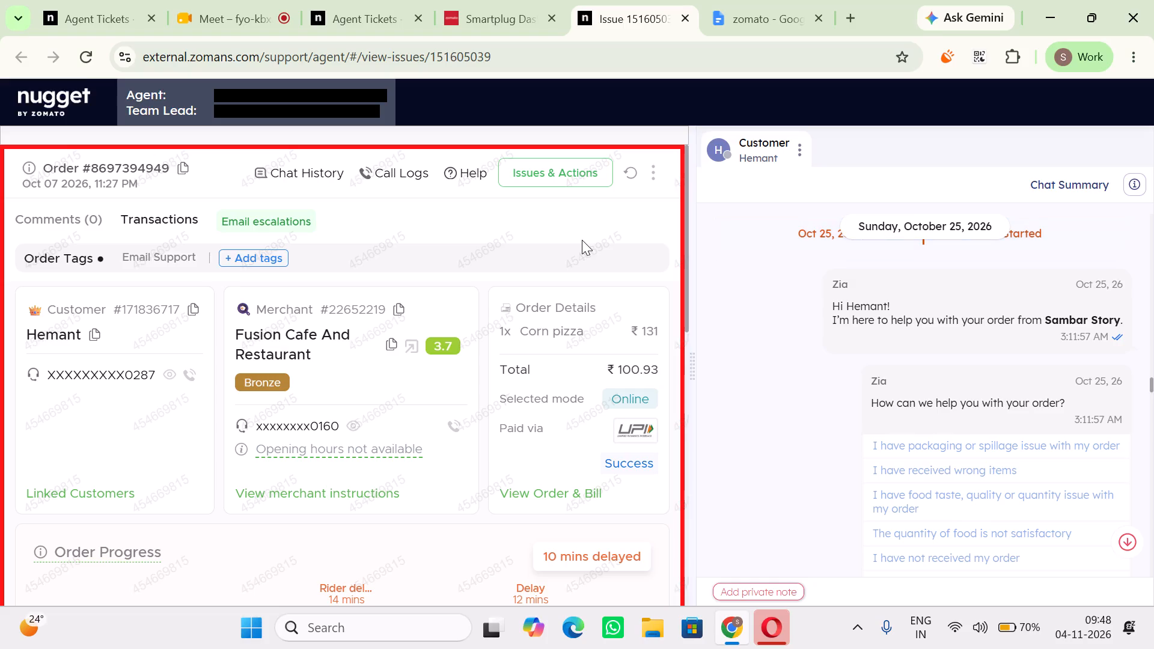
scroll(931, 401, down, 1)
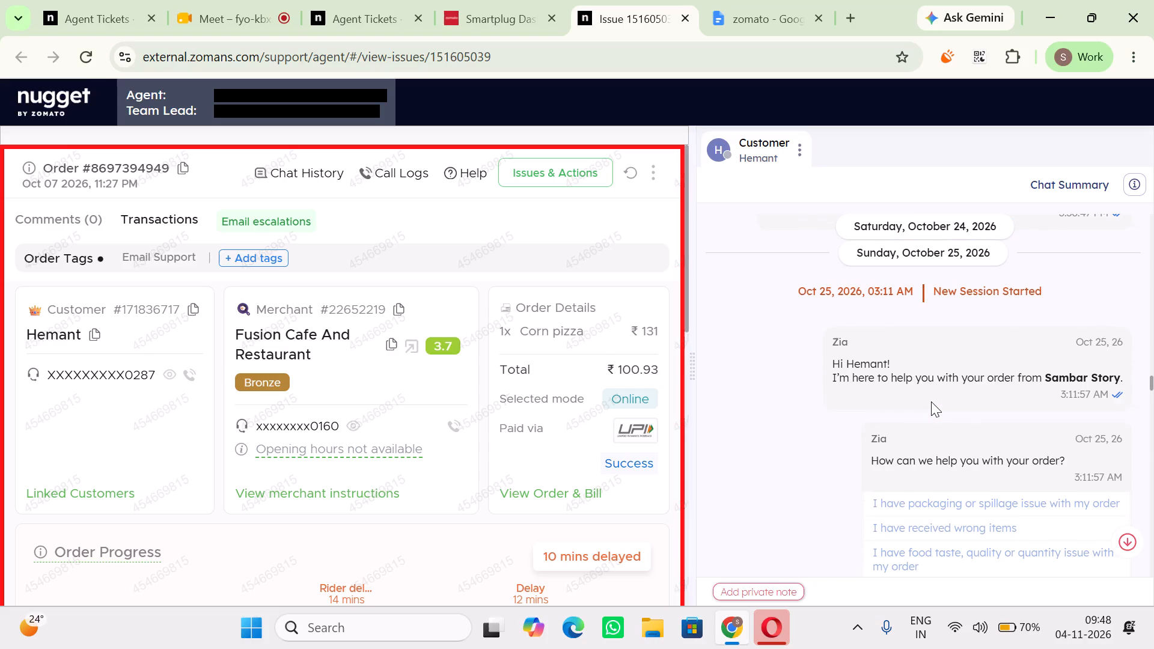
scroll(931, 401, down, 1)
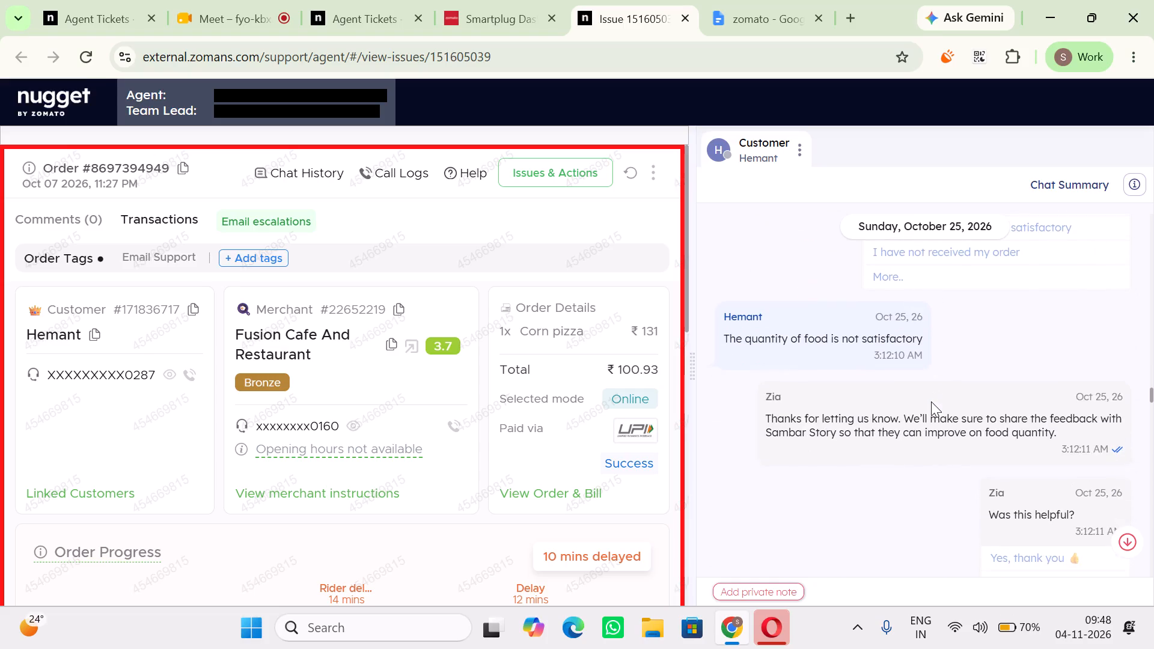
scroll(931, 401, down, 1)
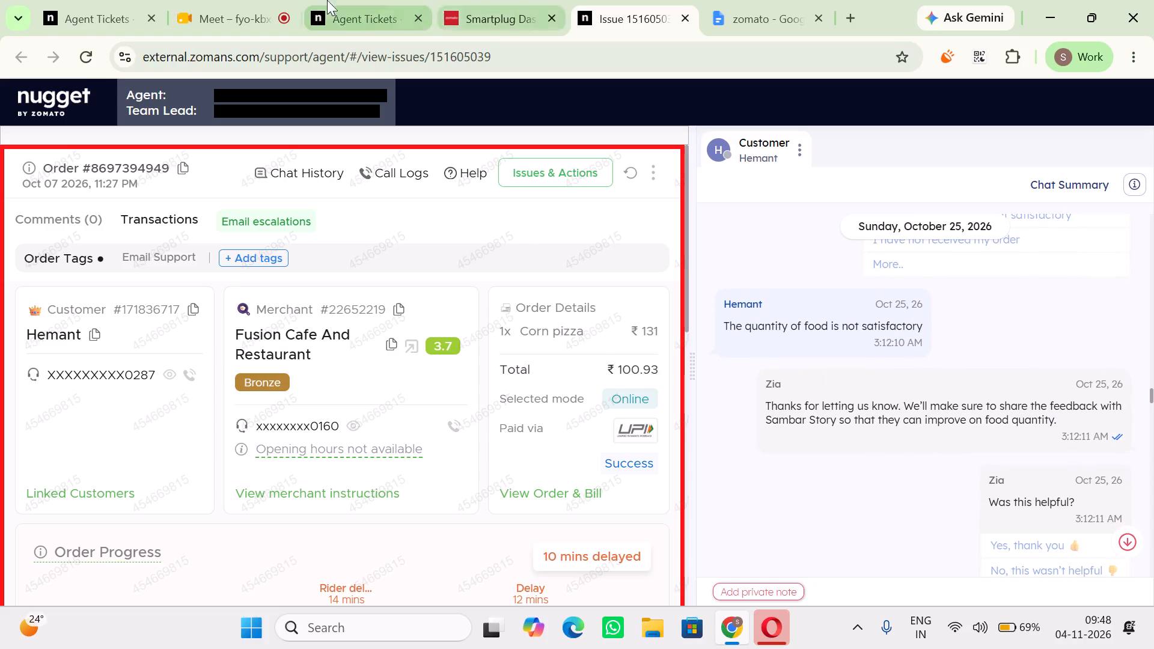
right_click(167, 0)
click(182, 0)
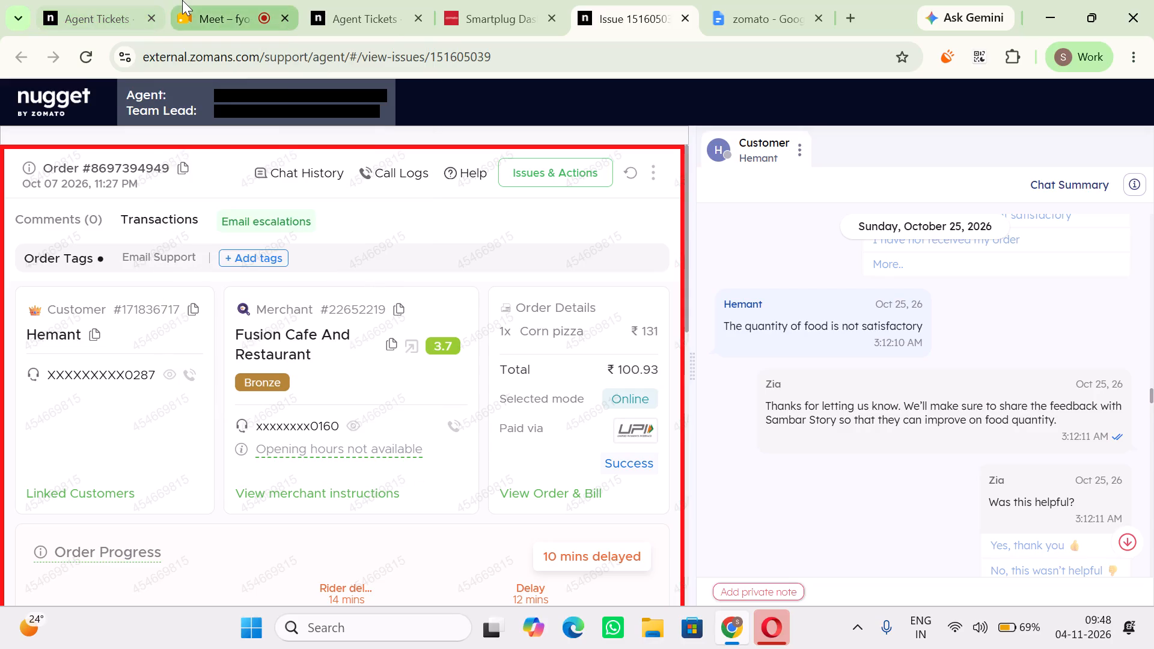
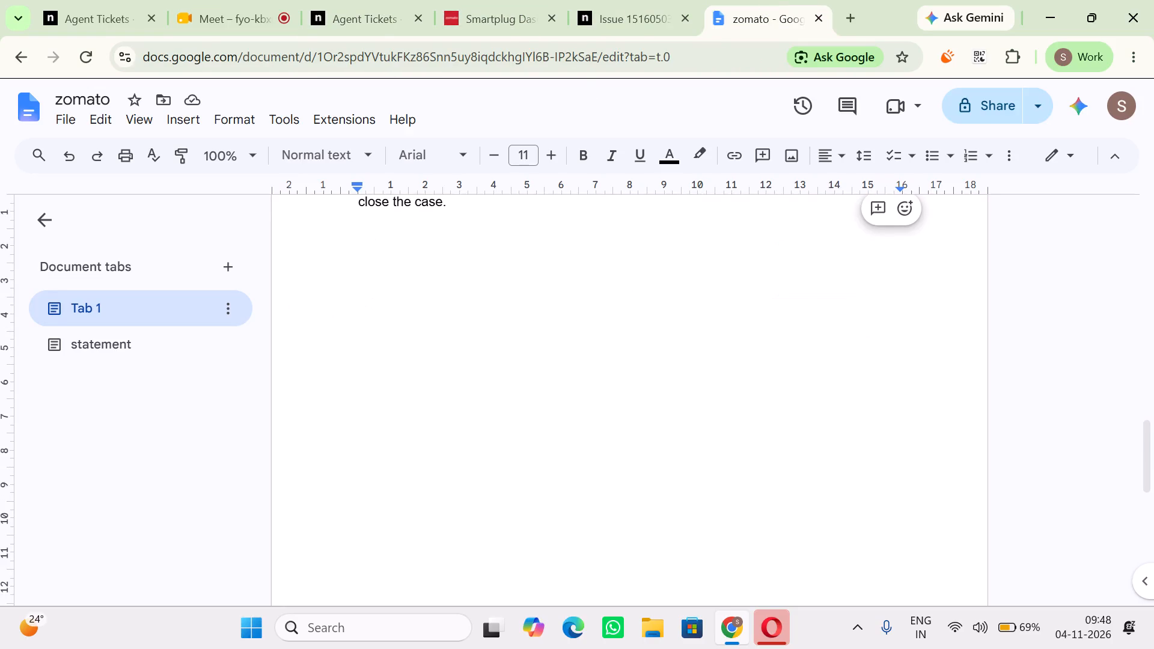
Return to the open issue page and read on through the customer's October 25 chat with Zia to the newest messages.
click(553, 0)
click(632, 0)
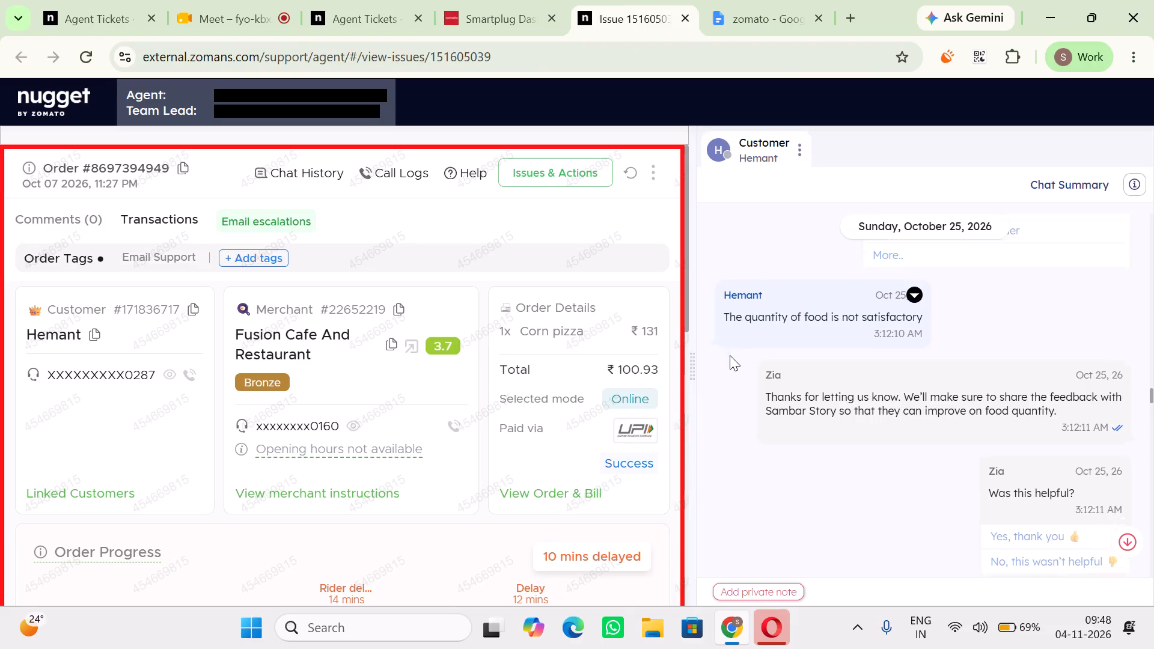
scroll(730, 355, down, 8)
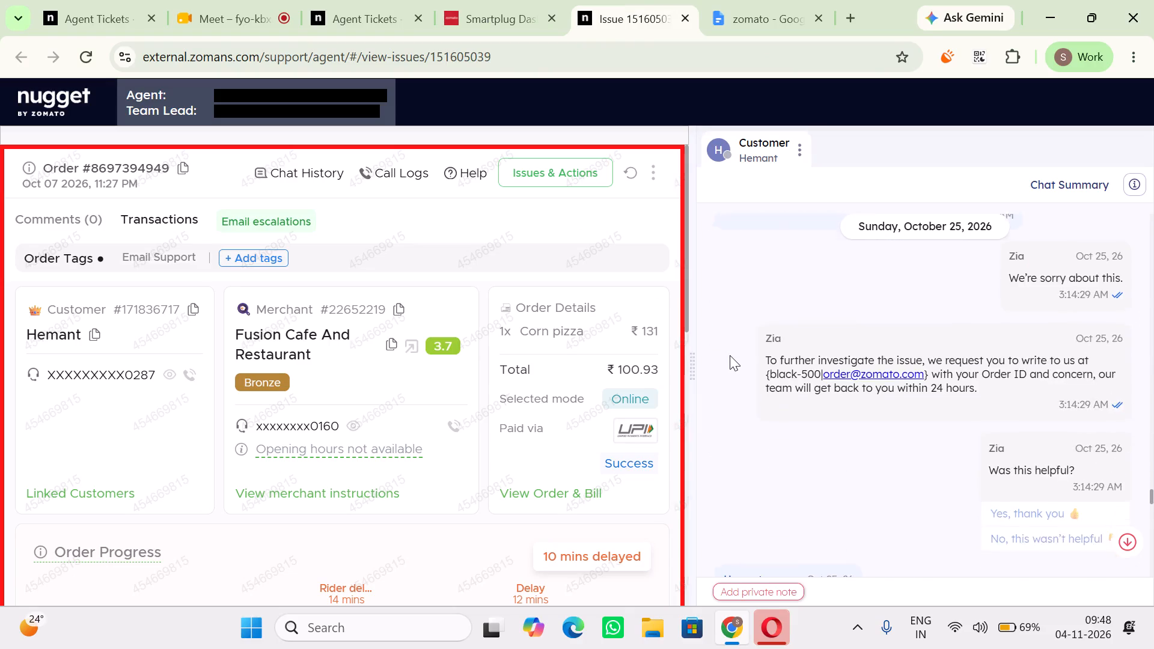
scroll(730, 355, down, 15)
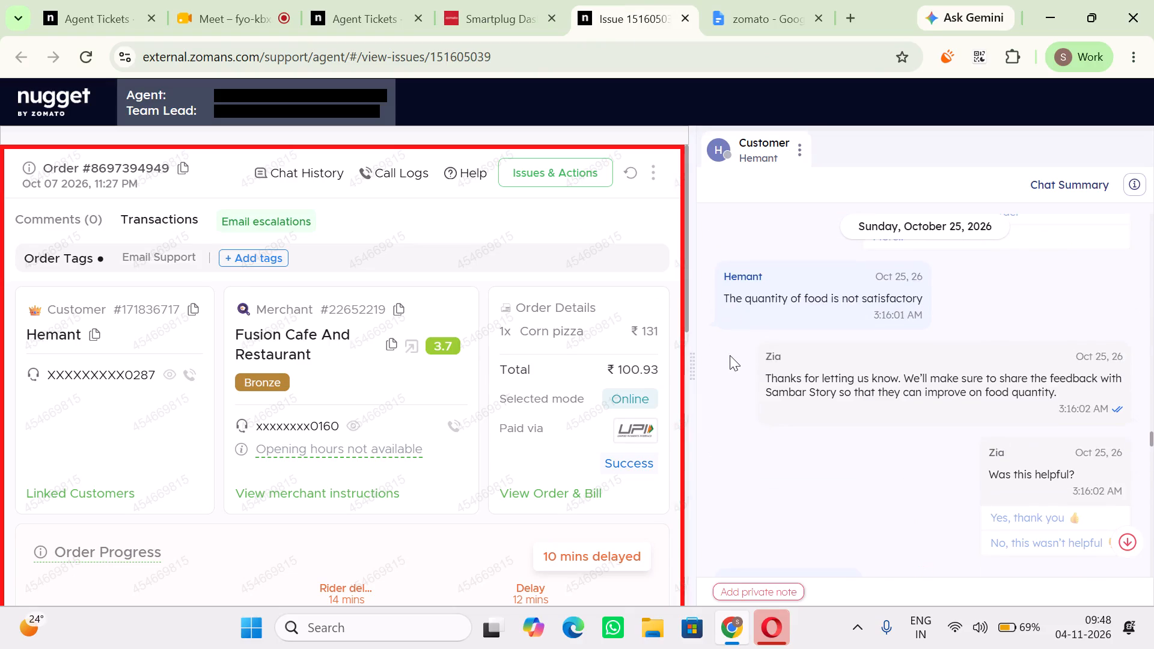
scroll(730, 355, down, 9)
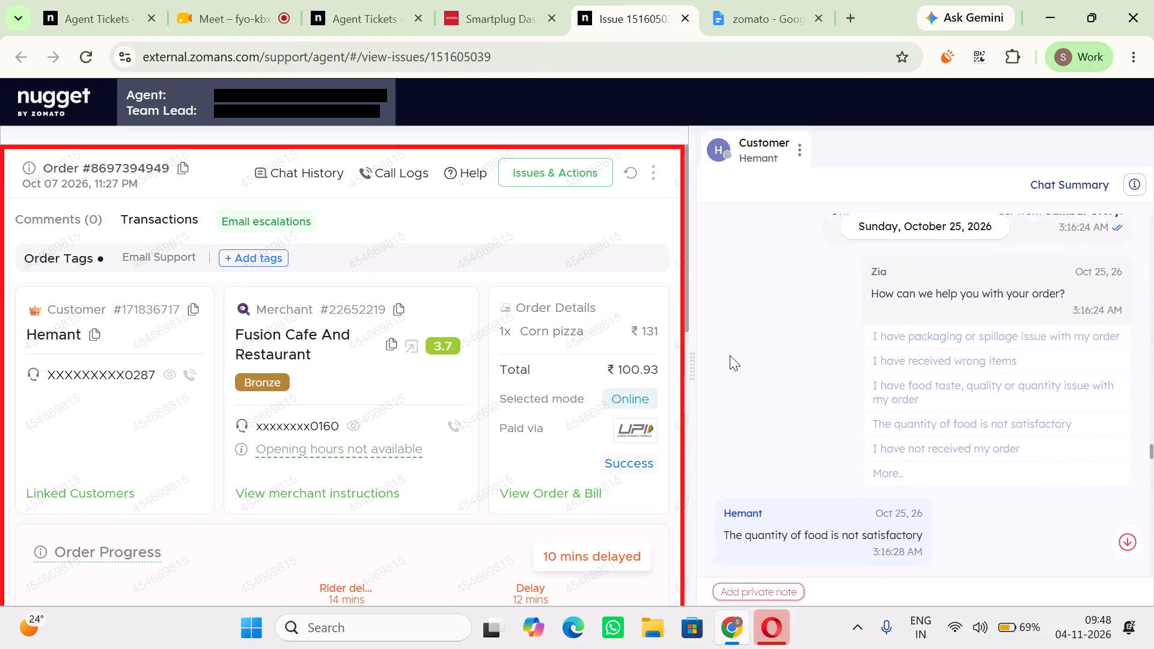
scroll(730, 355, down, 9)
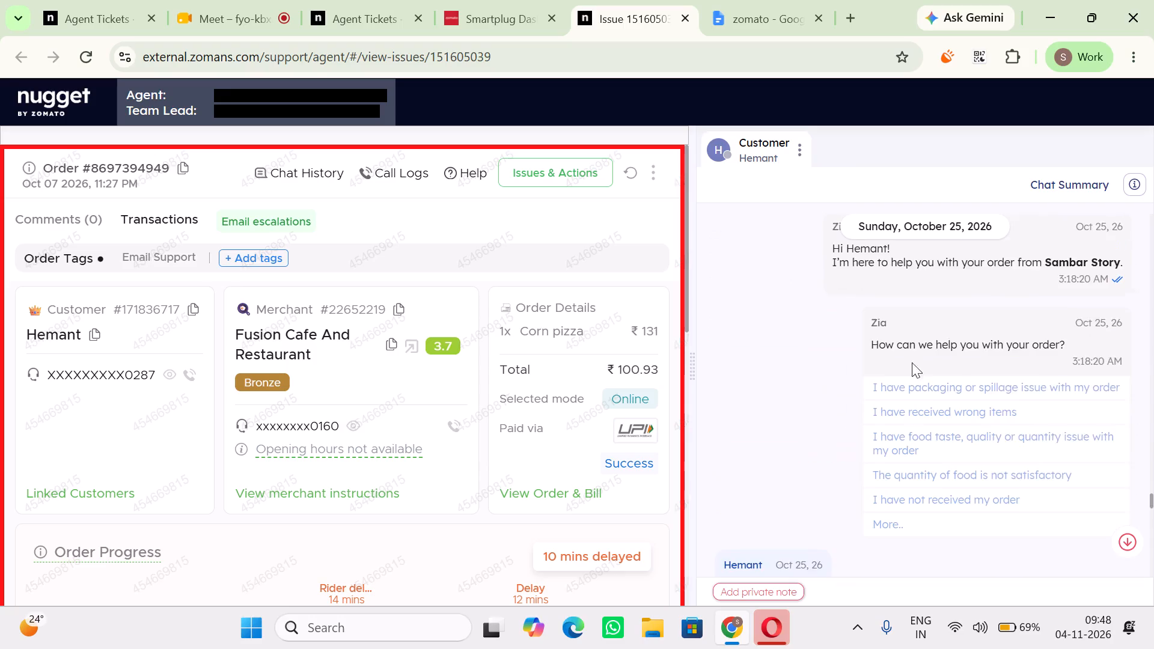
click(1132, 537)
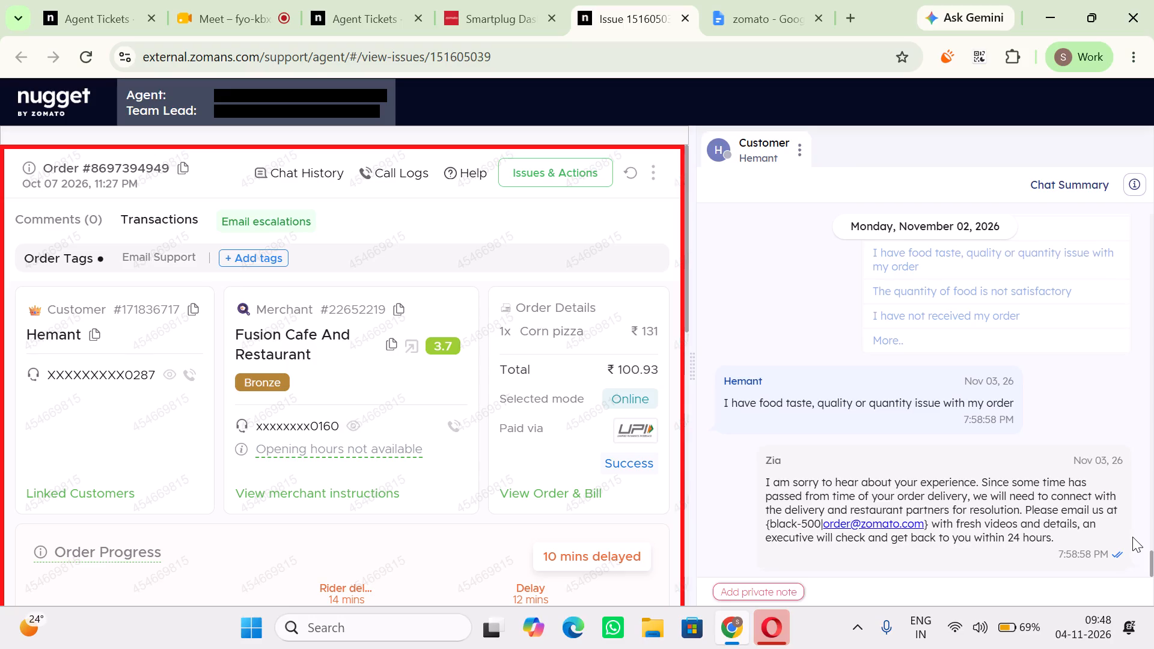
Review the chat sessions from November 3 back to October 25, ending again at the latest message.
scroll(959, 454, down, 2)
scroll(959, 454, up, 4)
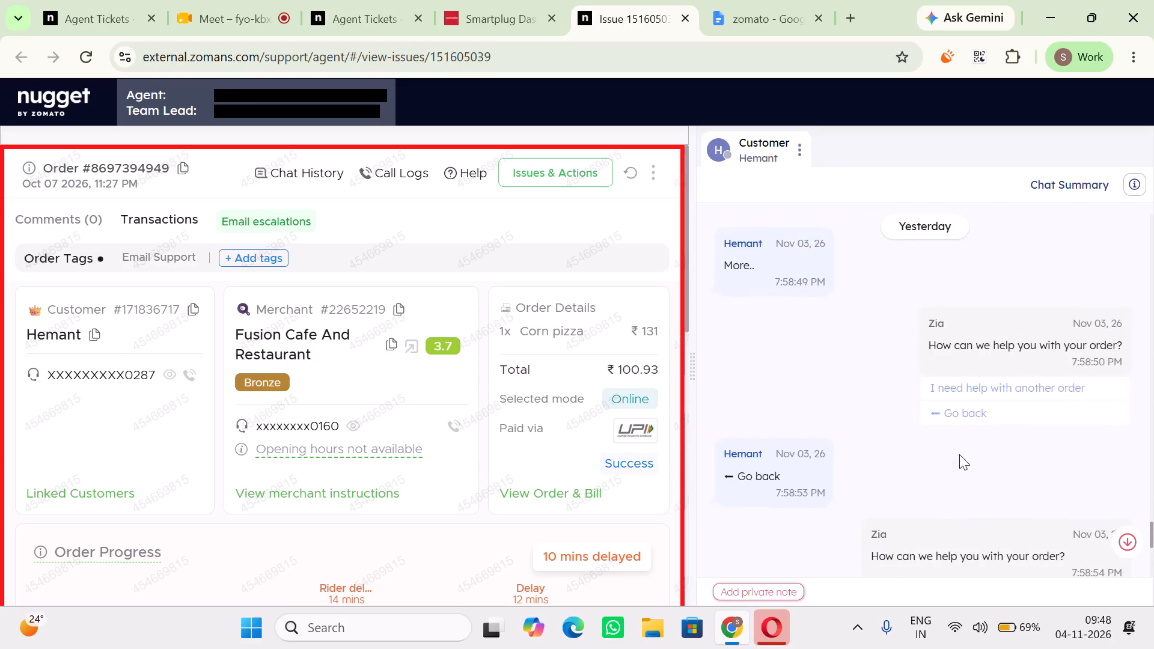
scroll(959, 454, up, 7)
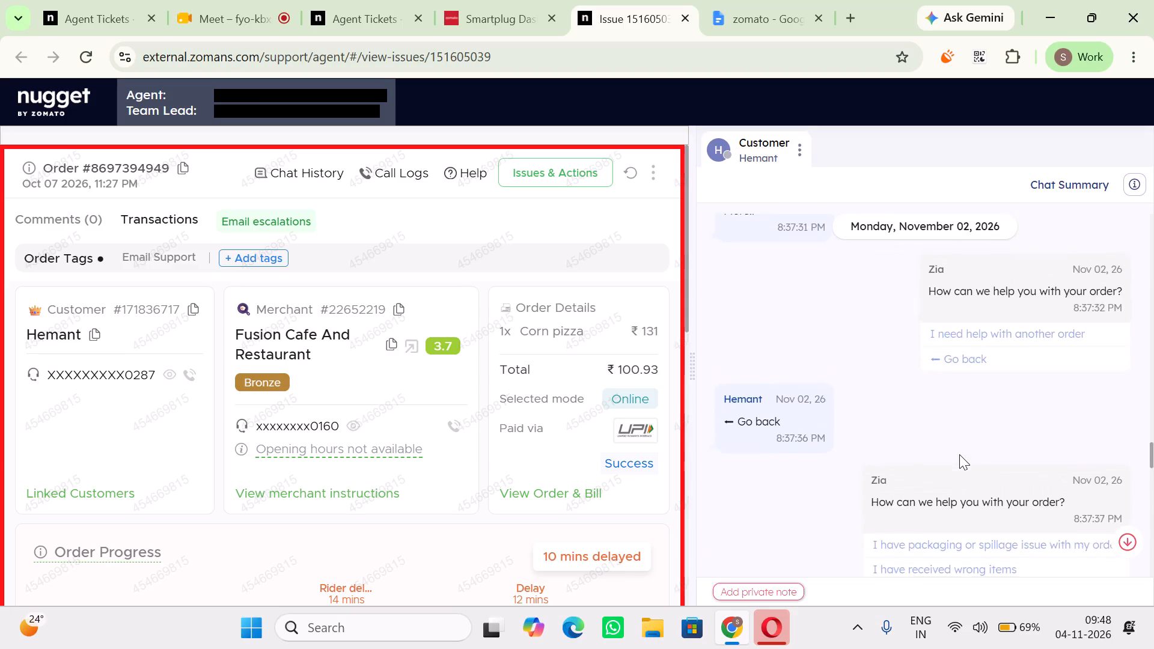
scroll(959, 454, up, 6)
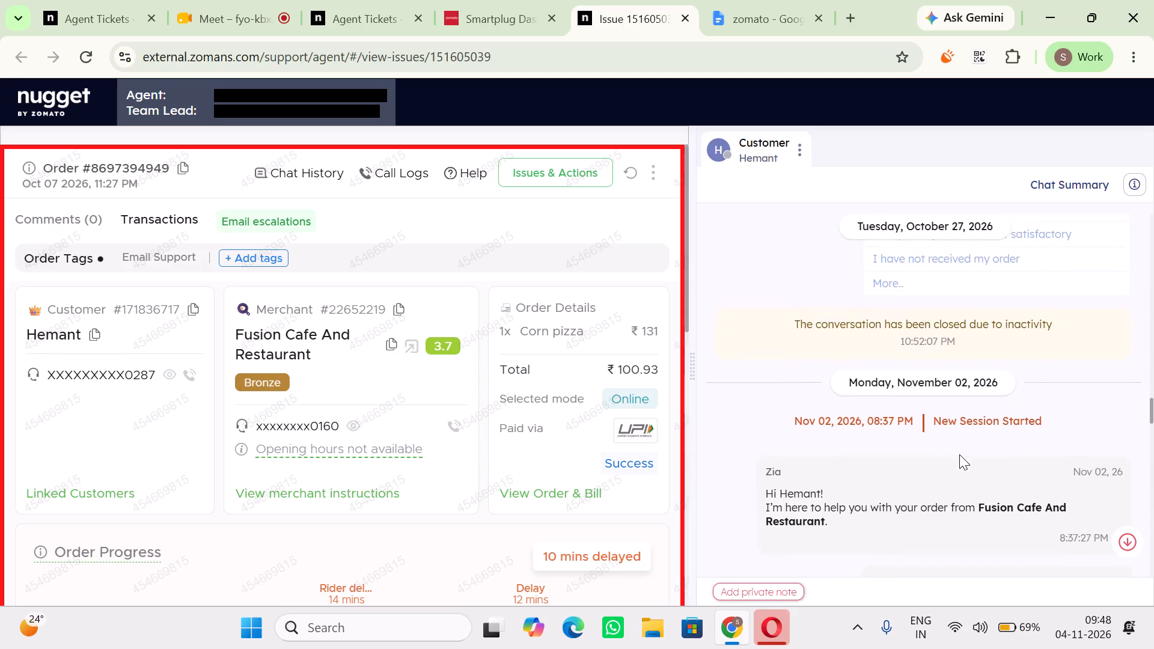
scroll(959, 454, up, 5)
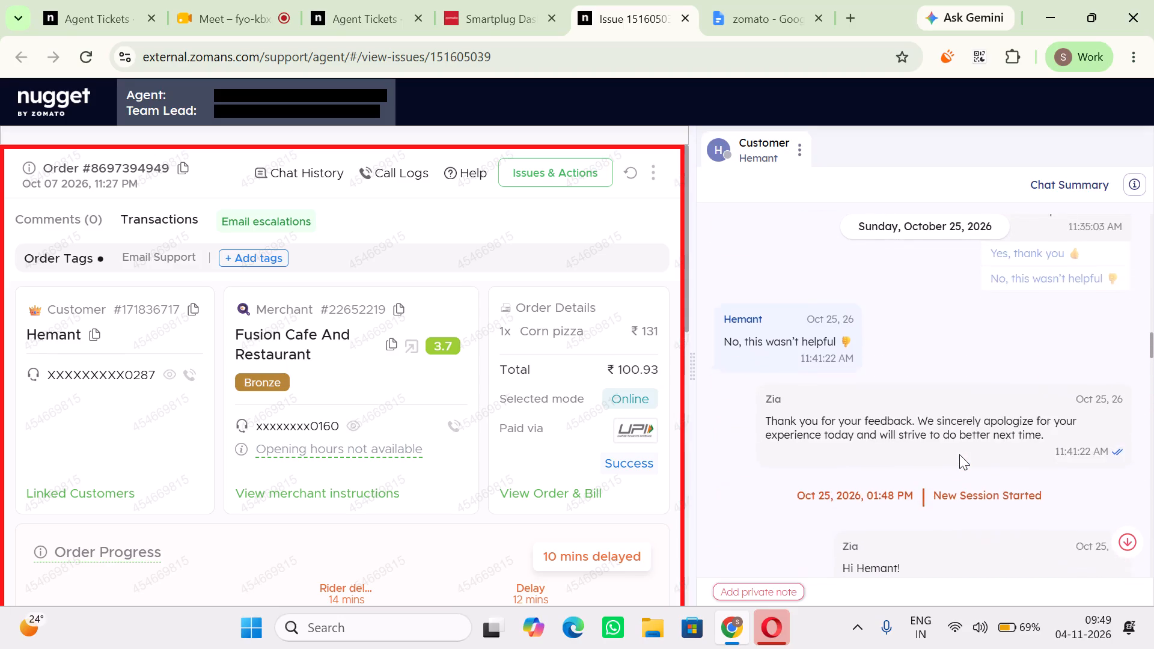
scroll(959, 454, up, 4)
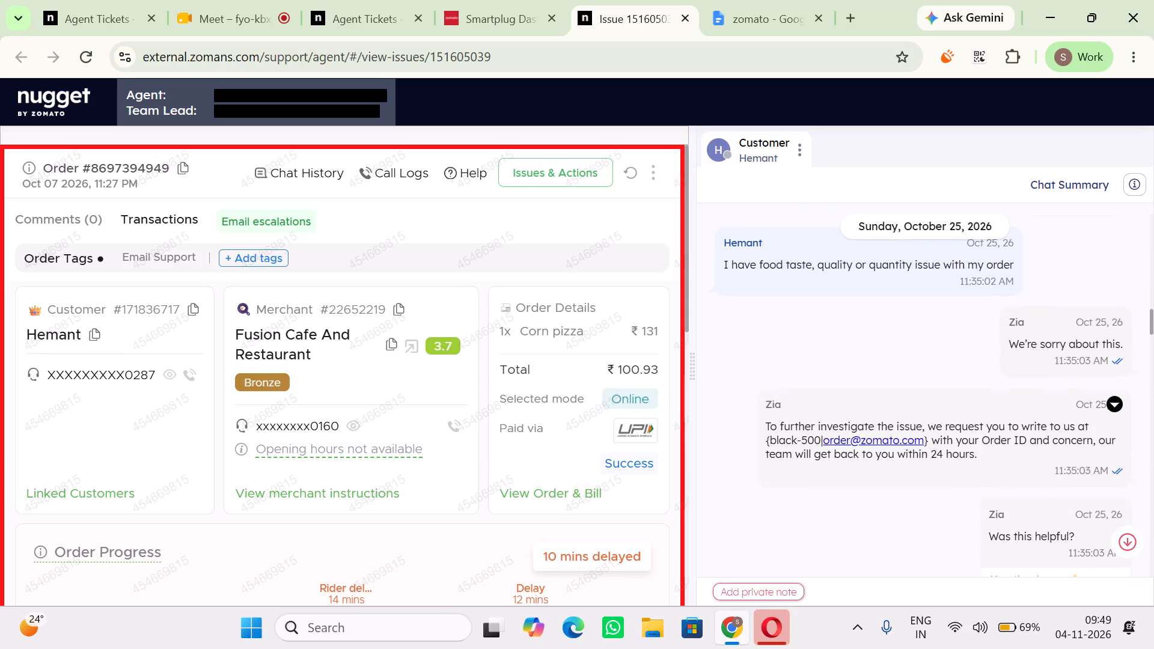
scroll(836, 403, up, 3)
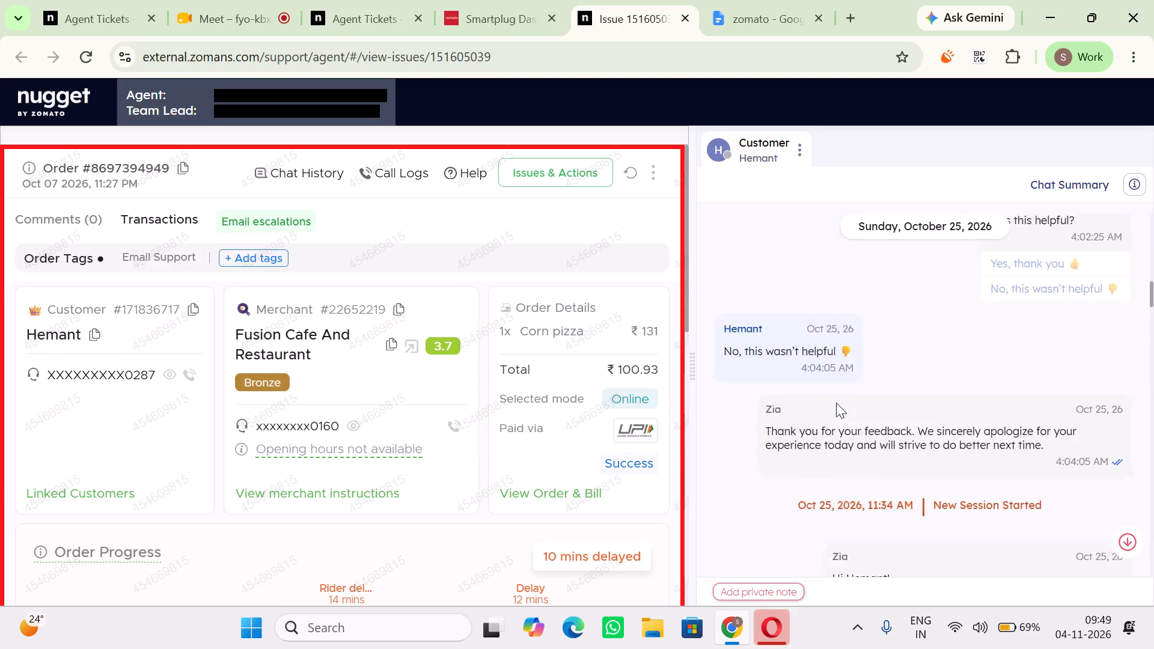
scroll(836, 403, up, 8)
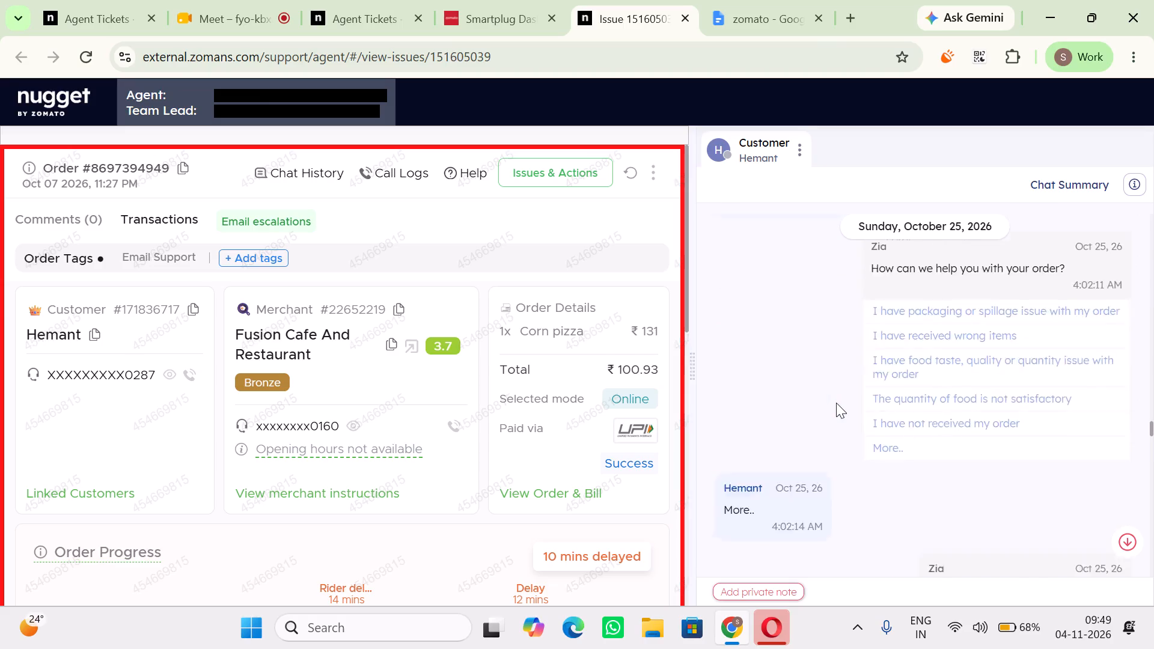
scroll(836, 403, up, 1)
scroll(836, 403, down, 13)
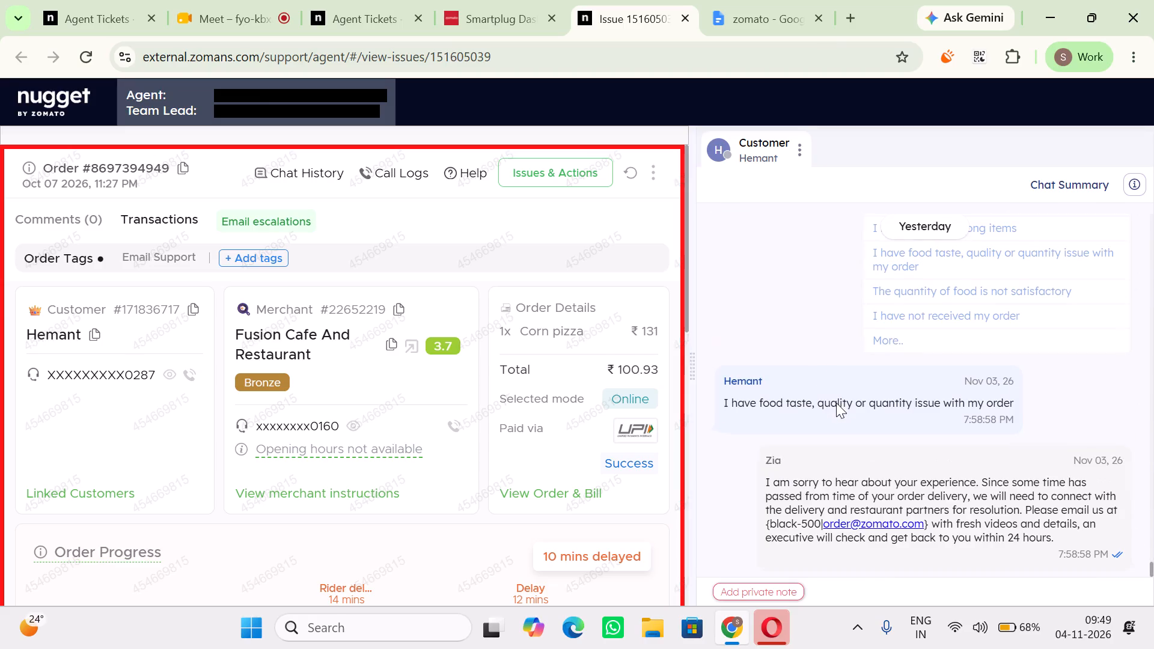
scroll(836, 403, down, 7)
Check the customer's overview of previous orders and refunds for the last four months.
drag(61, 345, 53, 334)
click(53, 334)
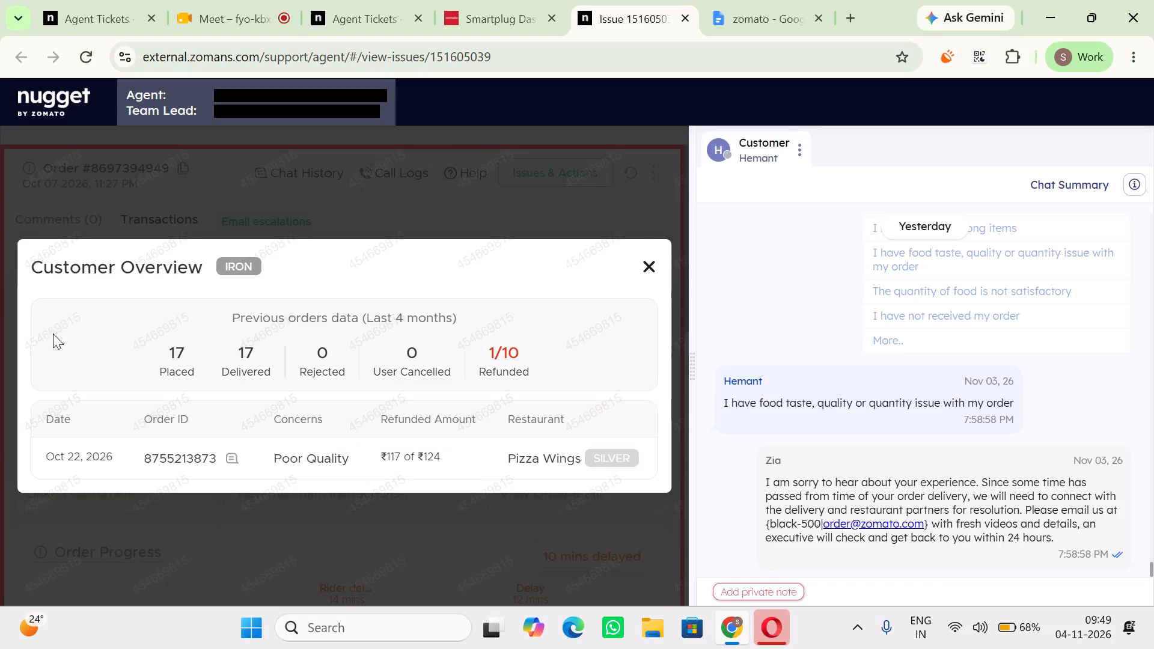
click(643, 276)
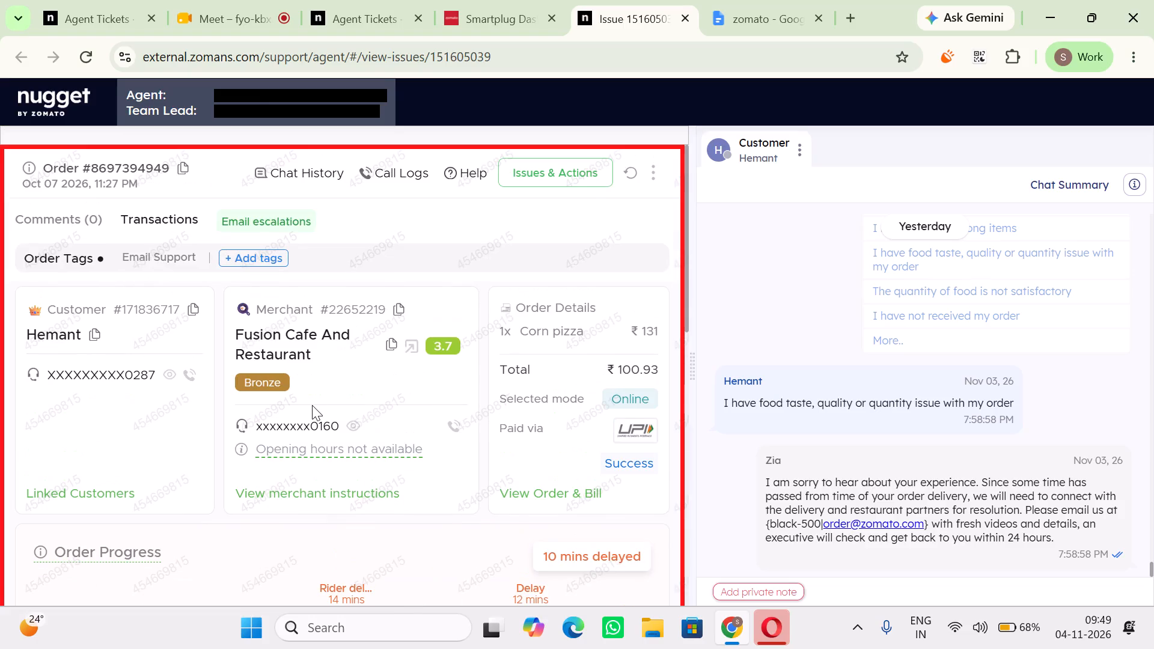
click(191, 375)
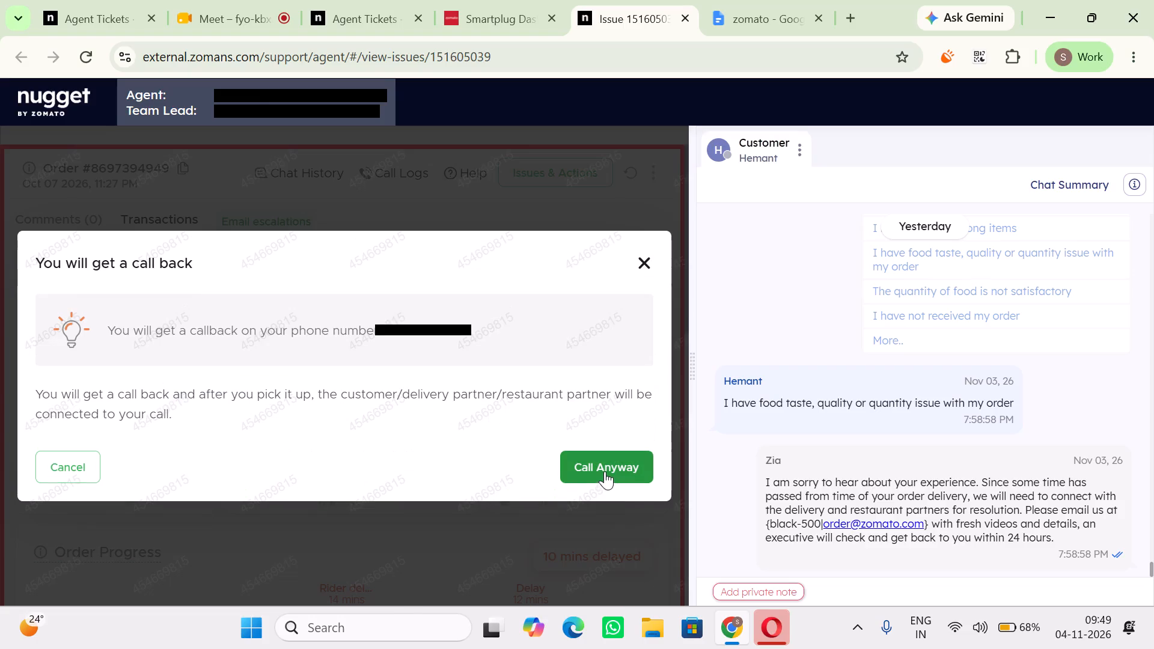
click(605, 471)
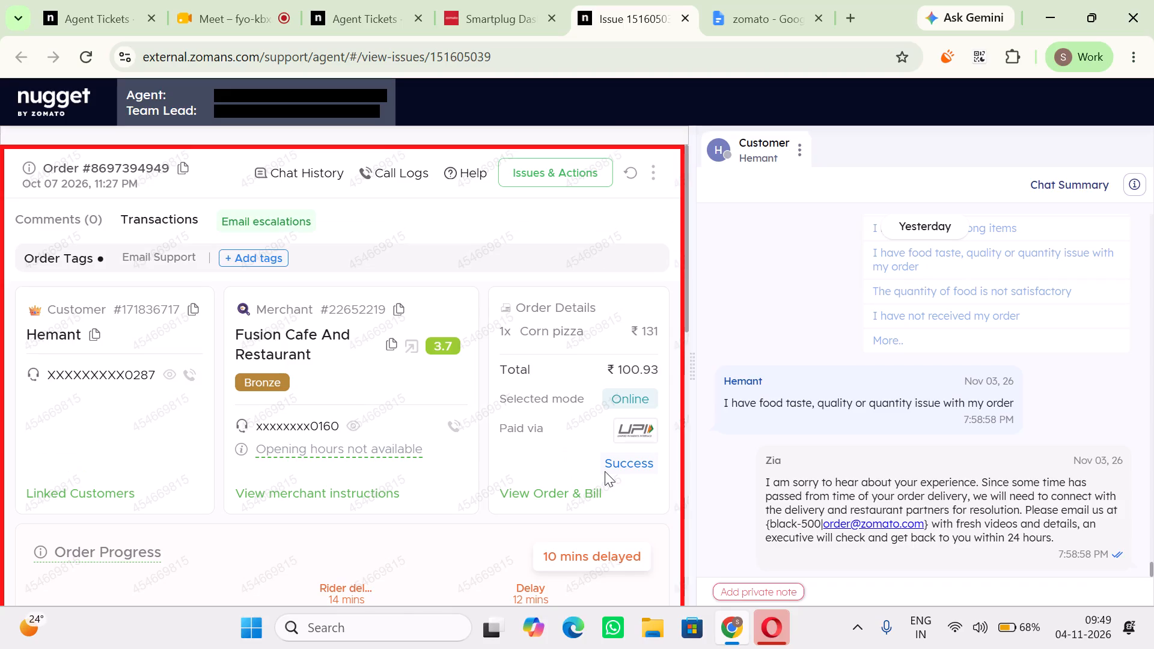
Check the order progress timeline and place another callback call to the customer.
scroll(912, 448, down, 1)
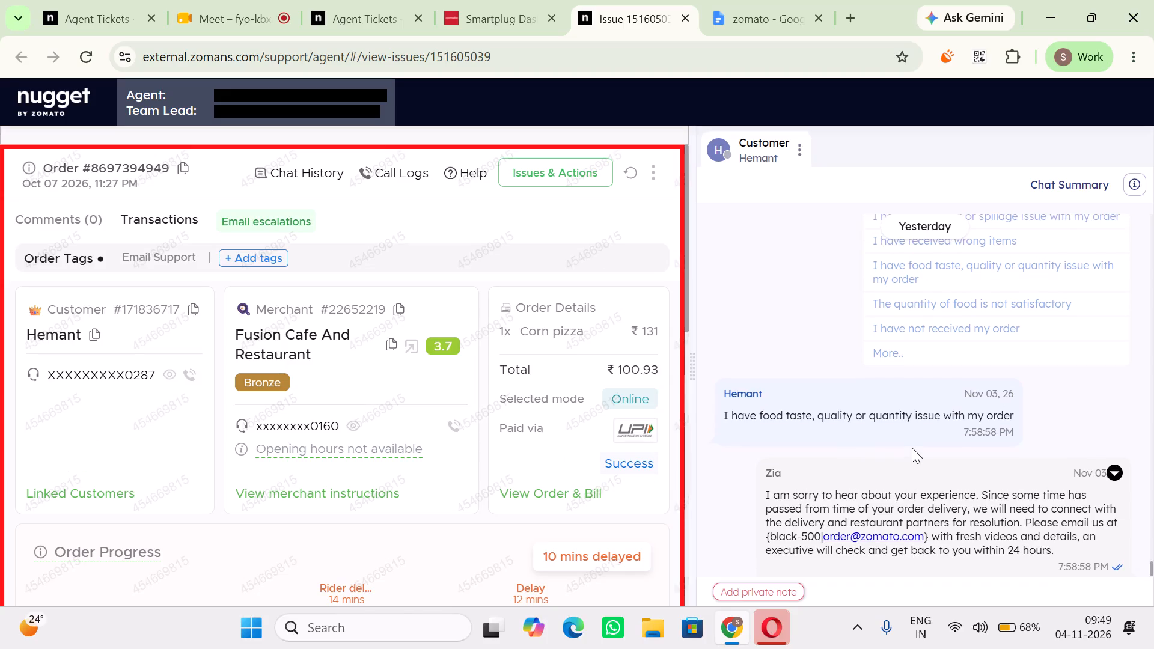
scroll(912, 448, down, 1)
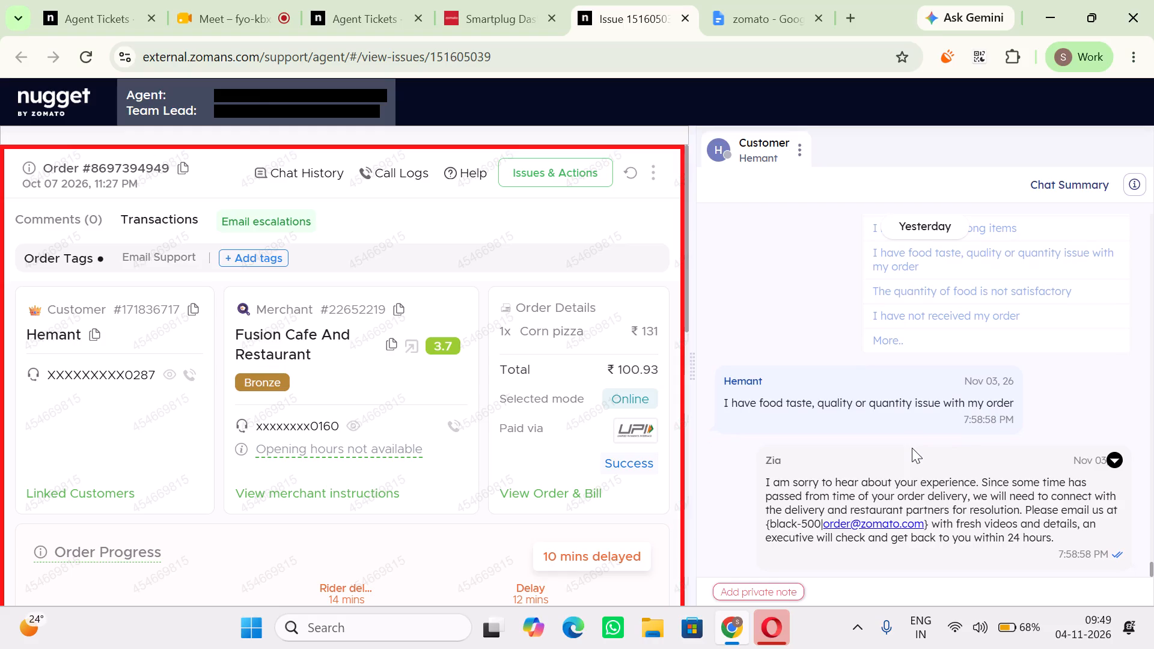
scroll(519, 487, down, 1)
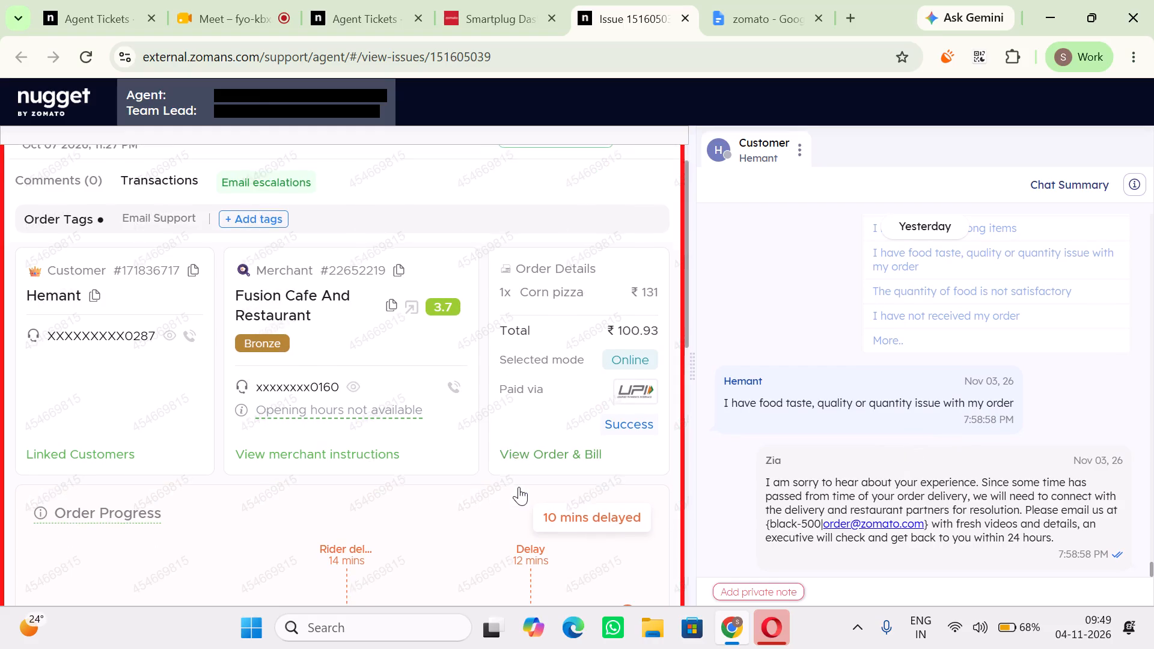
scroll(519, 487, down, 1)
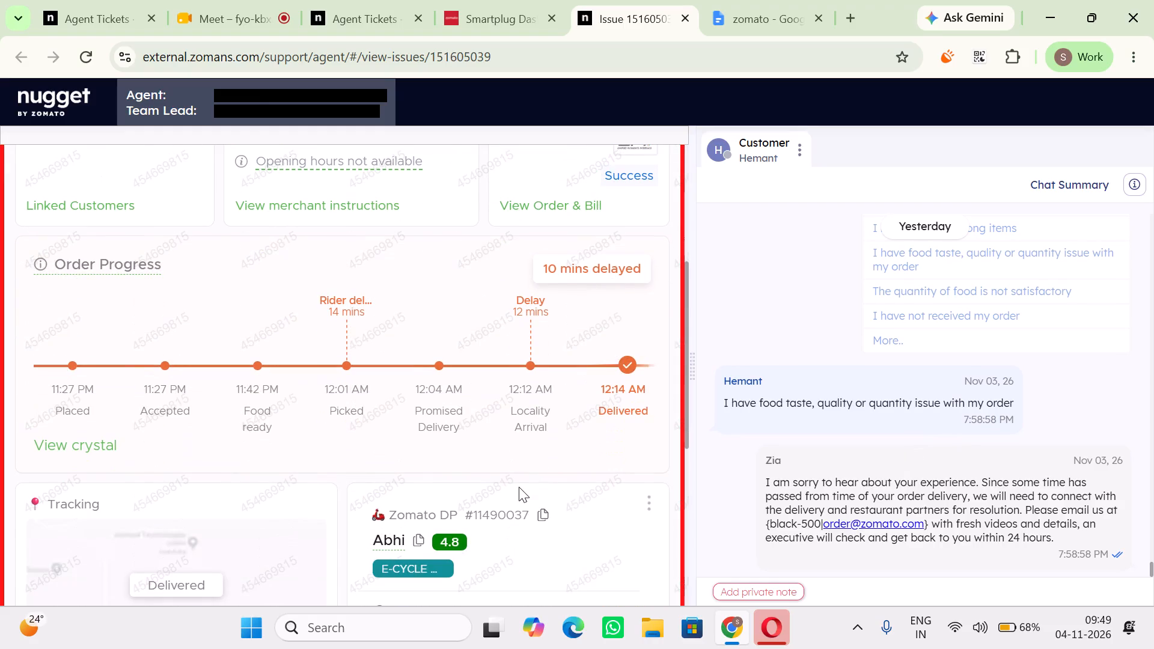
scroll(519, 487, down, 1)
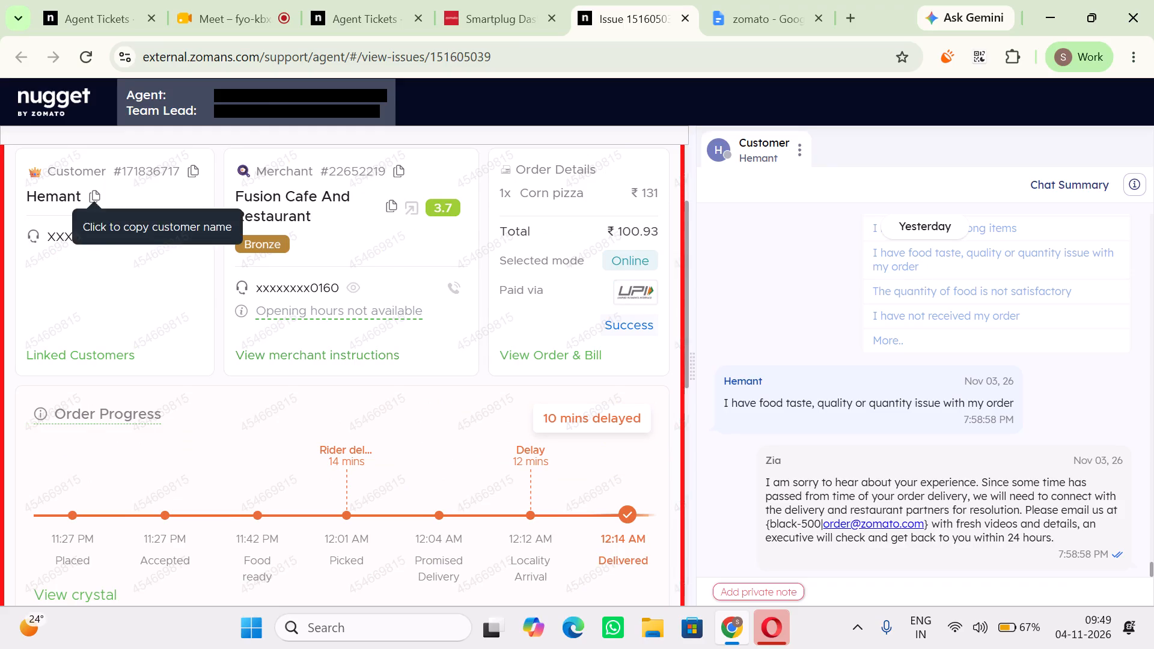
click(192, 236)
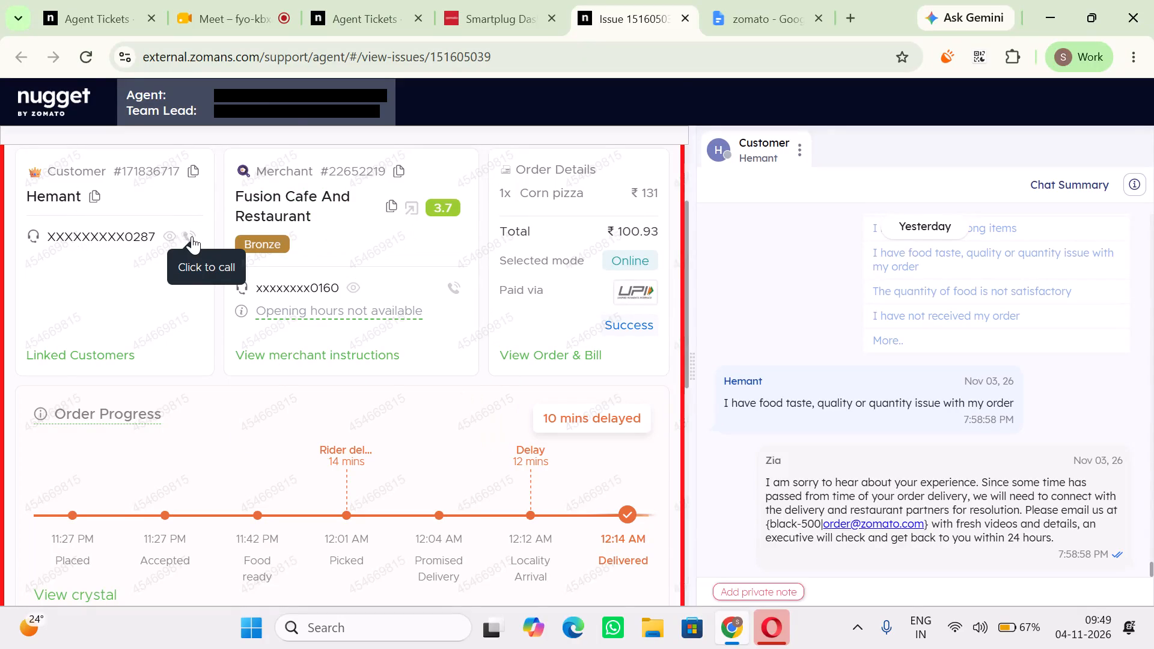
click(630, 472)
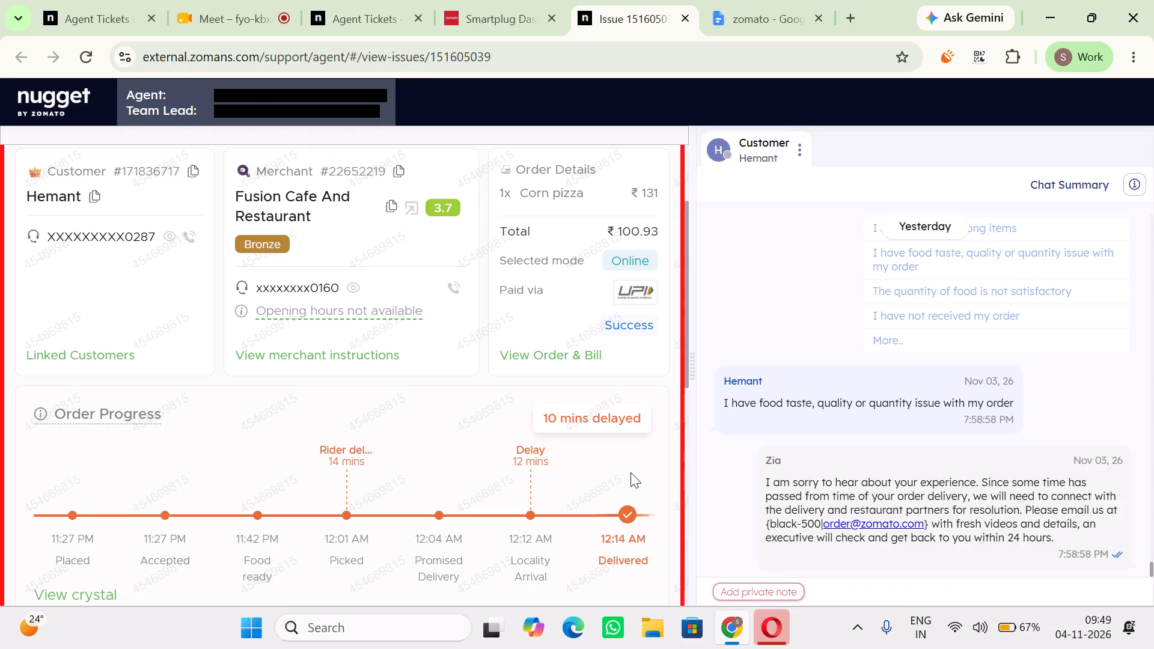
Check the order's call history for the calls placed to the customer.
scroll(712, 600, up, 5)
scroll(508, 438, up, 7)
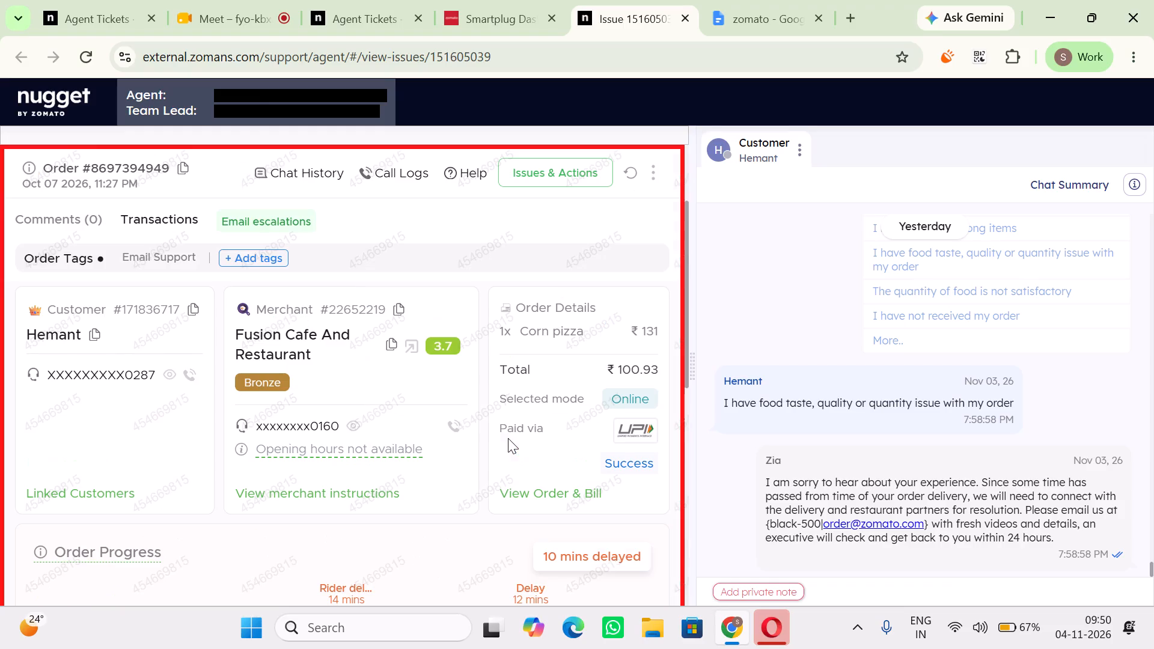
click(403, 172)
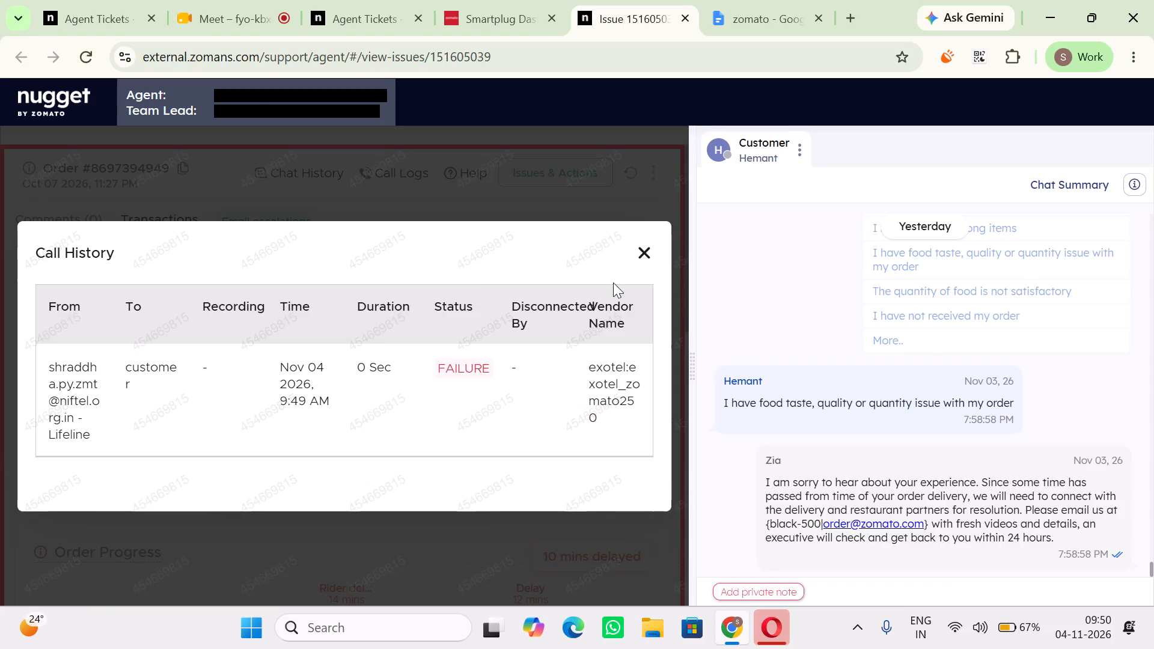
click(635, 253)
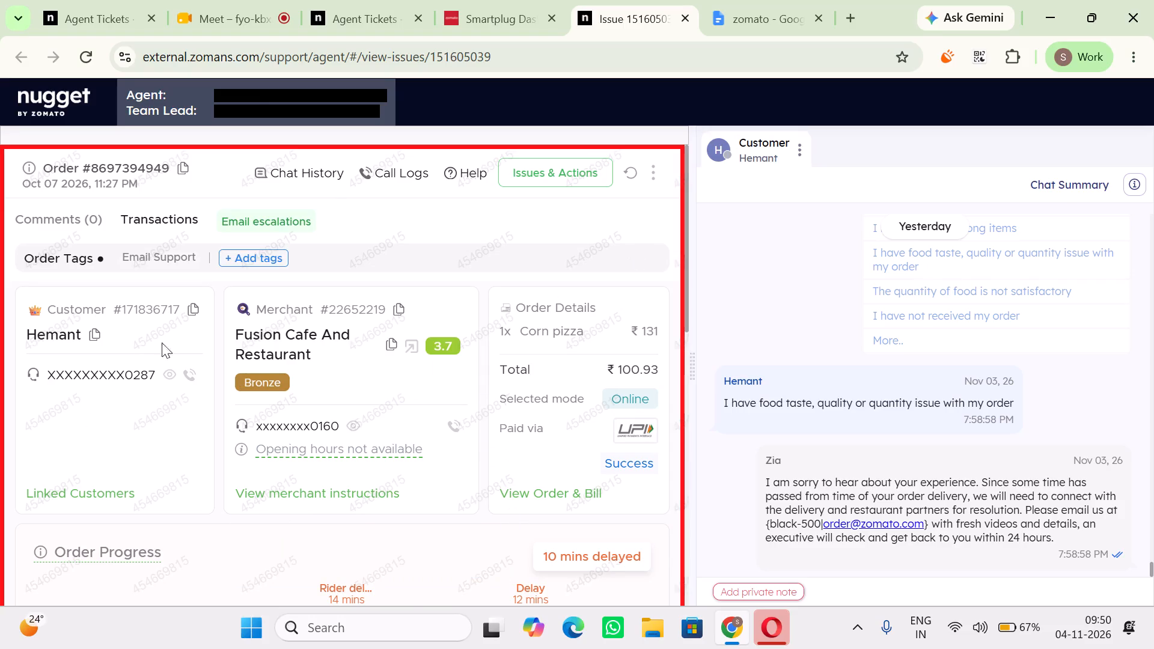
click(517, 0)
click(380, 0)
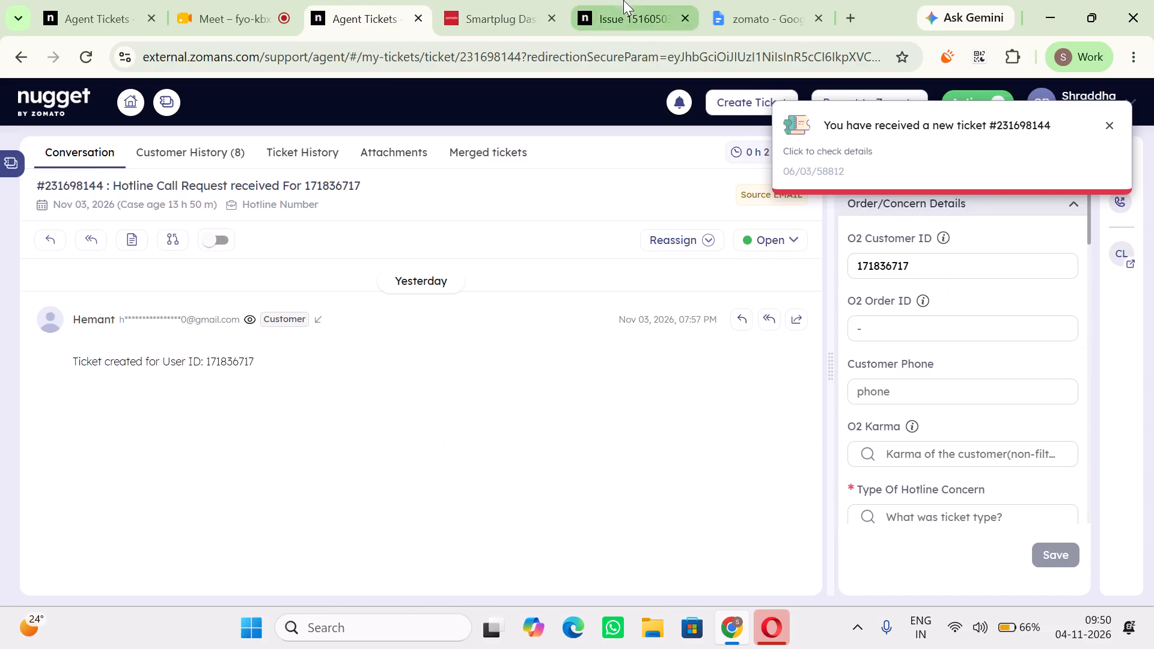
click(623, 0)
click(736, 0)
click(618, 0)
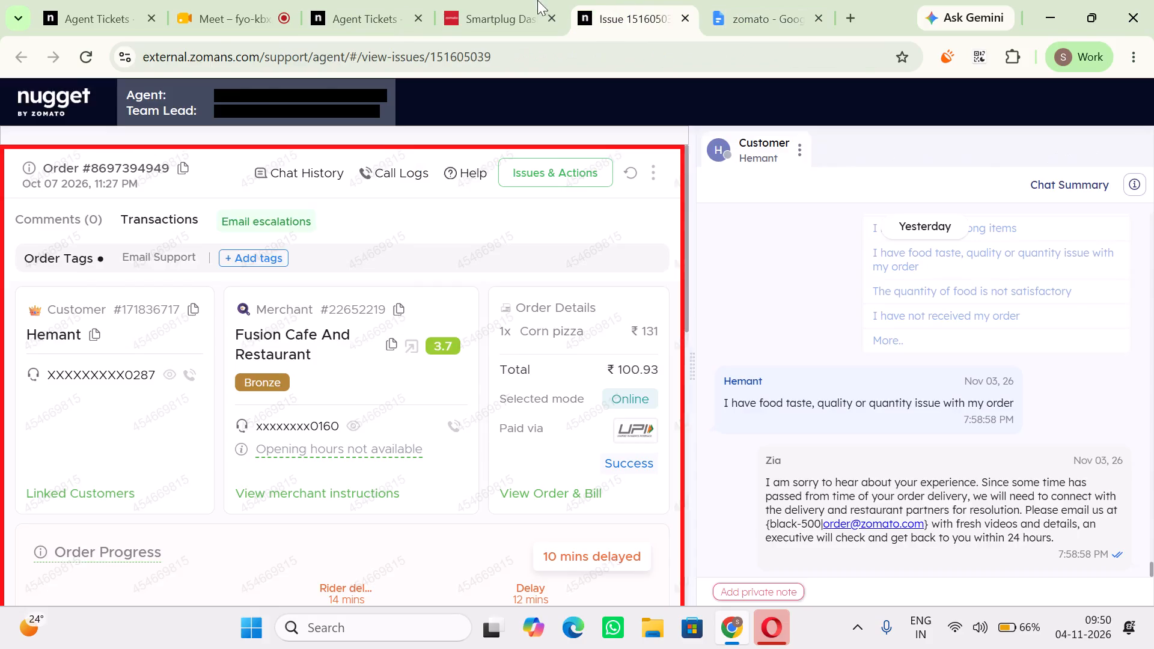
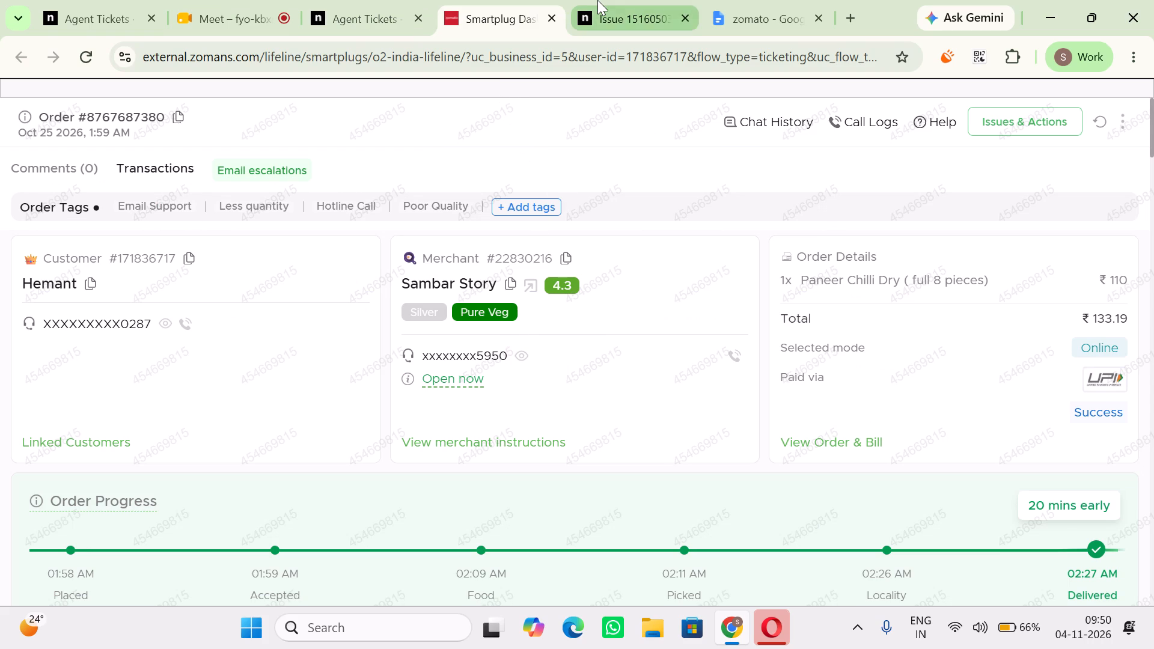
click(597, 0)
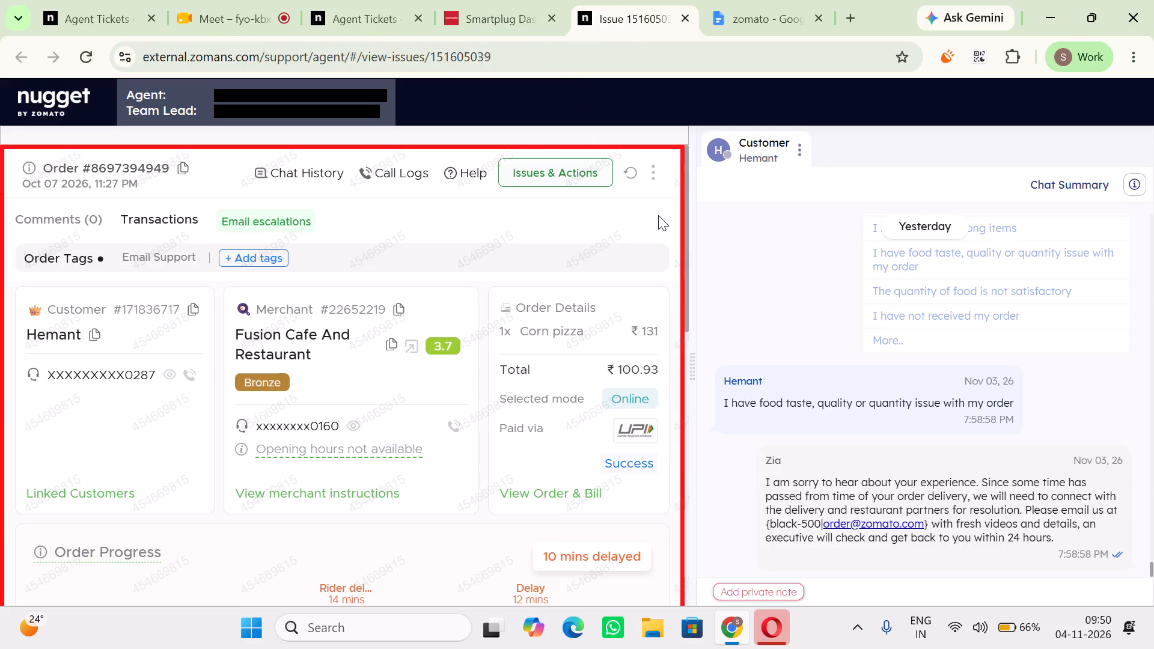
click(489, 0)
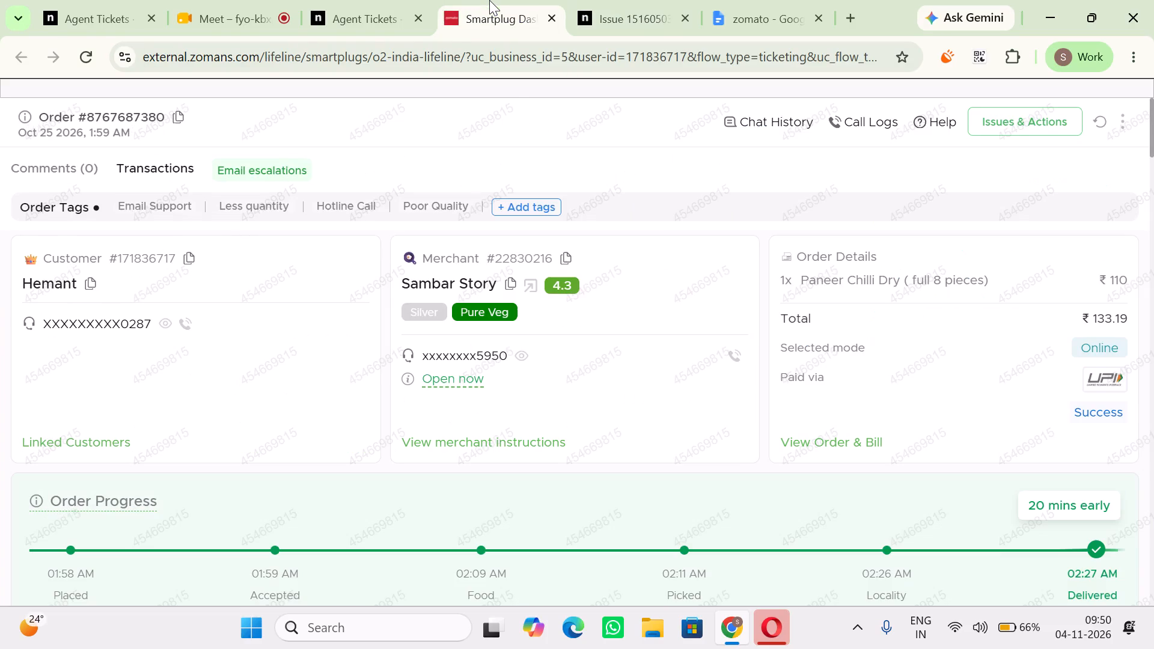
scroll(717, 361, down, 4)
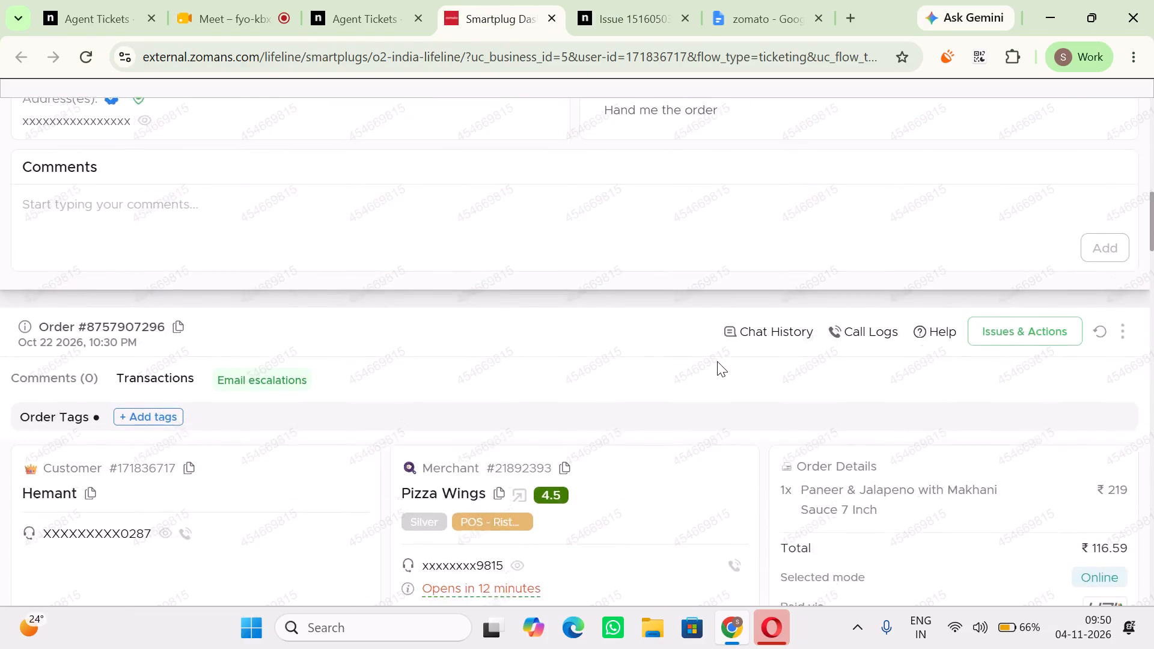
scroll(717, 361, down, 5)
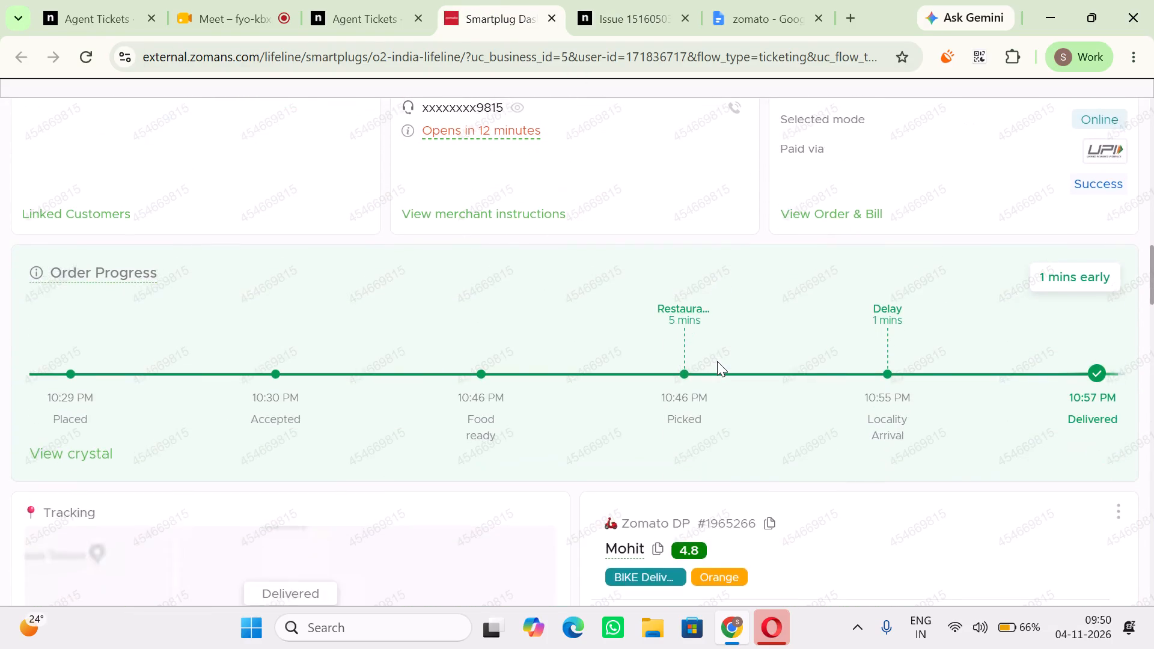
scroll(717, 361, down, 3)
scroll(717, 361, up, 2)
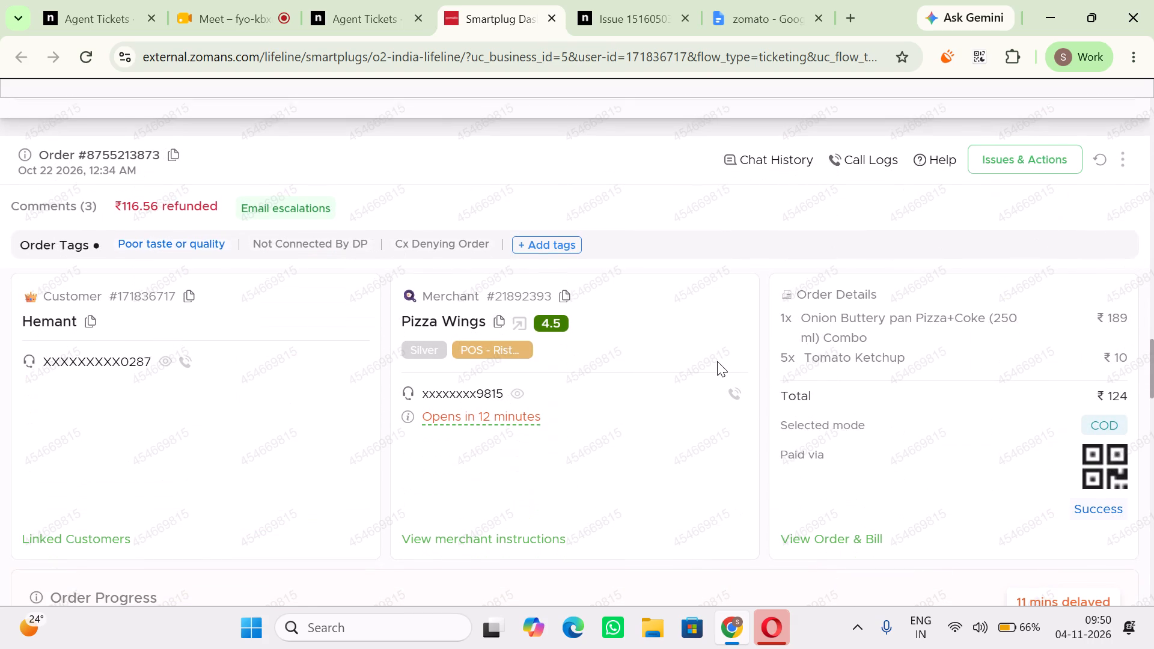
scroll(717, 361, up, 5)
scroll(717, 361, down, 2)
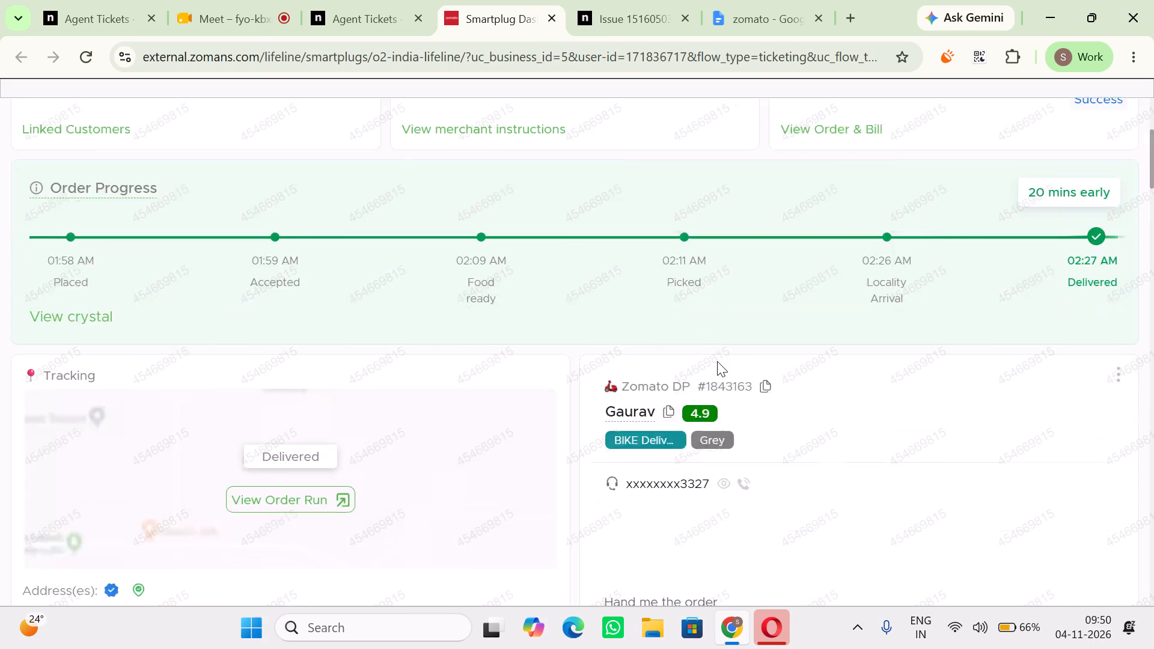
scroll(717, 361, down, 2)
click(340, 0)
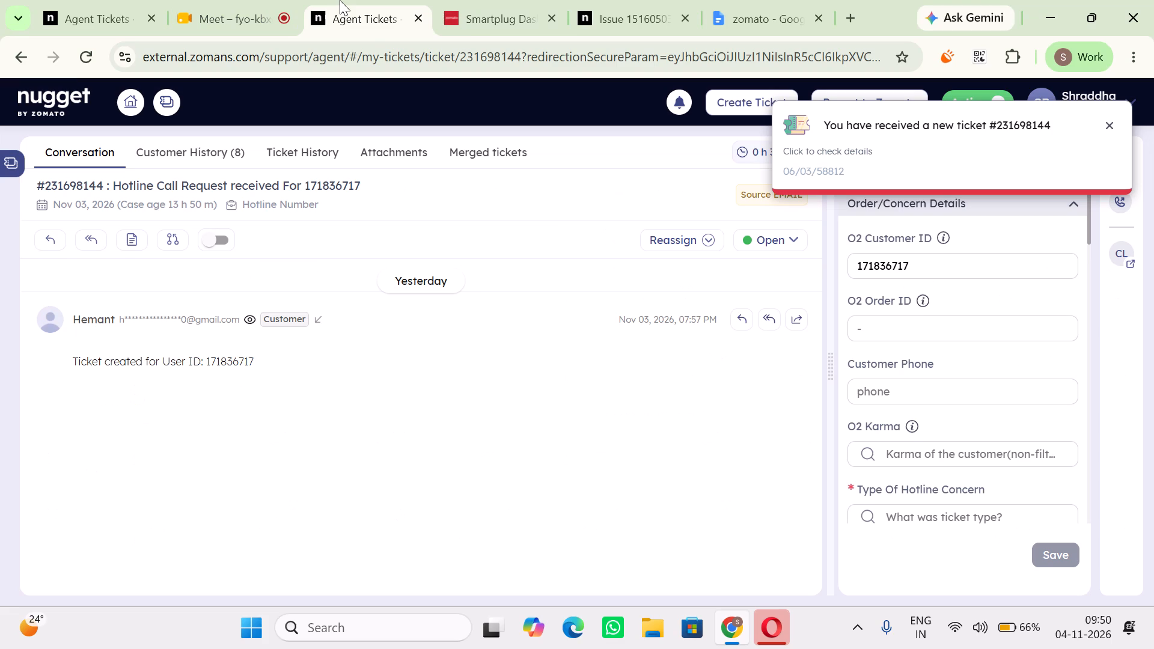
click(1127, 263)
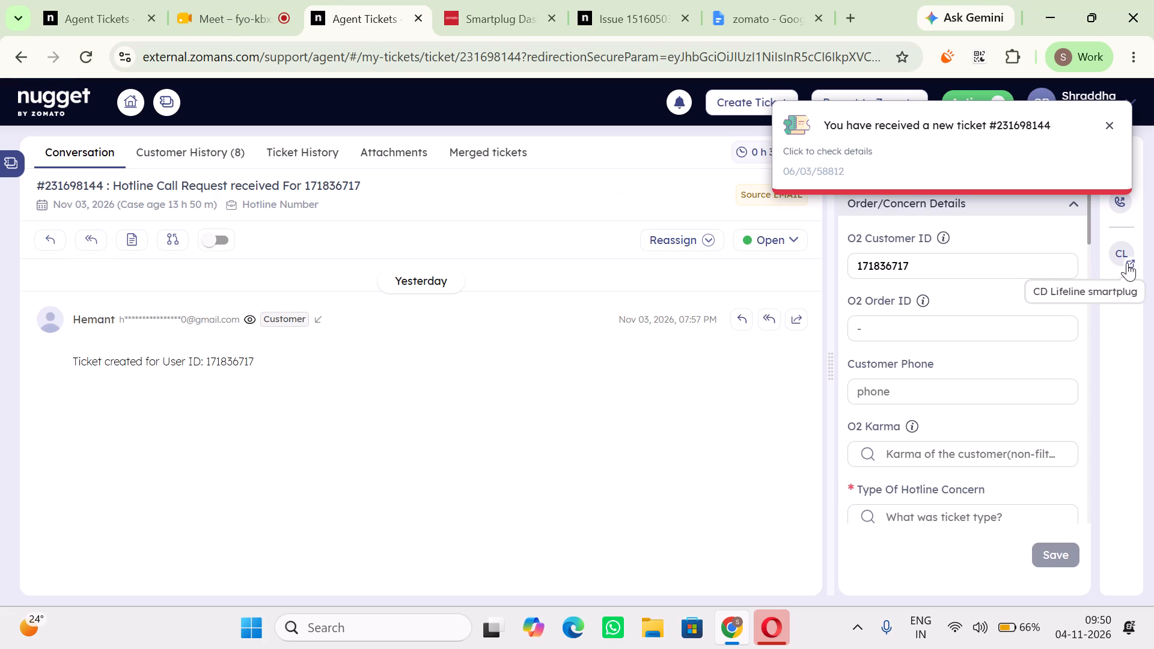
click(592, 17)
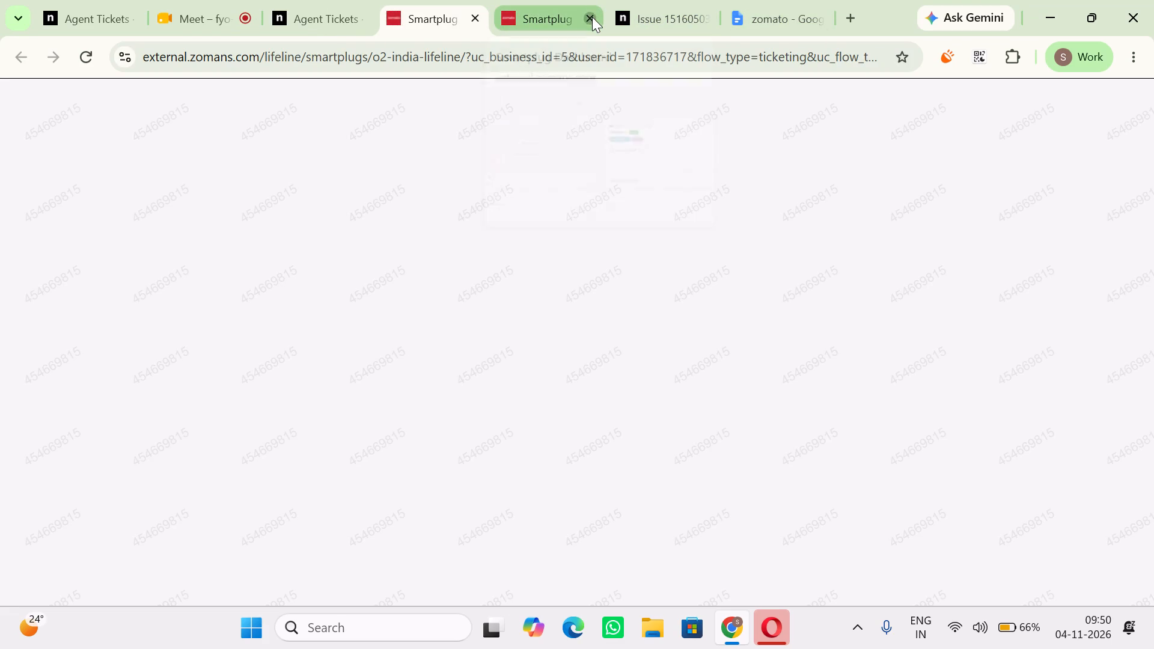
click(592, 17)
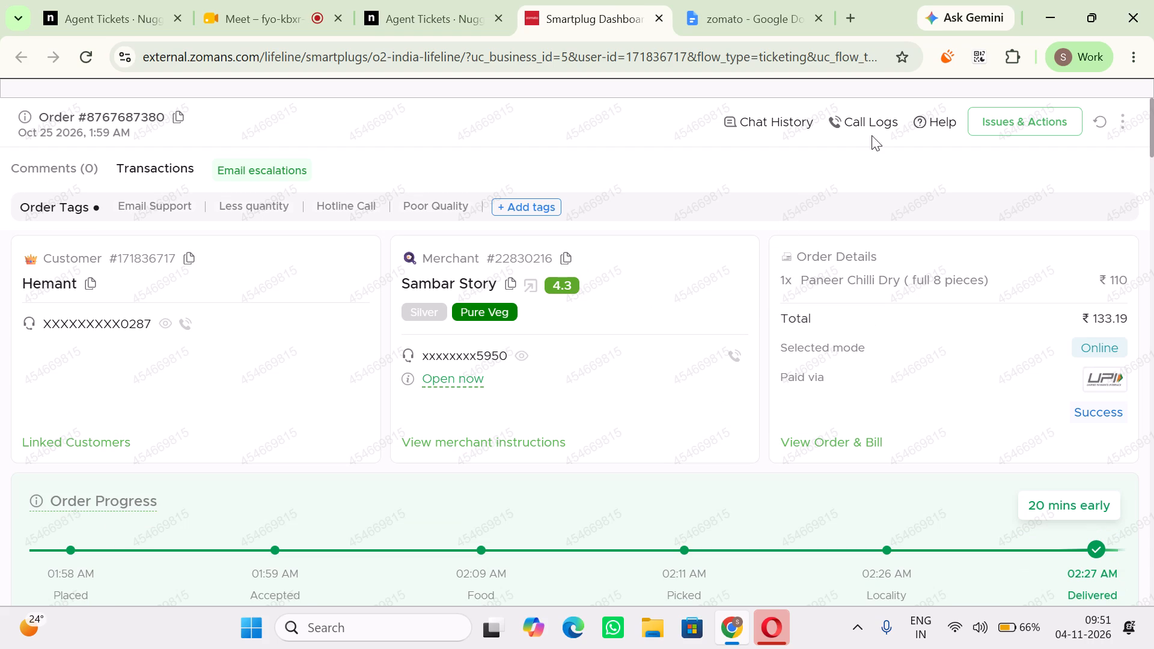
click(753, 117)
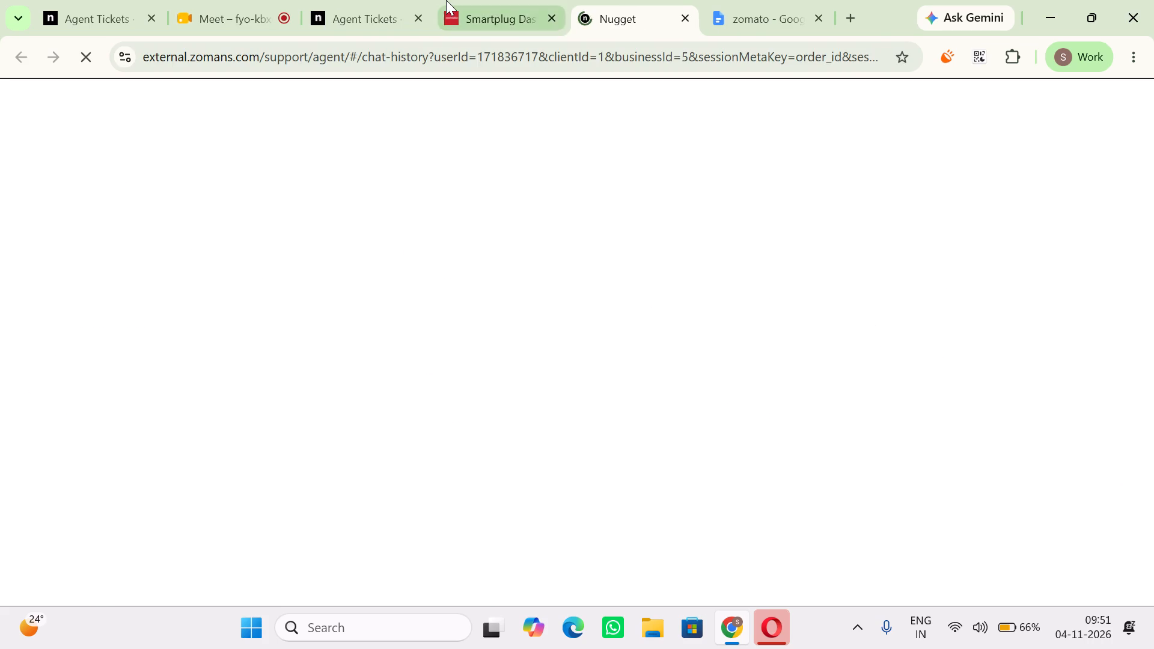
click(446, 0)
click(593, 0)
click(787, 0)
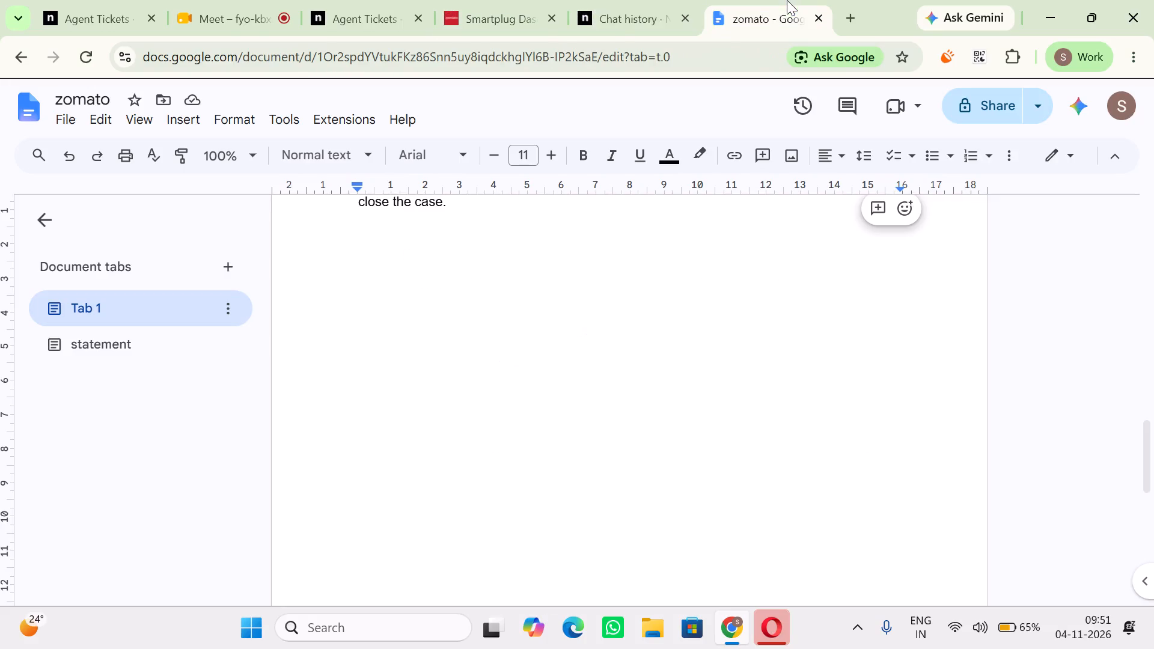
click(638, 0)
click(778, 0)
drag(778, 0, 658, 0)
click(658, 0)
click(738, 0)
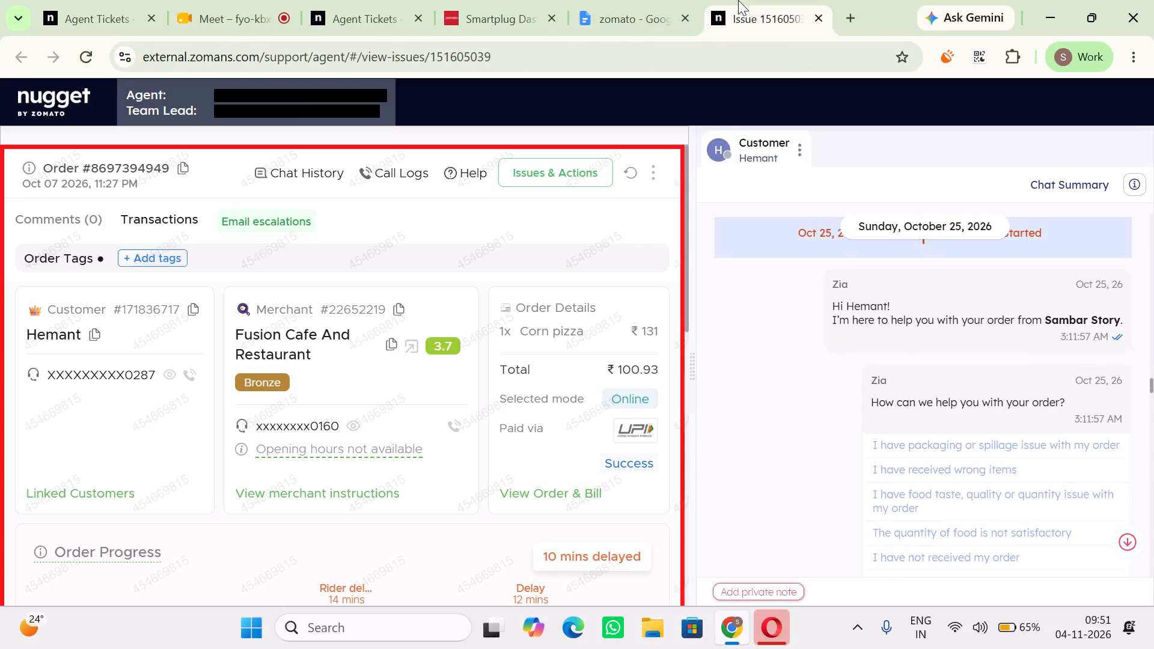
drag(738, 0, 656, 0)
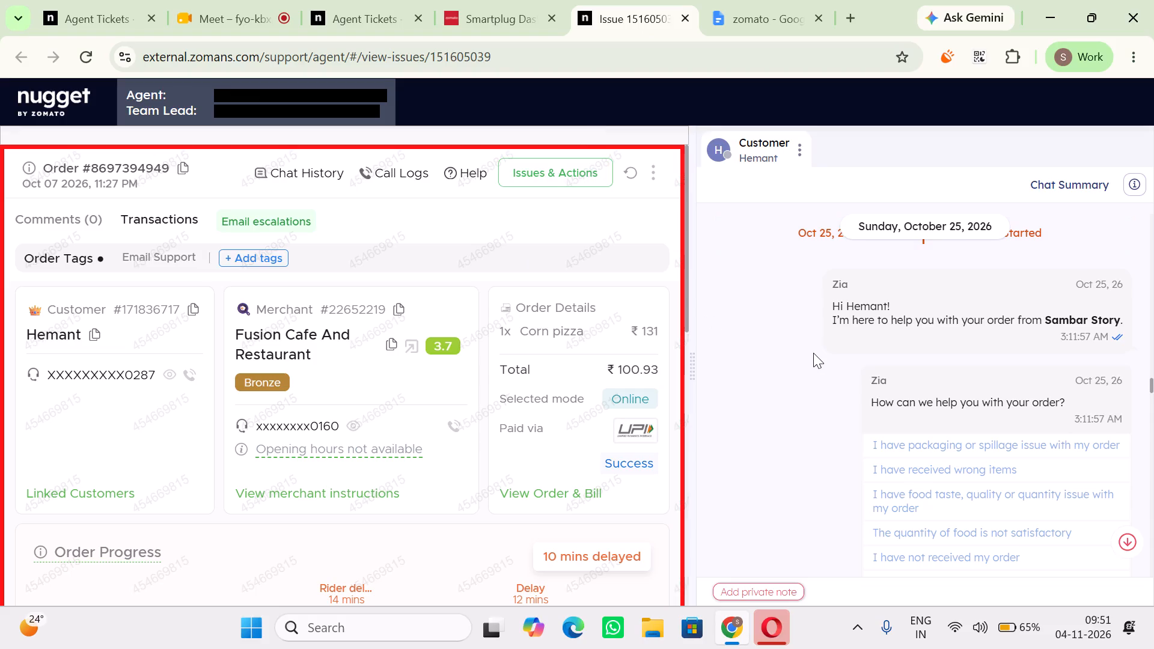
scroll(818, 418, down, 3)
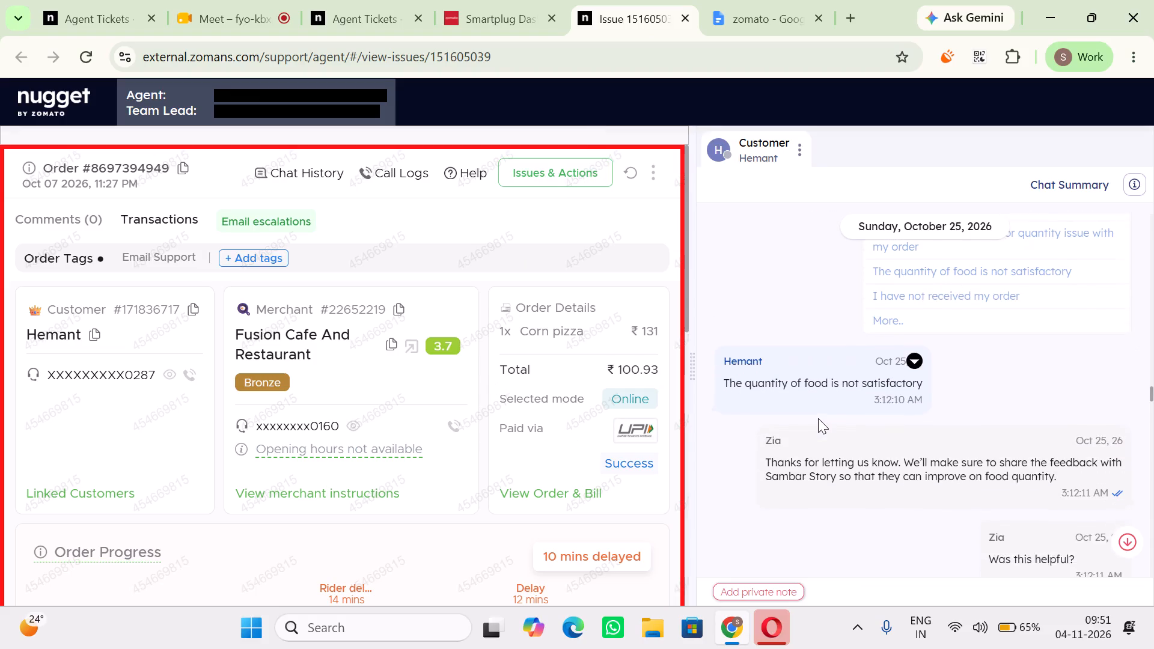
scroll(818, 418, down, 5)
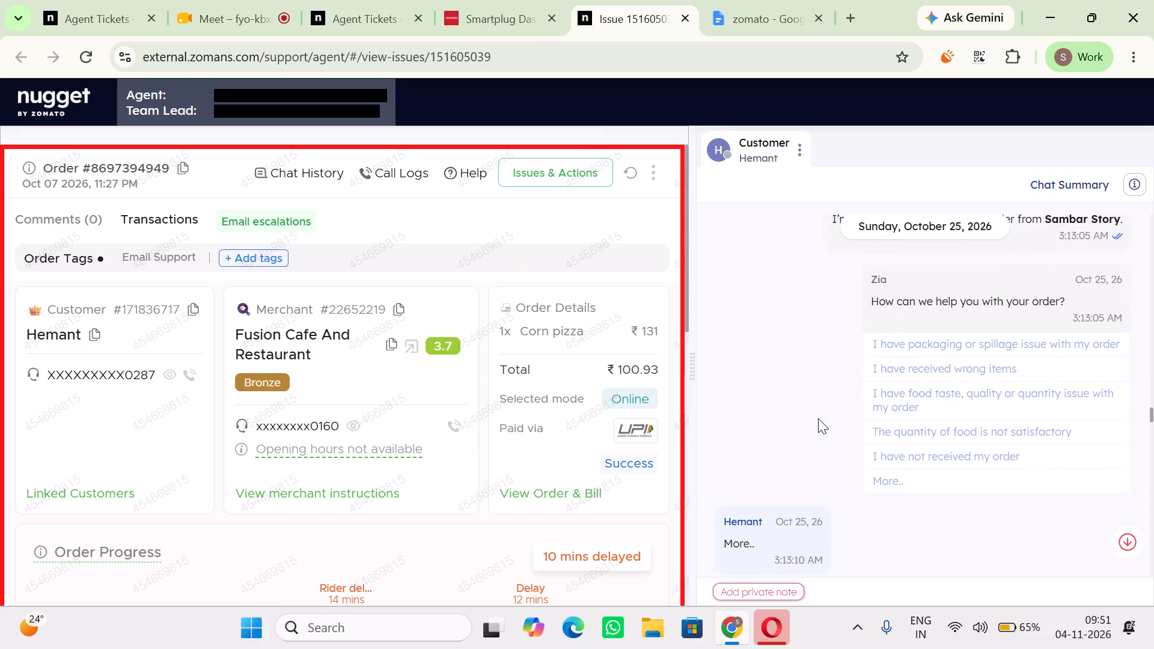
scroll(533, 536, down, 1)
scroll(801, 475, down, 3)
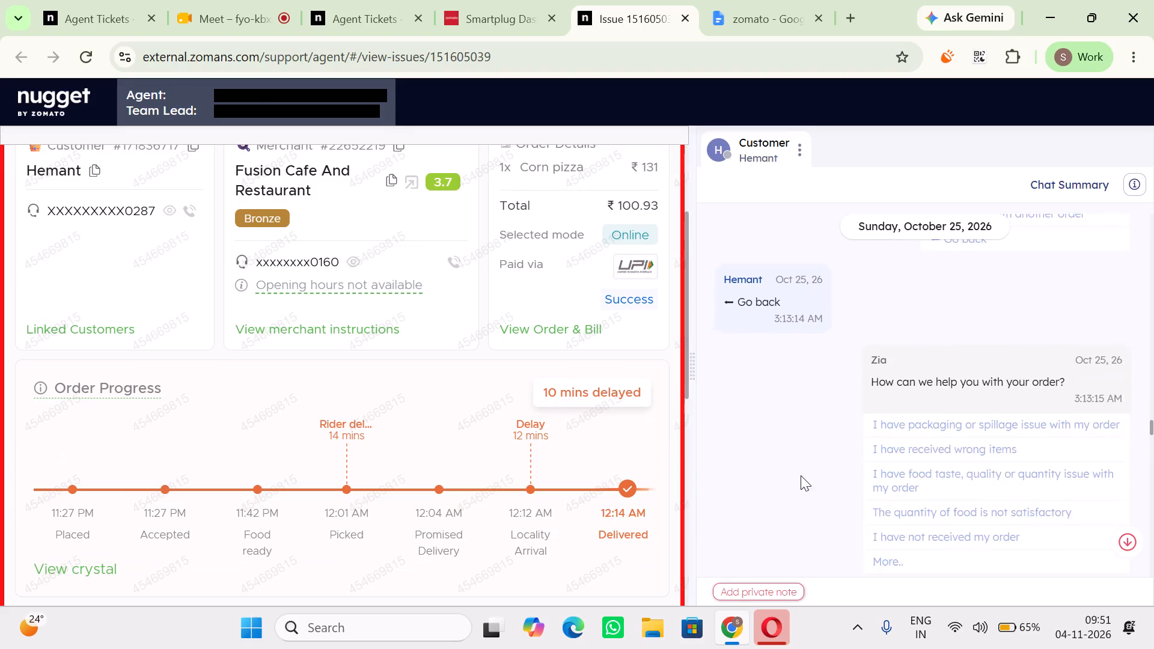
scroll(801, 475, down, 5)
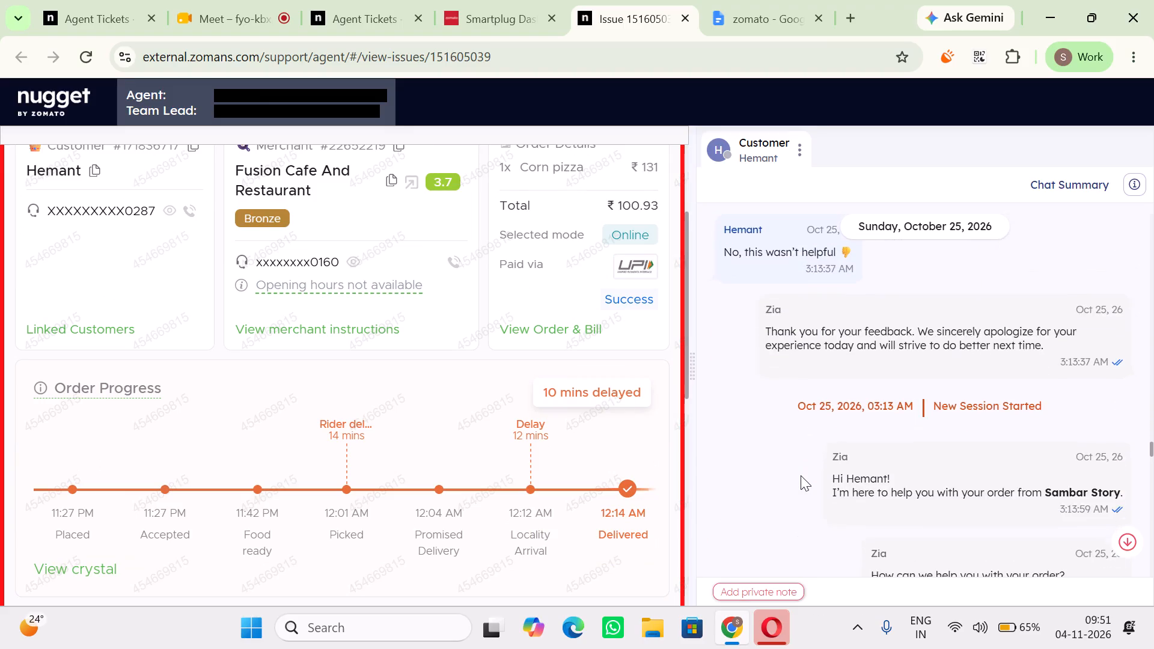
scroll(801, 475, down, 5)
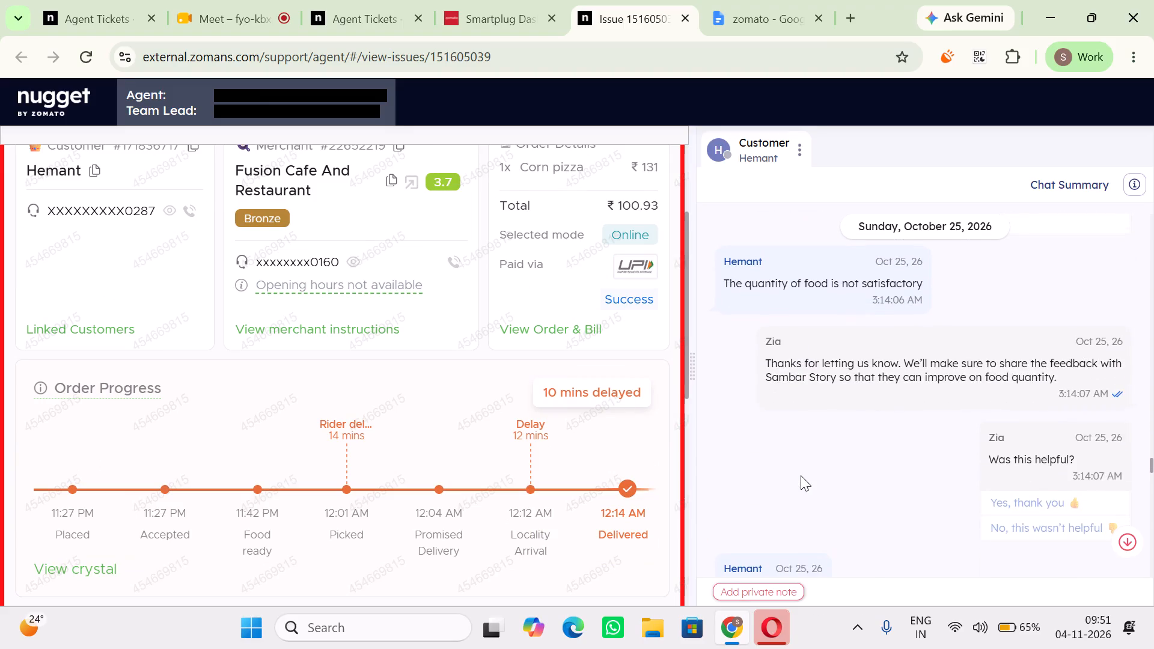
scroll(801, 475, down, 3)
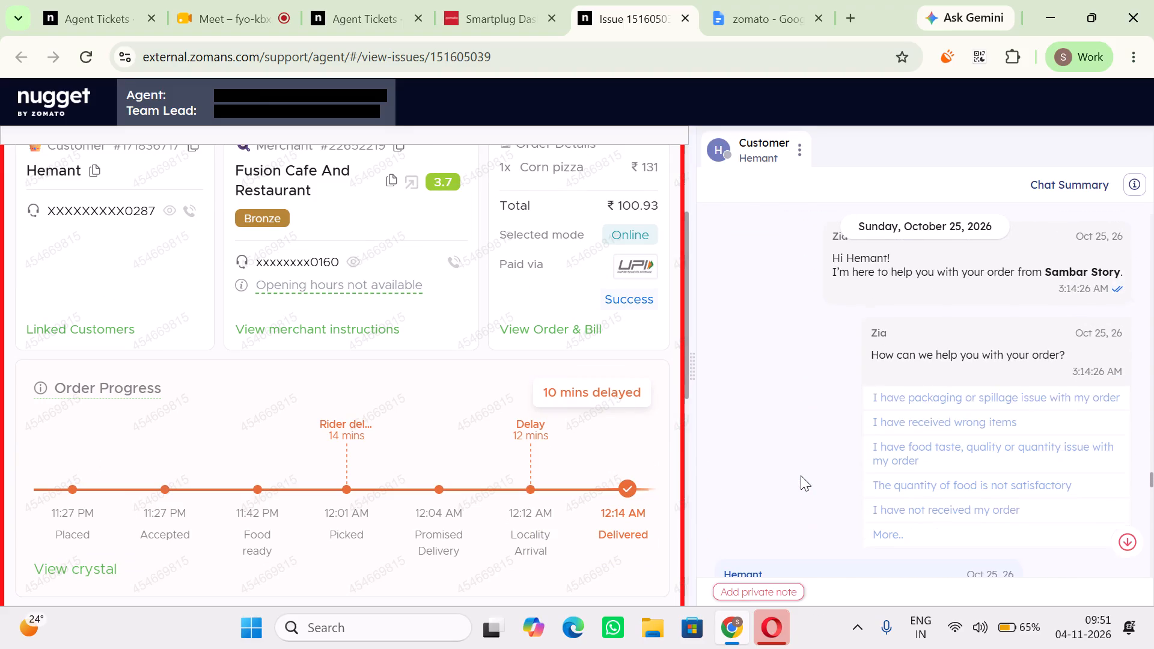
scroll(801, 475, down, 4)
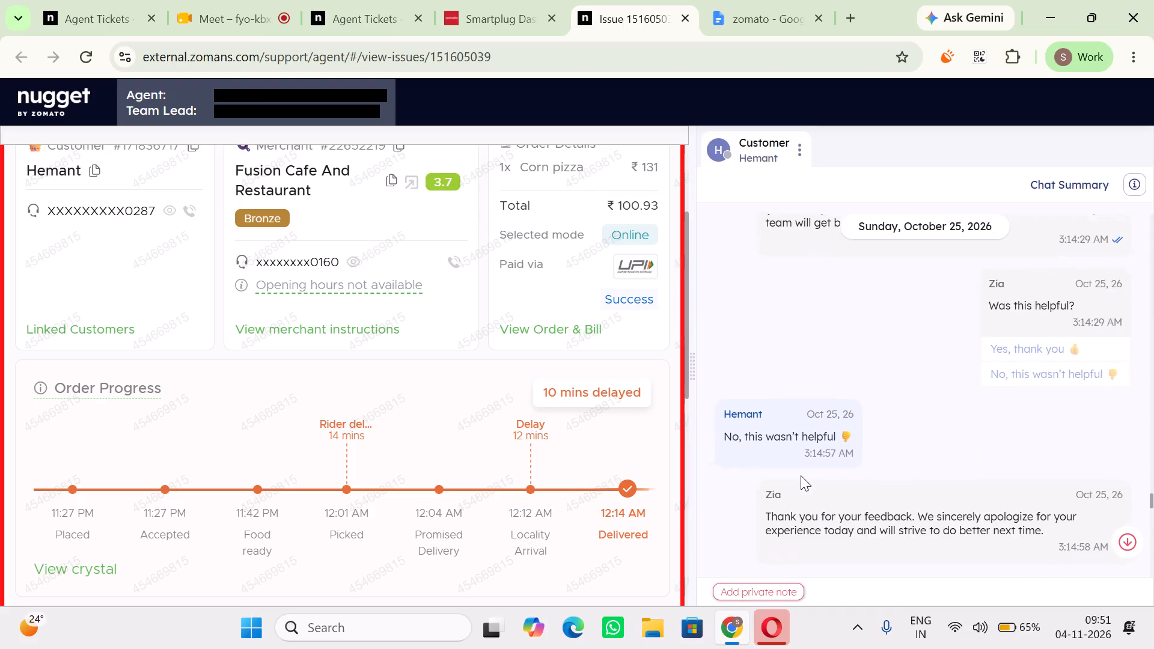
scroll(801, 475, down, 2)
scroll(801, 475, up, 5)
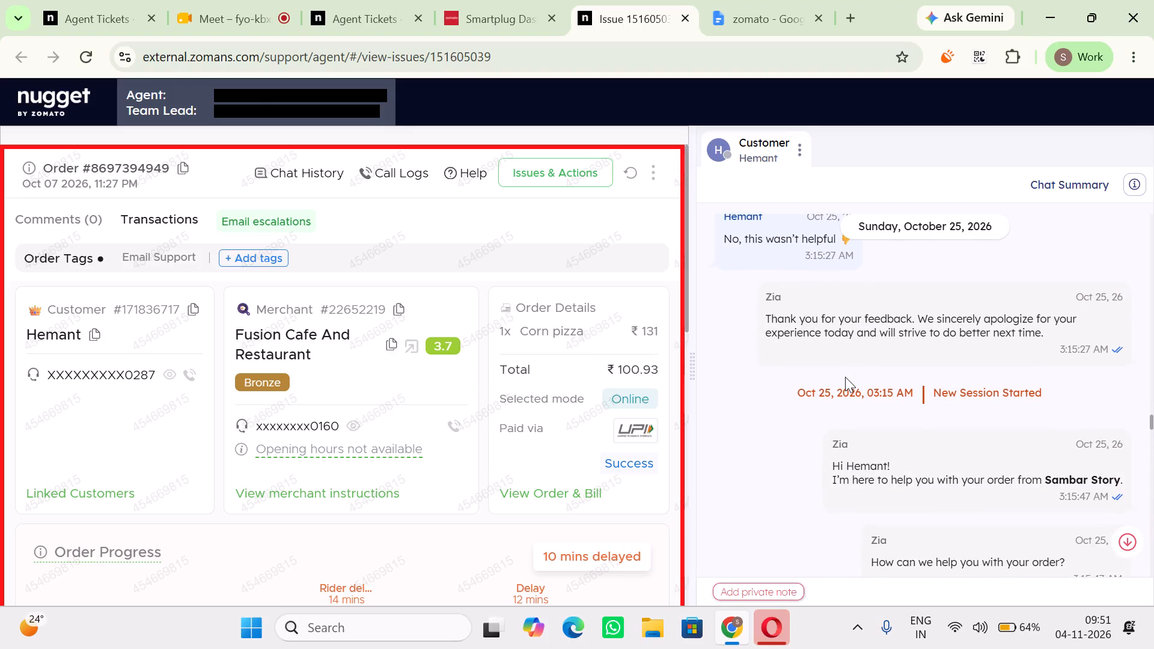
scroll(563, 403, down, 2)
scroll(924, 385, down, 1)
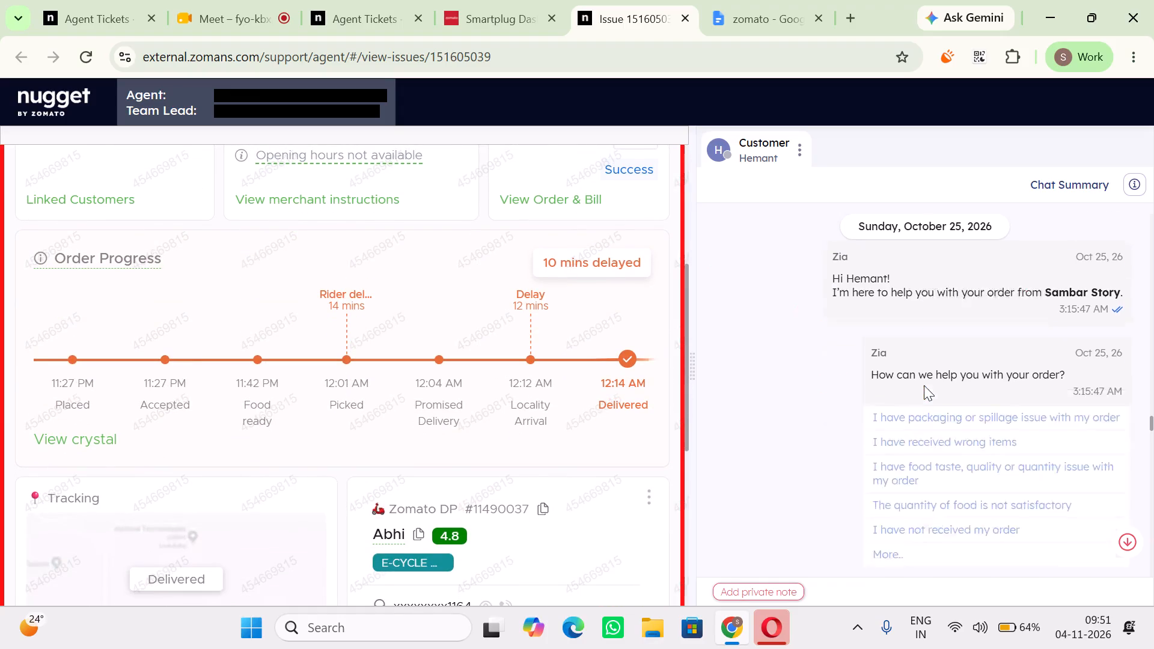
scroll(924, 385, down, 6)
scroll(489, 422, right, 1)
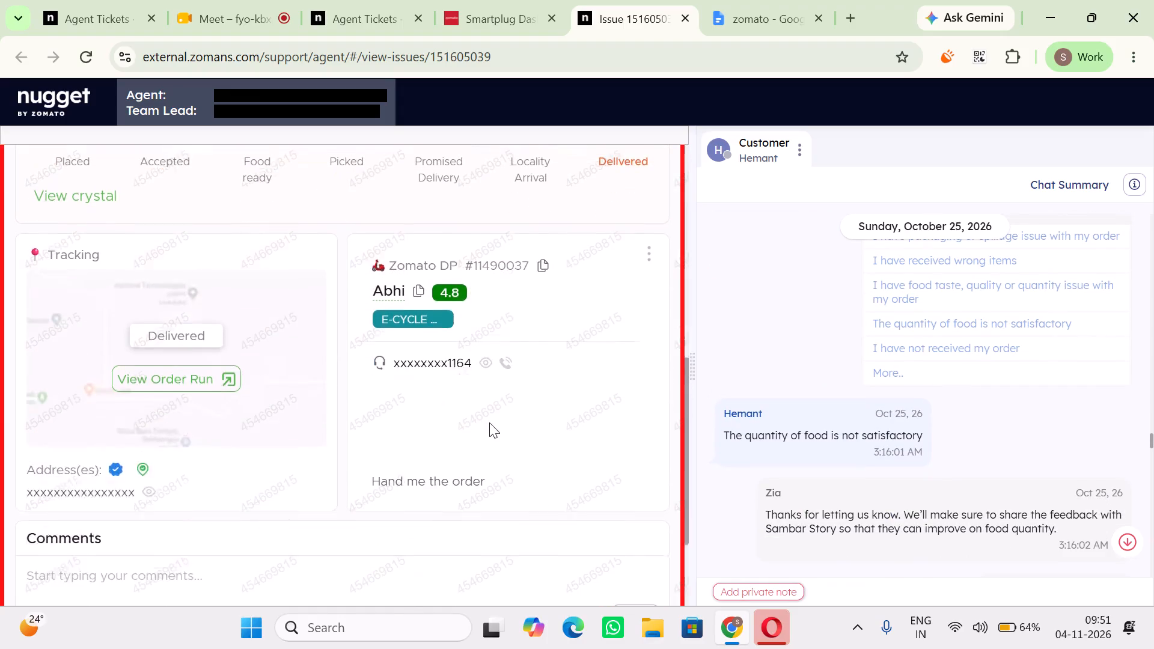
scroll(489, 422, right, 1)
scroll(605, 431, down, 2)
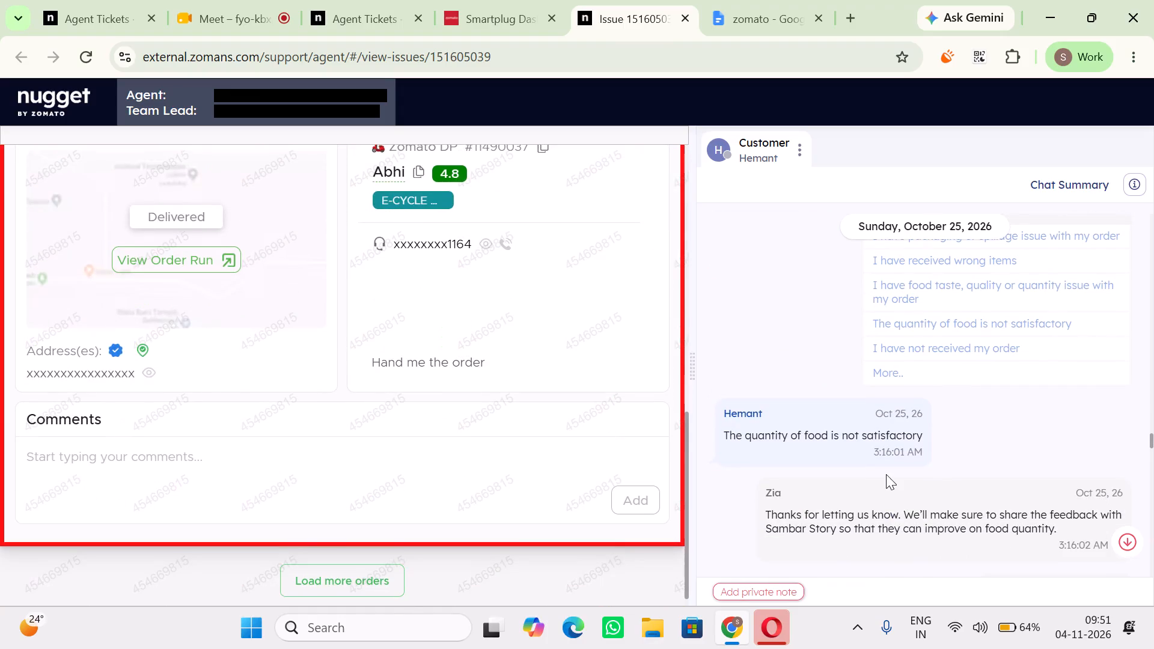
scroll(886, 474, down, 17)
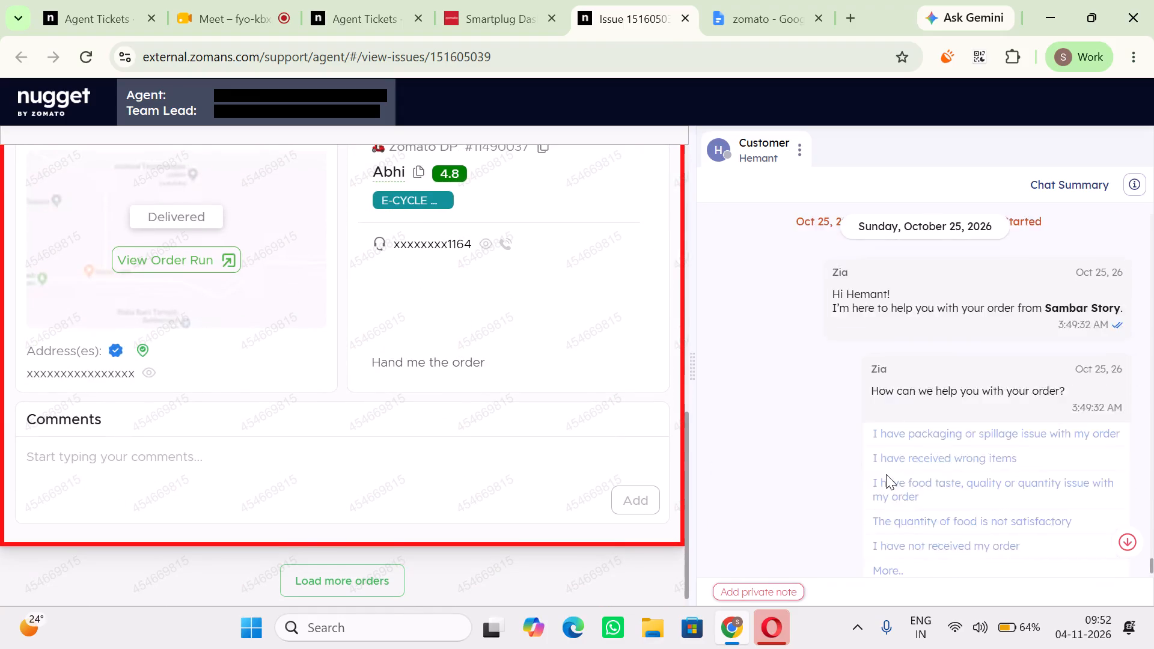
scroll(886, 474, down, 12)
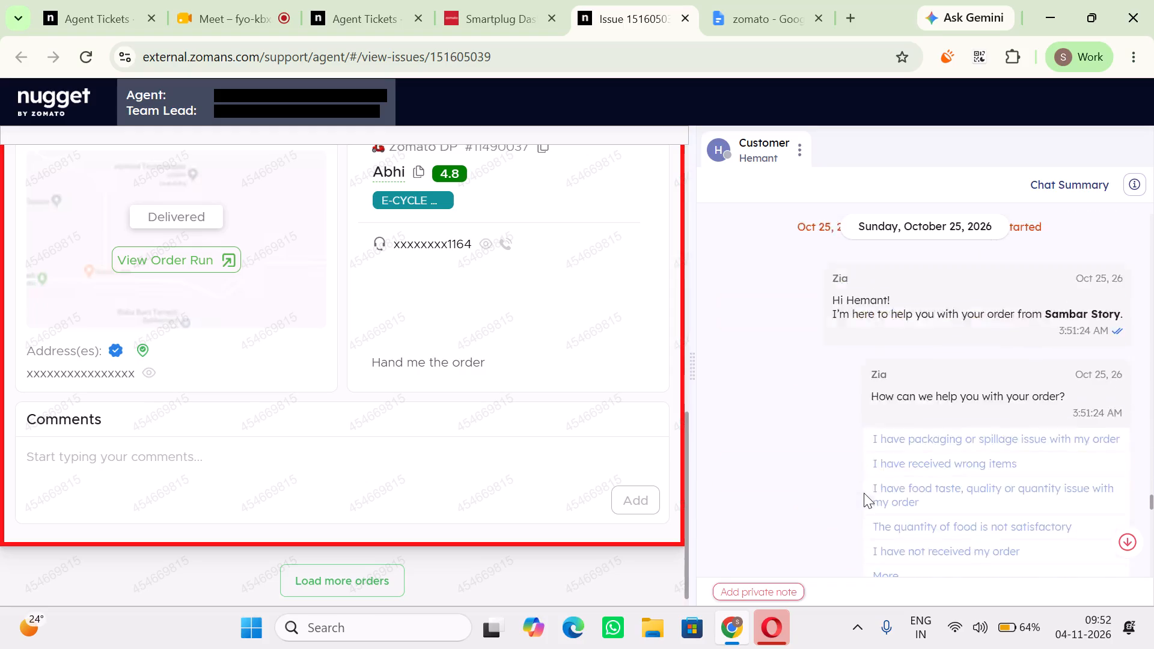
scroll(864, 493, down, 12)
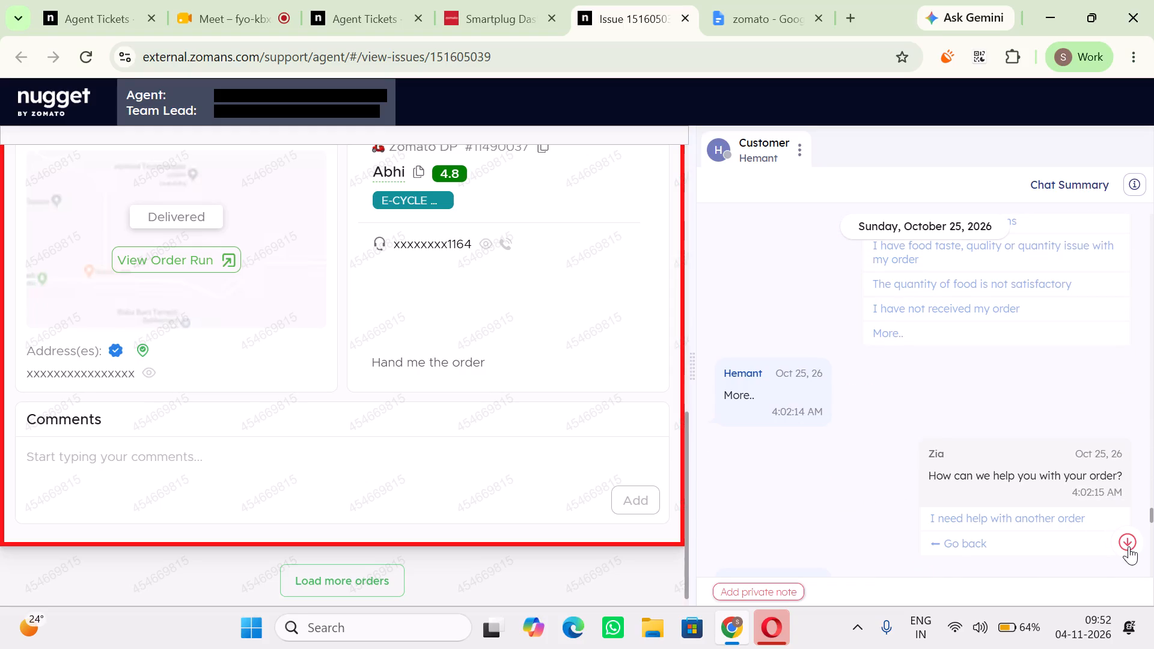
click(1129, 546)
scroll(572, 512, up, 4)
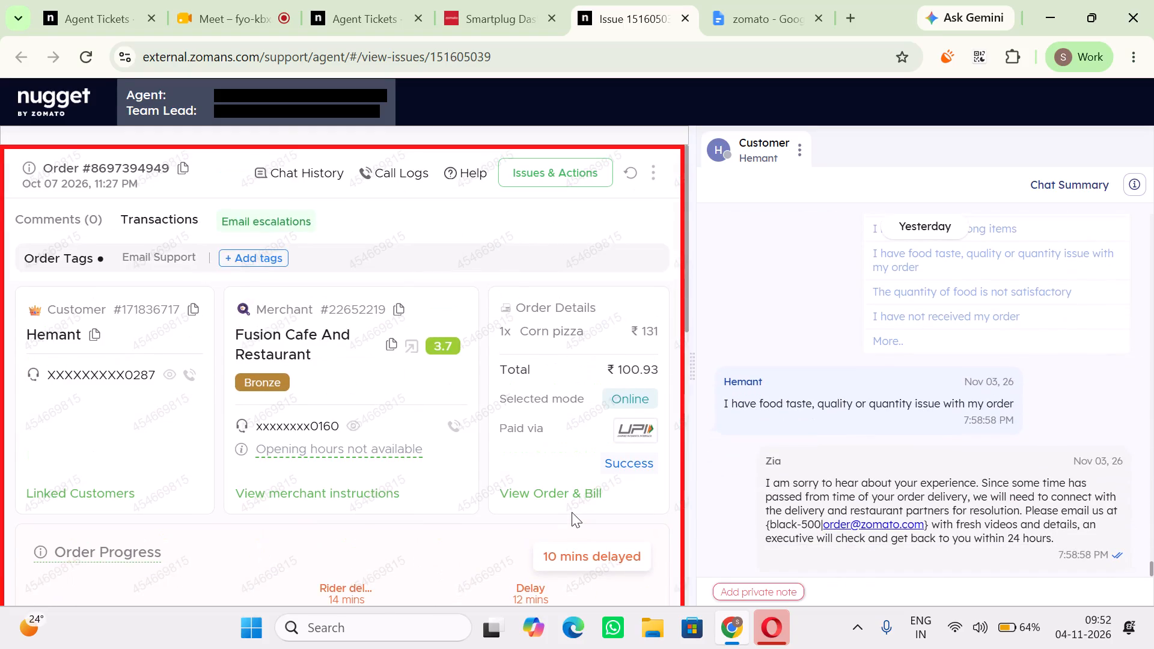
scroll(572, 512, up, 2)
click(270, 216)
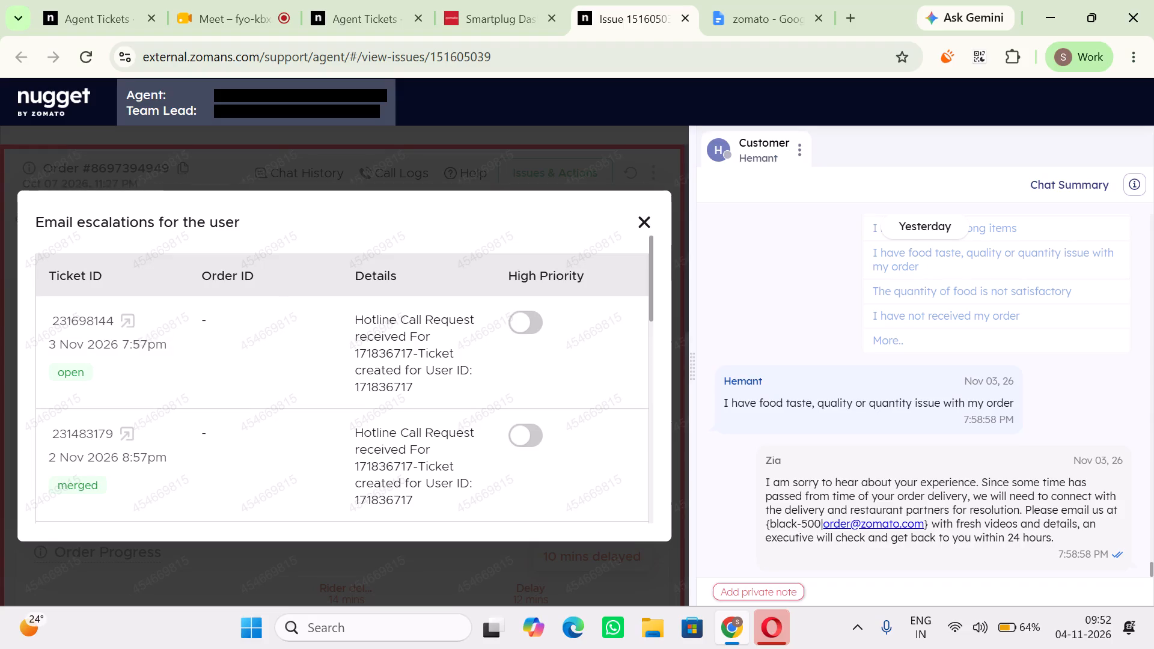
scroll(111, 363, down, 1)
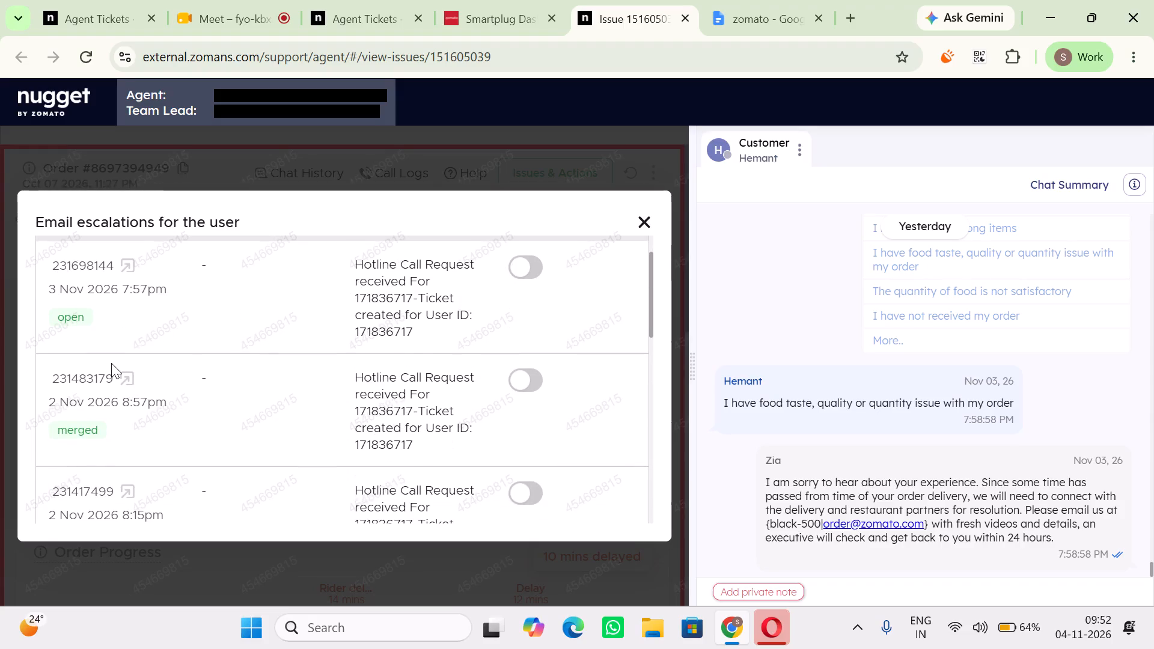
scroll(111, 363, down, 1)
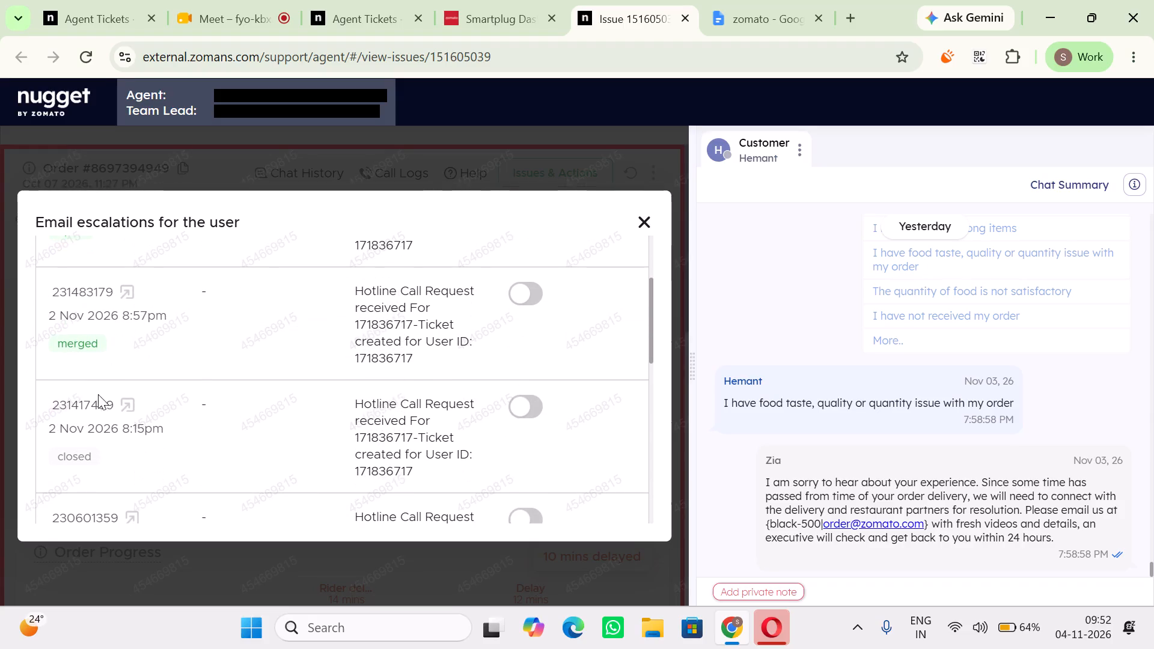
triple_click(85, 406)
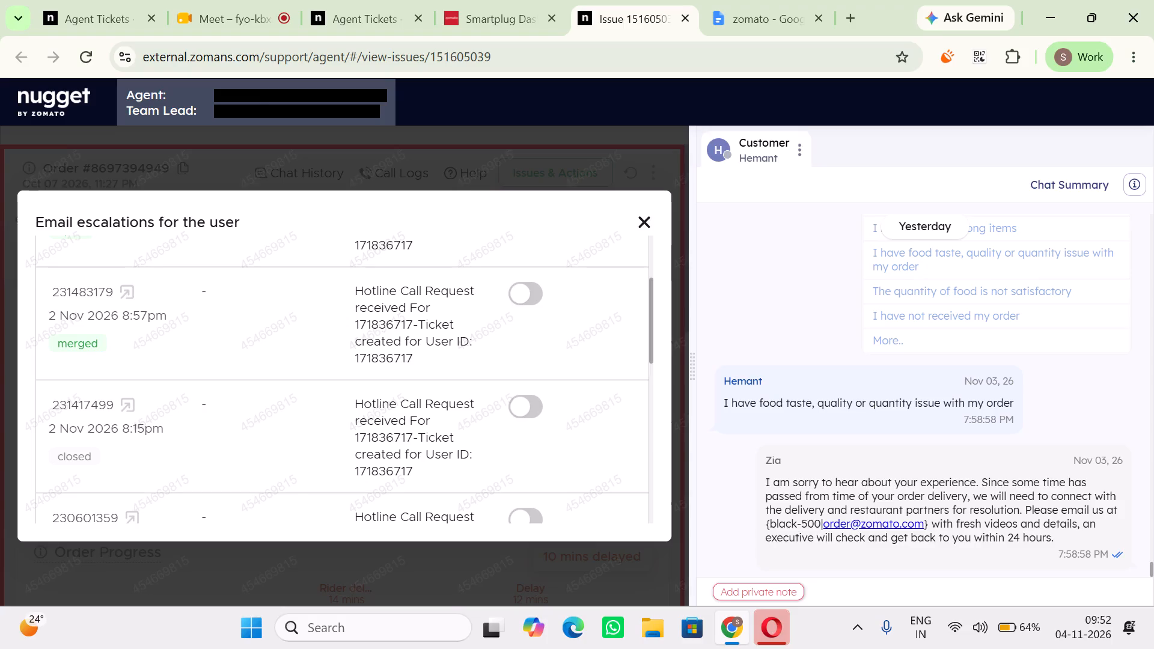
right_click(85, 406)
click(138, 427)
Review the customer's email escalations back to 23 Oct 2026, checking dates and statuses, and close the list.
scroll(138, 427, down, 1)
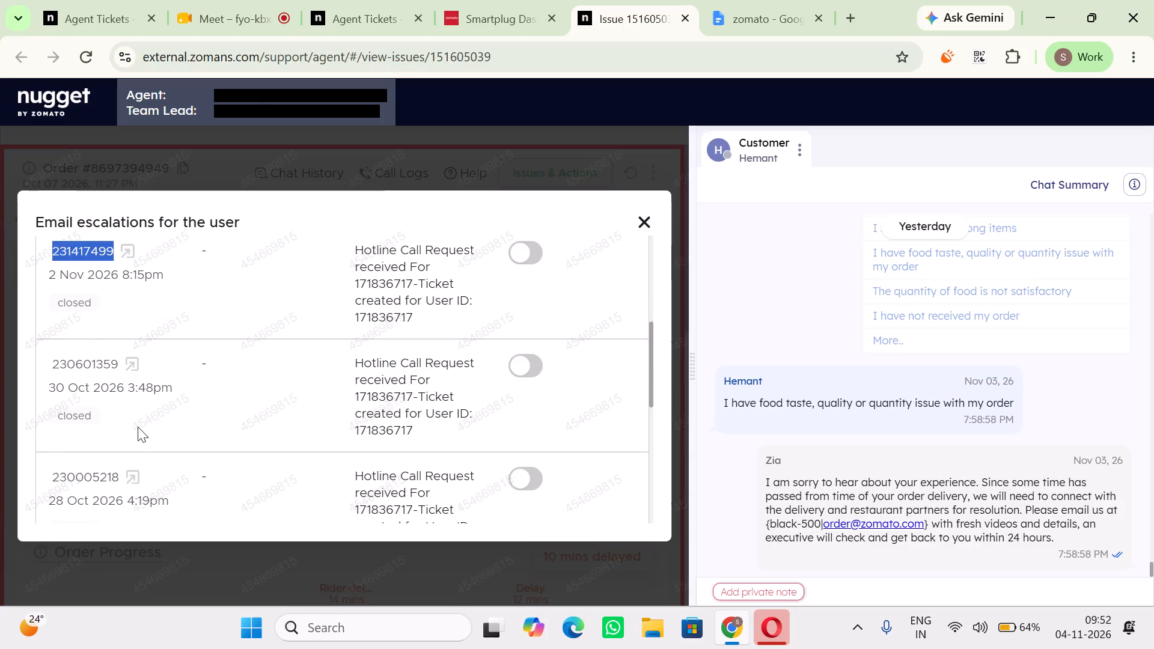
scroll(138, 427, down, 2)
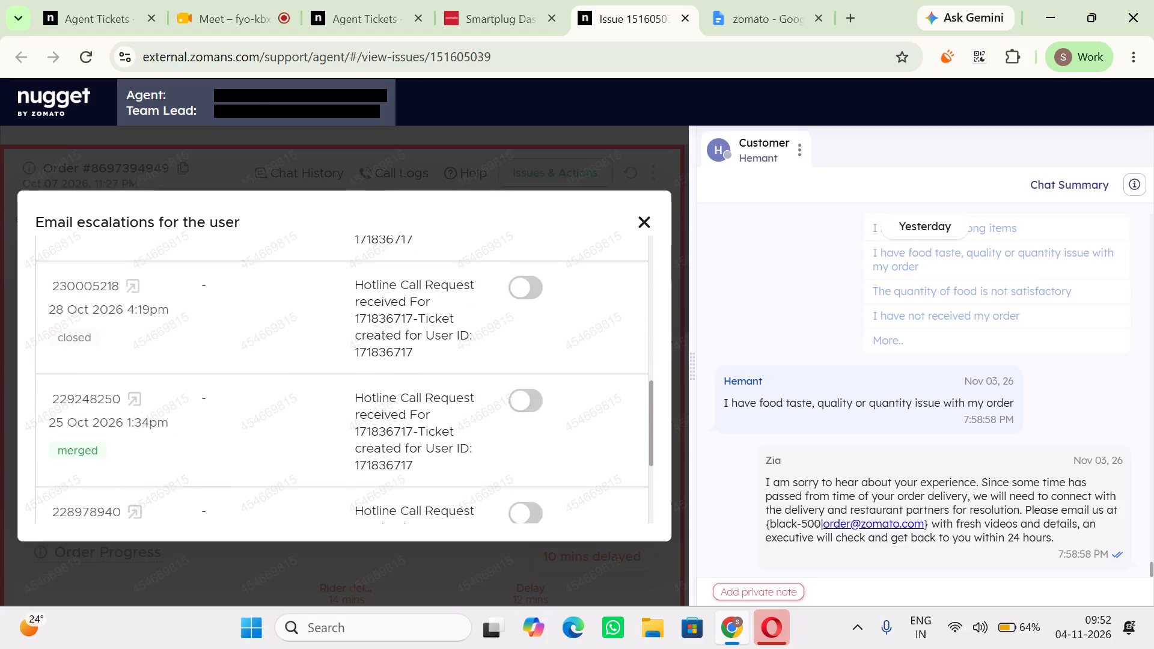
scroll(138, 427, down, 4)
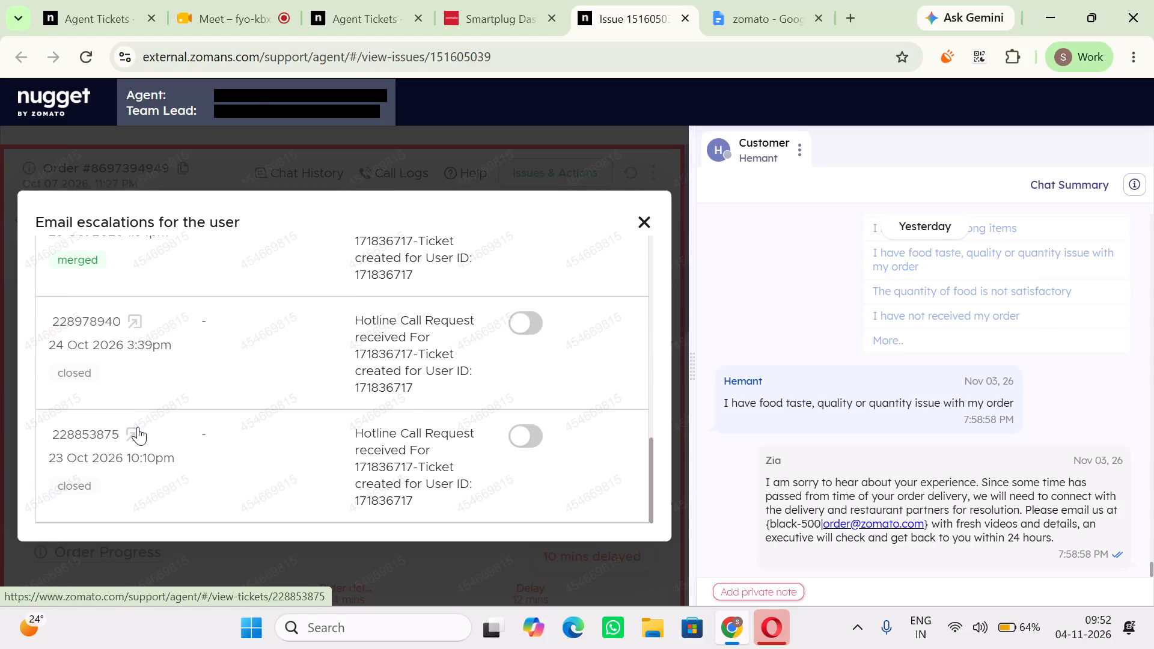
scroll(235, 383, up, 3)
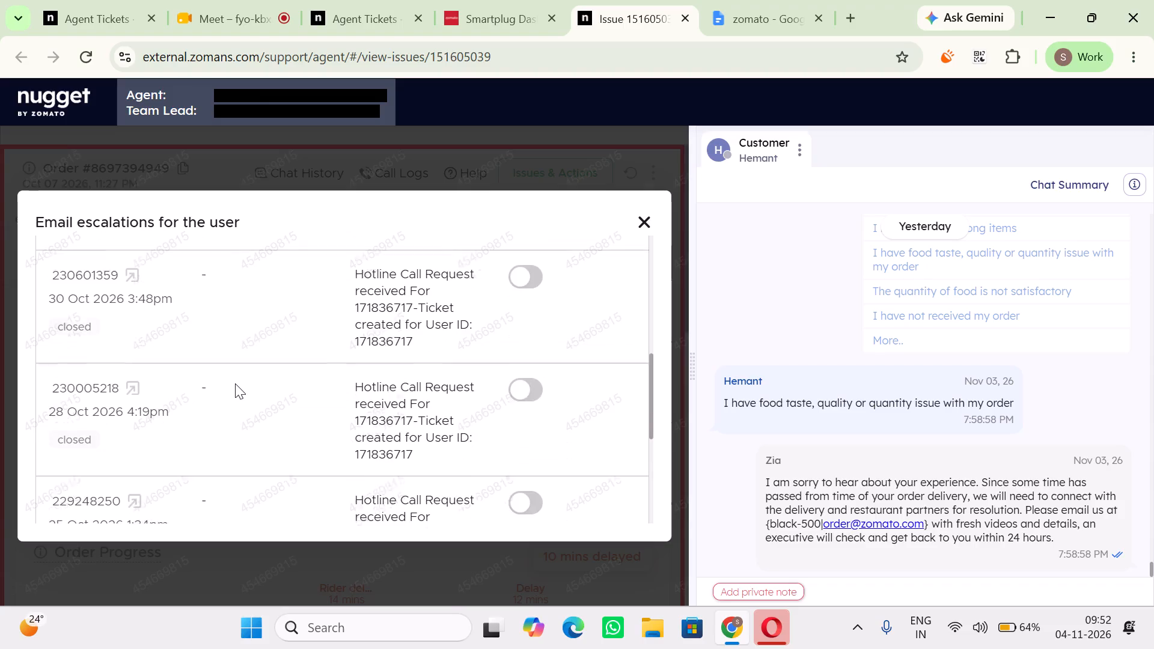
scroll(235, 383, up, 4)
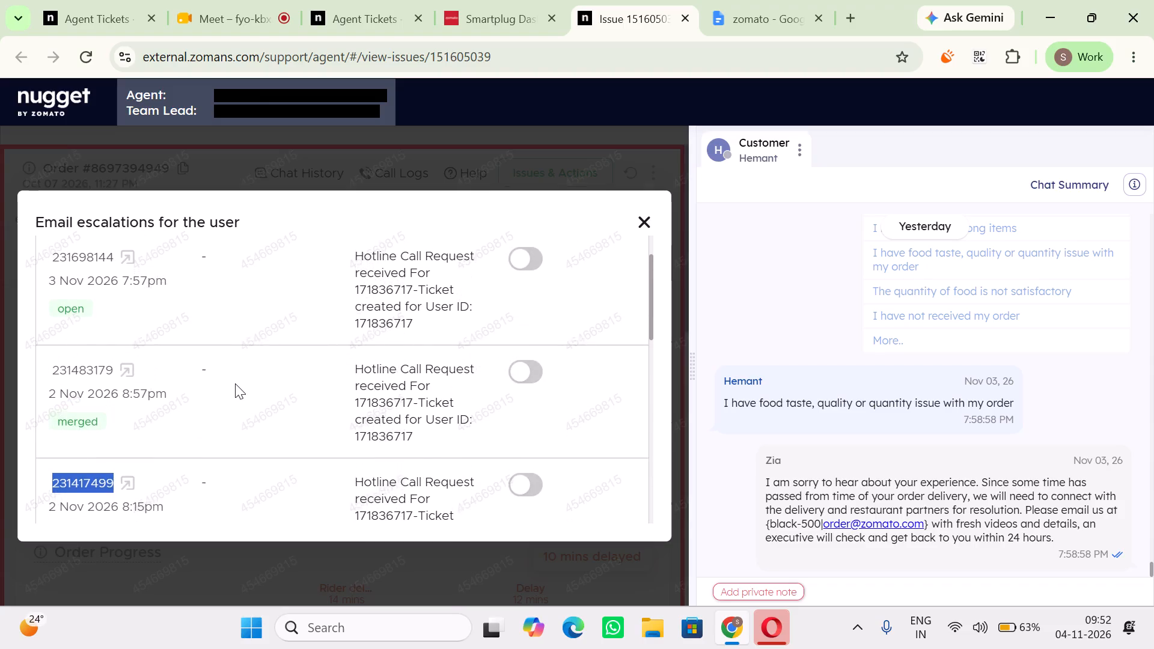
scroll(235, 383, up, 1)
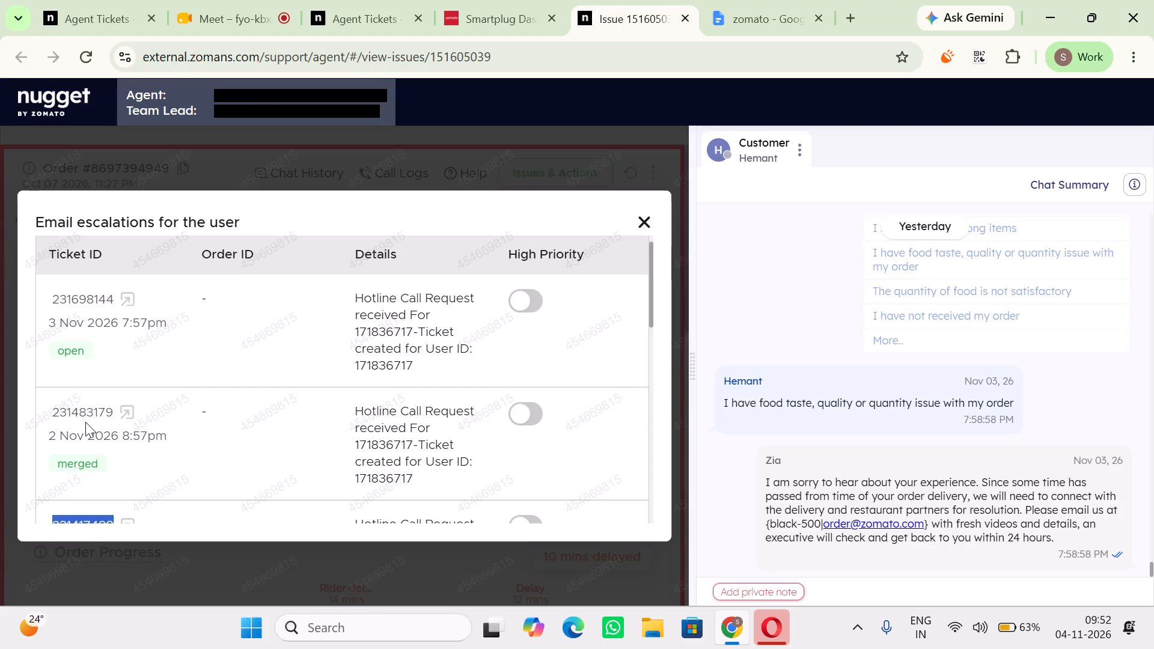
scroll(158, 366, down, 1)
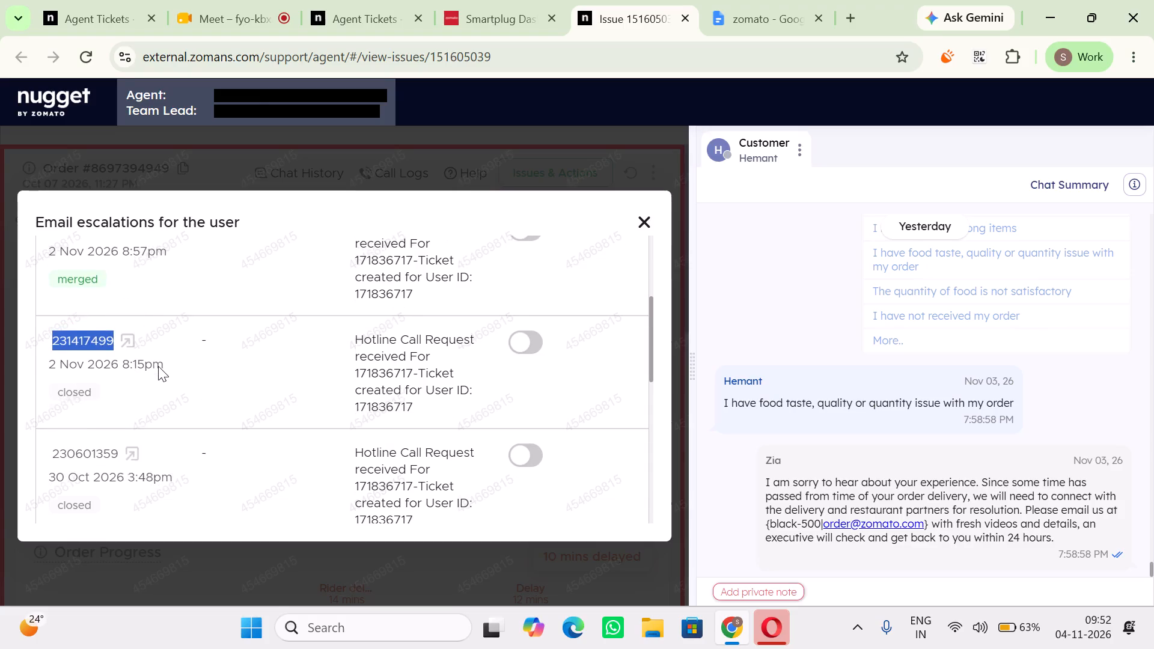
scroll(158, 366, down, 2)
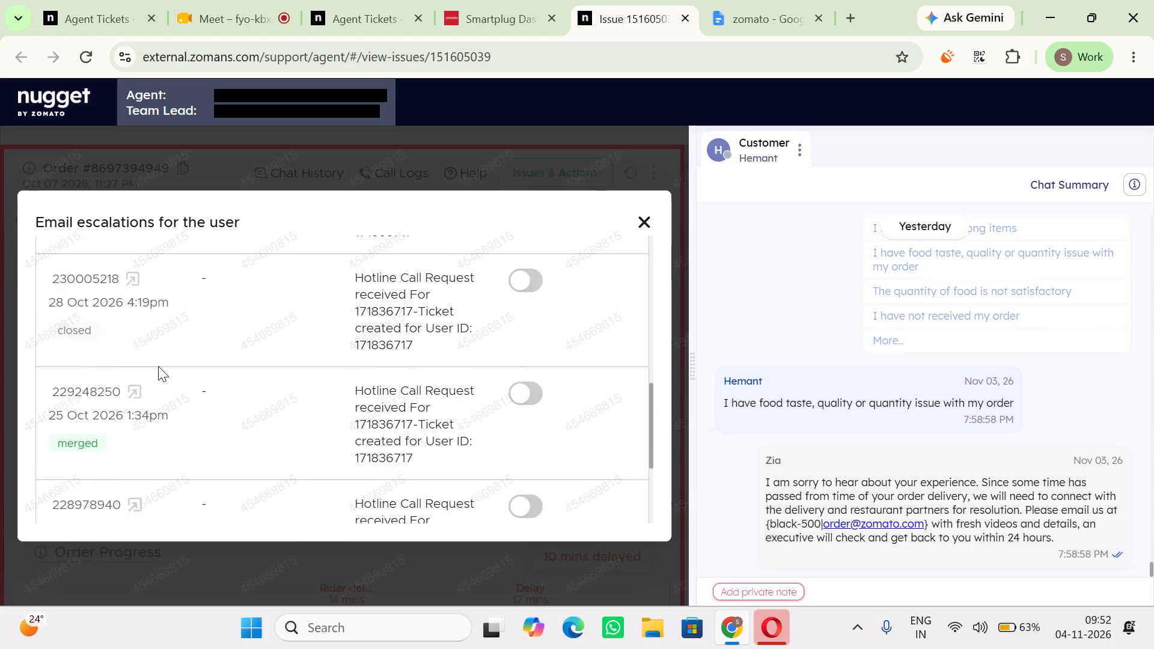
scroll(158, 366, down, 2)
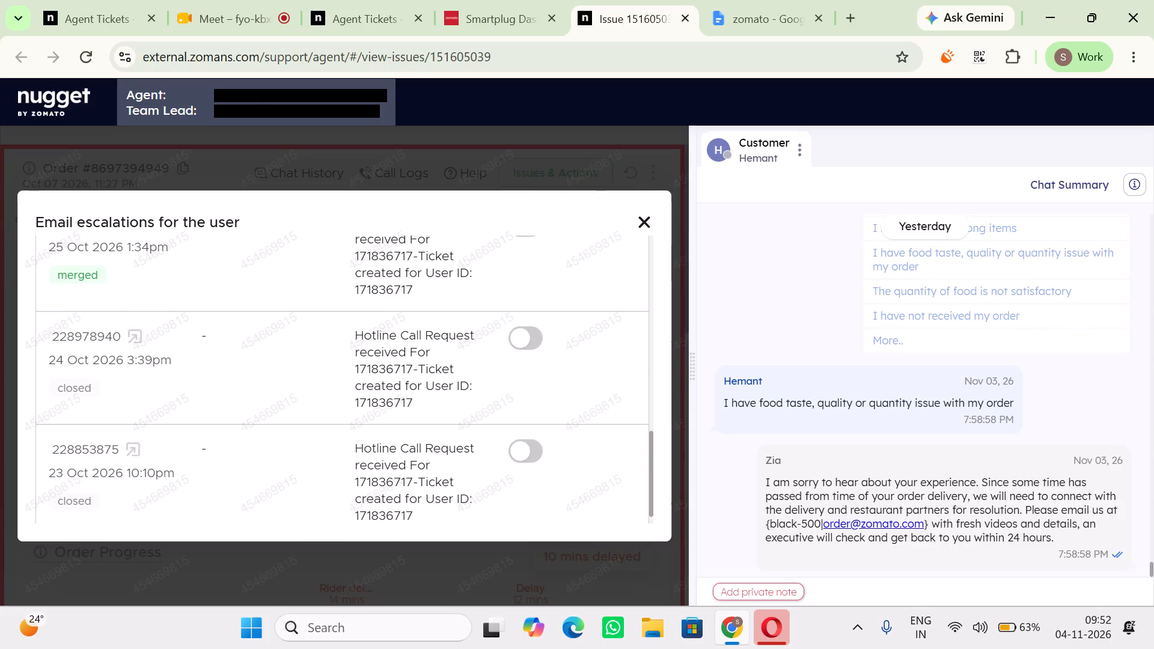
scroll(158, 366, down, 1)
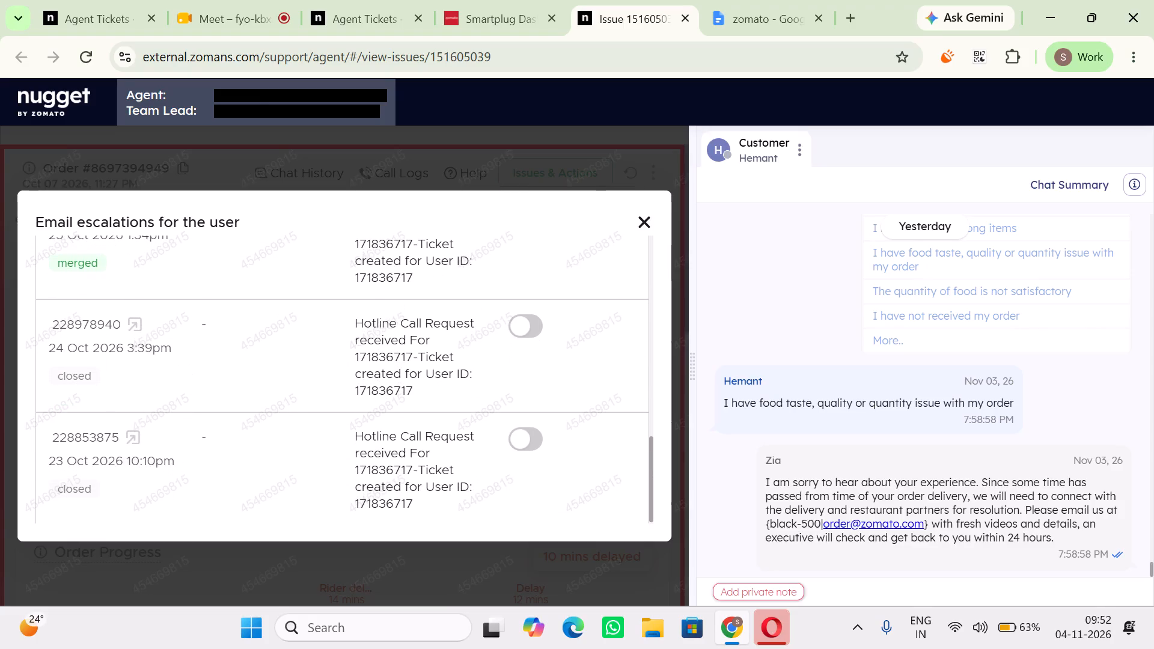
scroll(139, 449, up, 3)
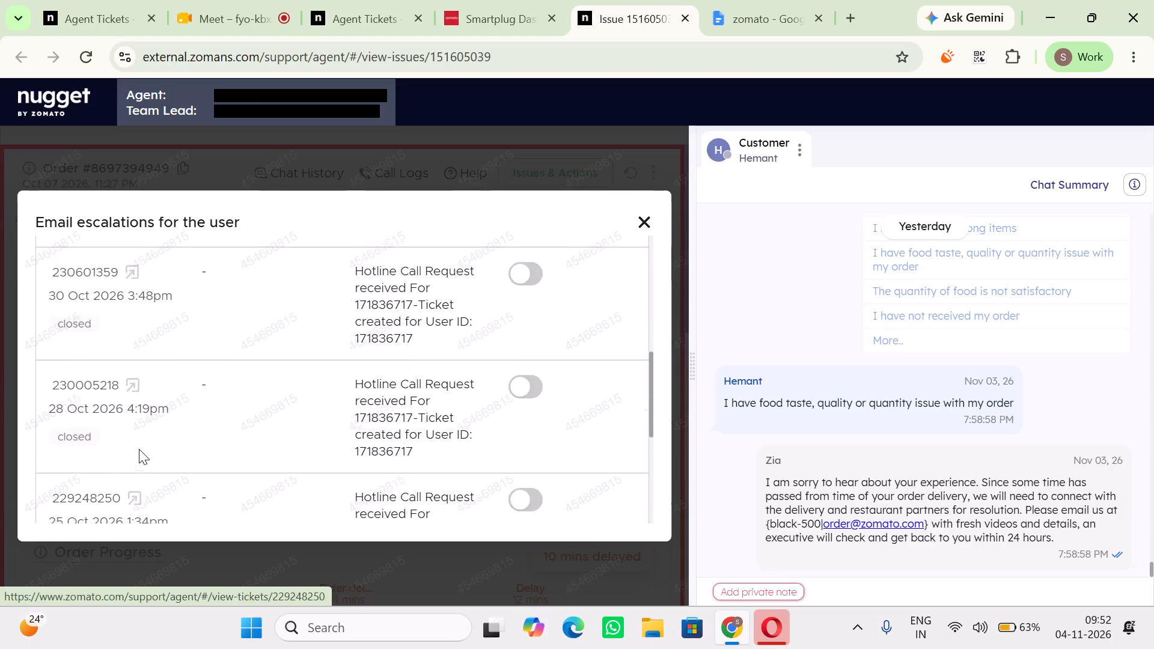
scroll(139, 449, up, 3)
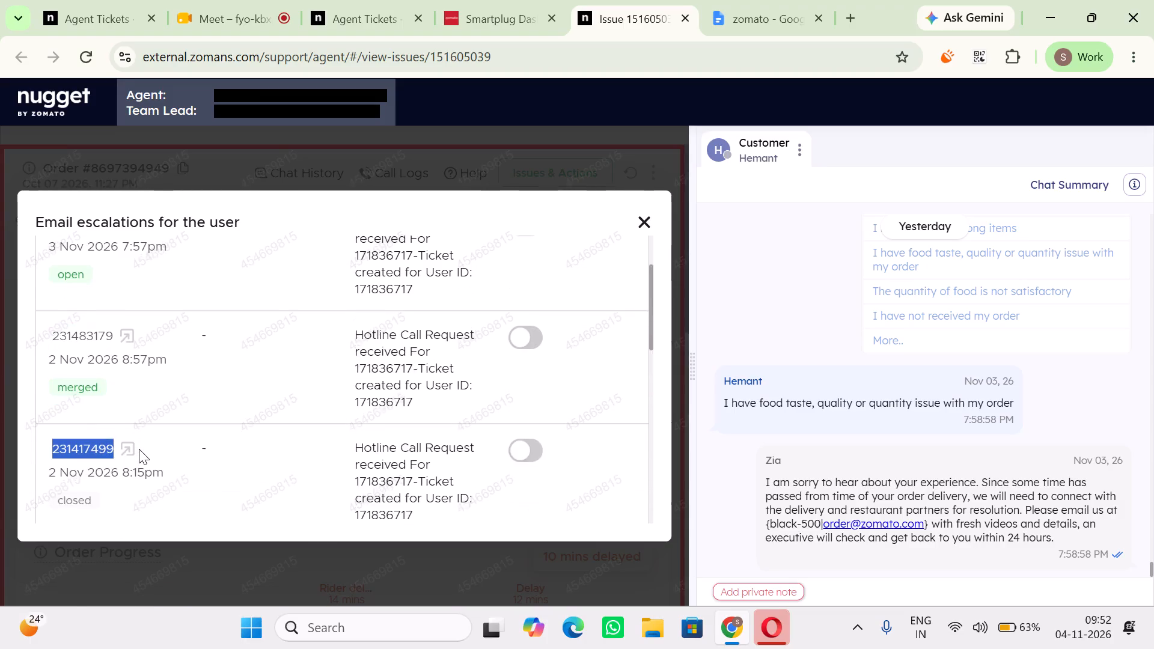
scroll(139, 449, up, 2)
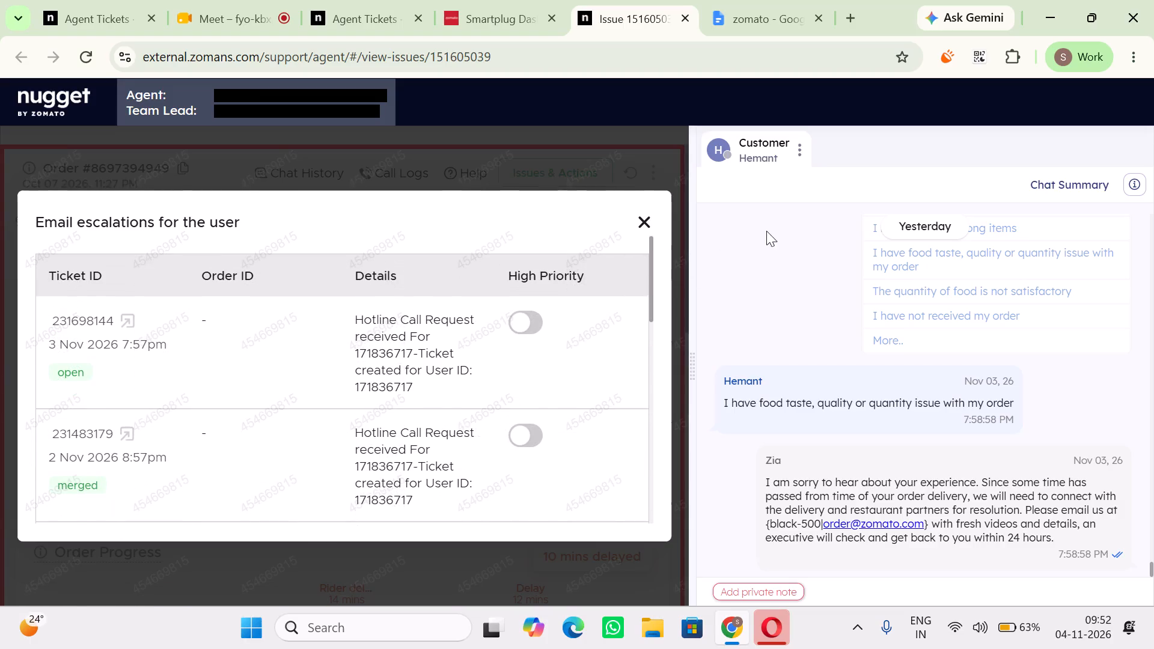
click(642, 219)
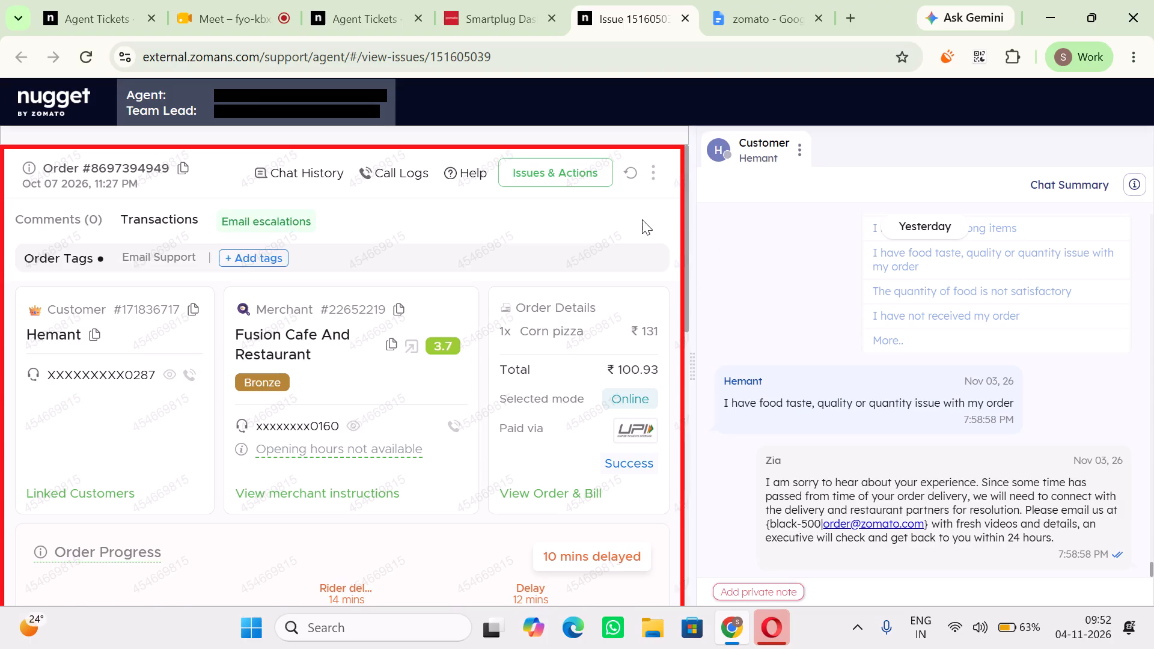
scroll(912, 398, down, 1)
scroll(912, 398, up, 6)
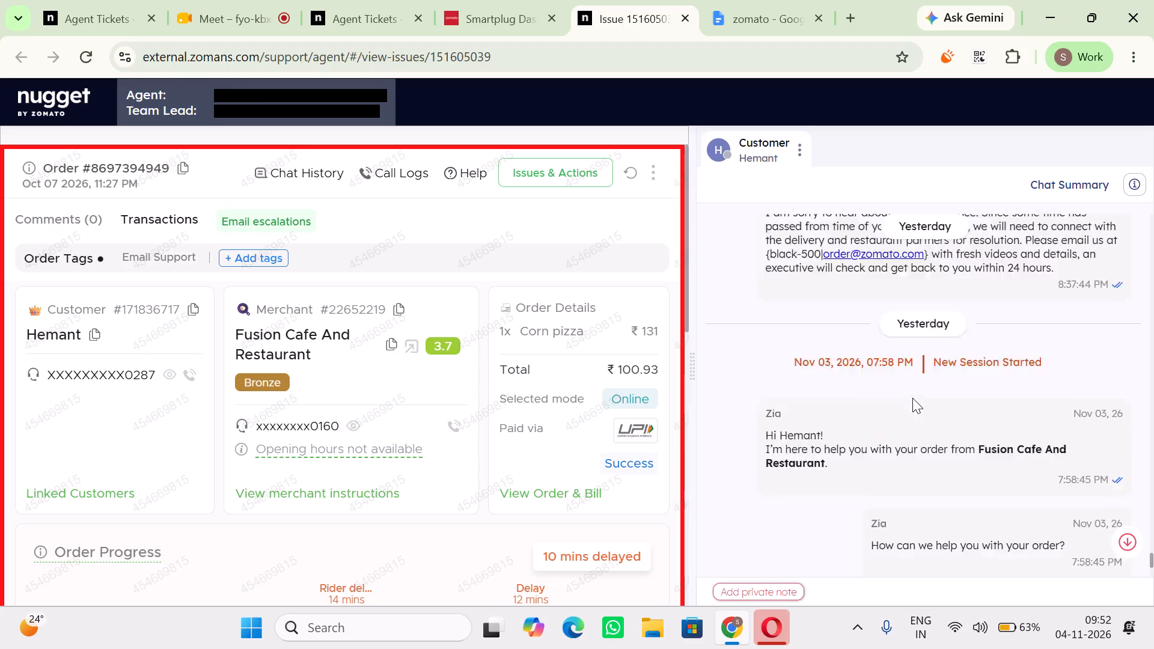
scroll(912, 398, up, 6)
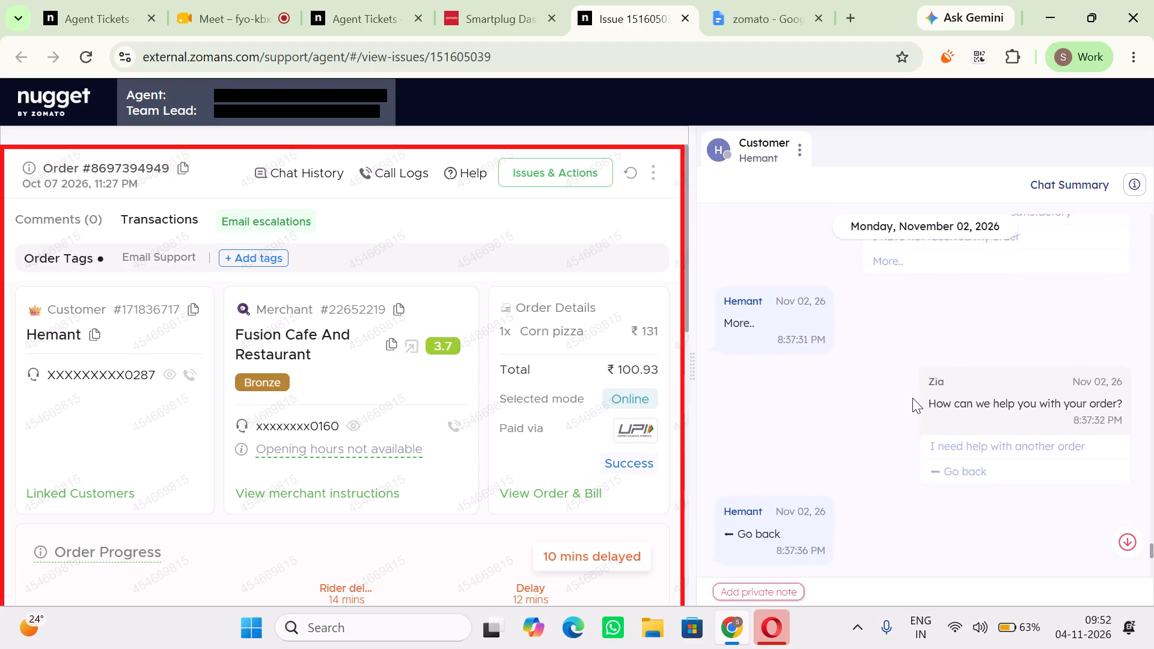
scroll(912, 398, up, 5)
scroll(912, 398, down, 3)
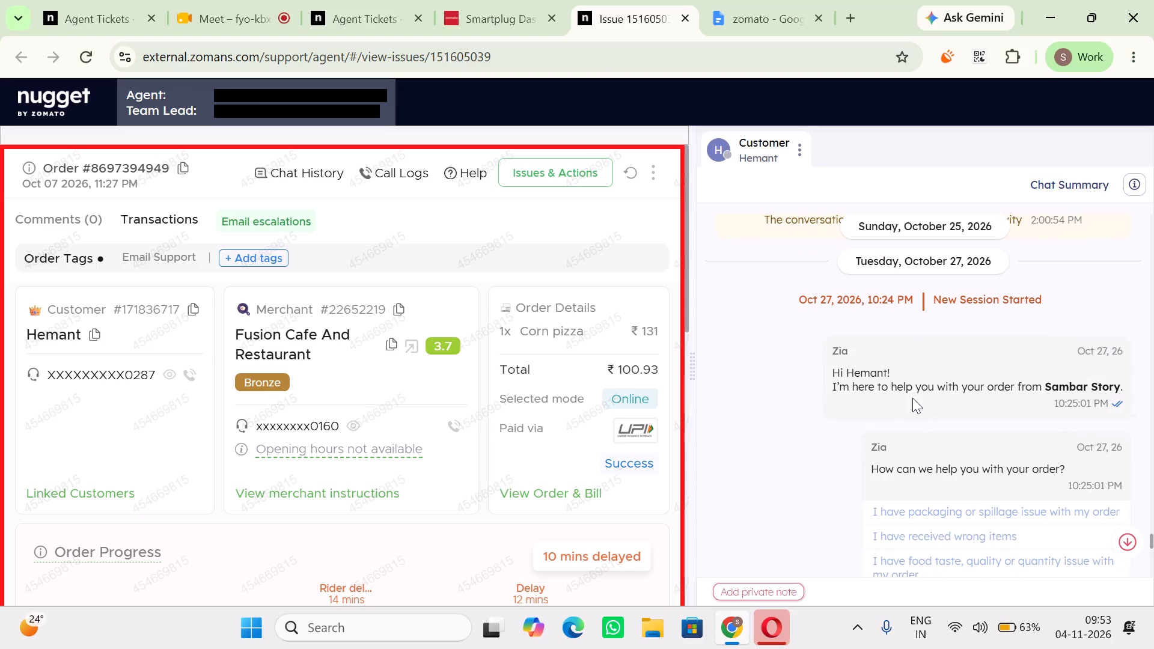
scroll(912, 398, up, 8)
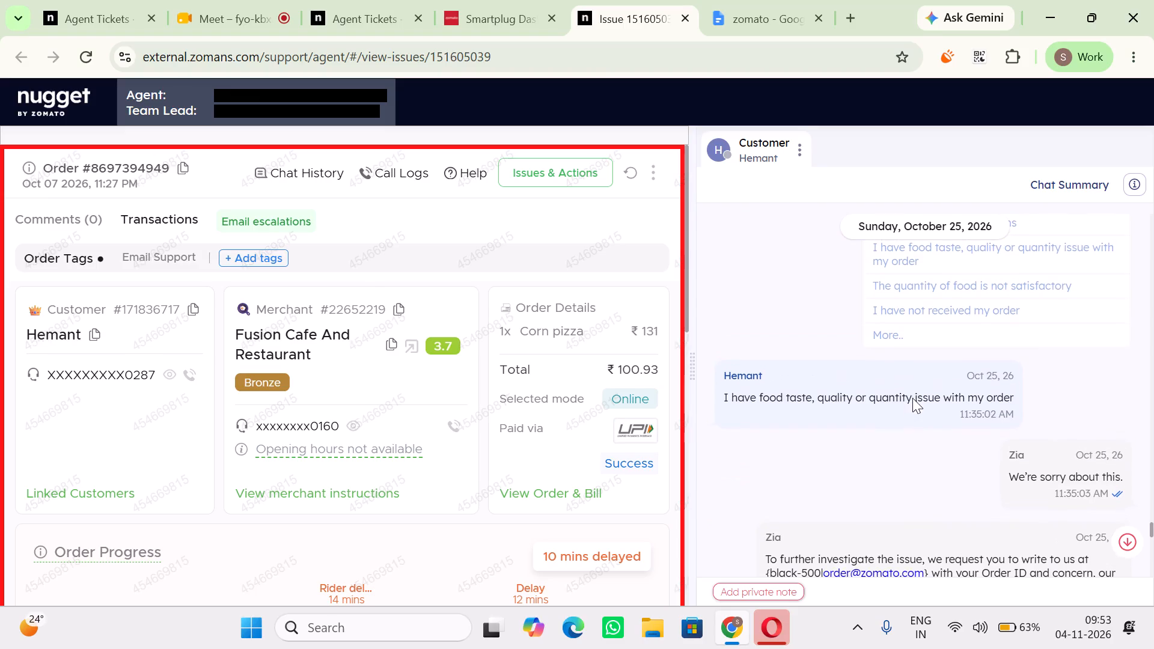
scroll(363, 266, up, 4)
click(498, 0)
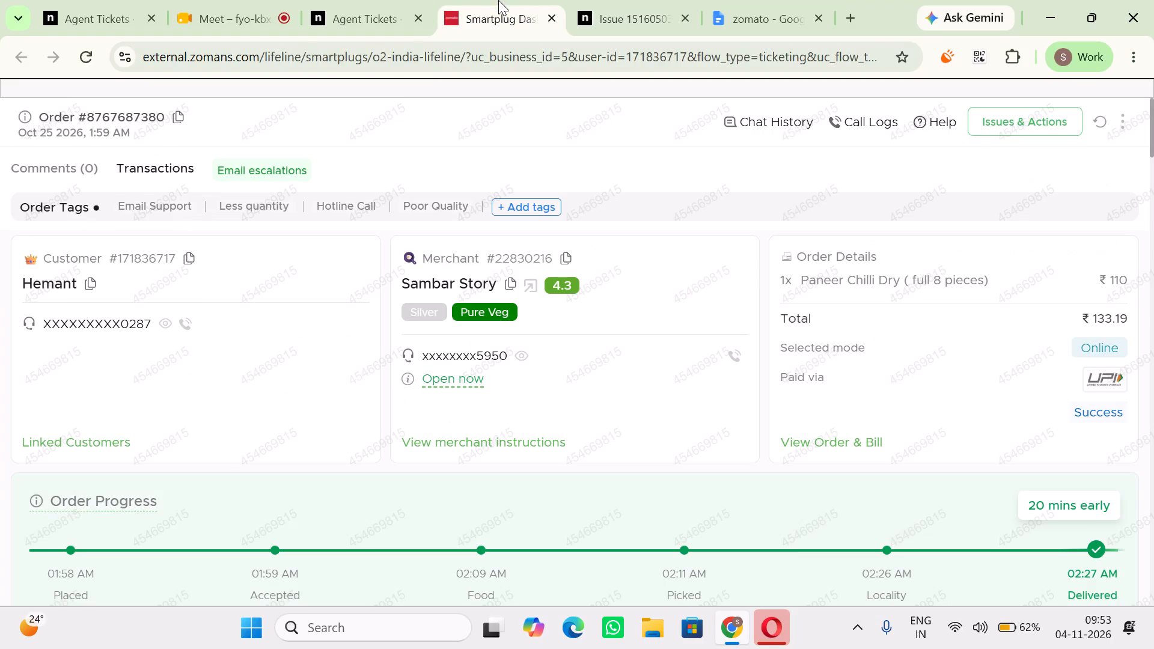
click(156, 210)
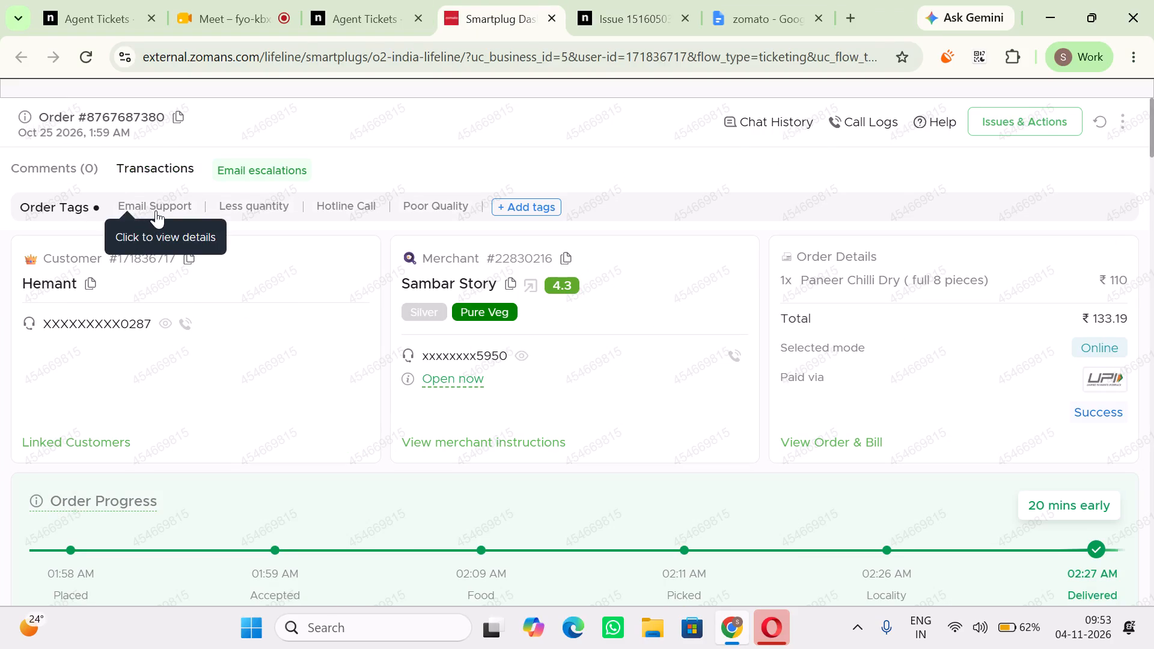
scroll(344, 387, right, 1)
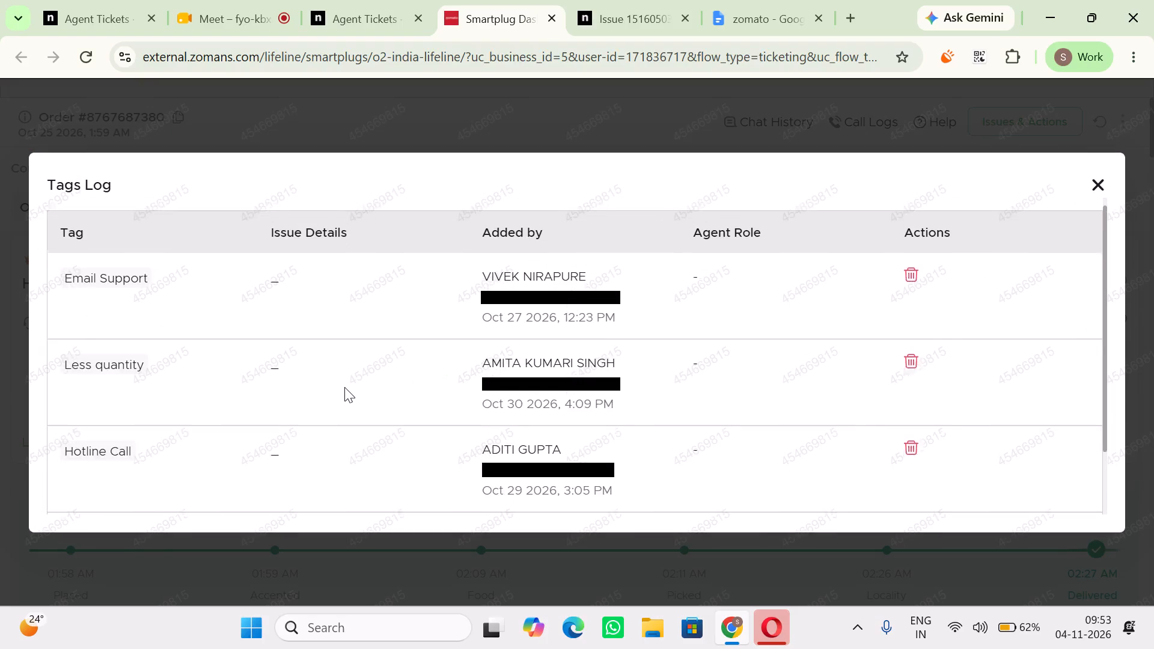
scroll(344, 387, right, 1)
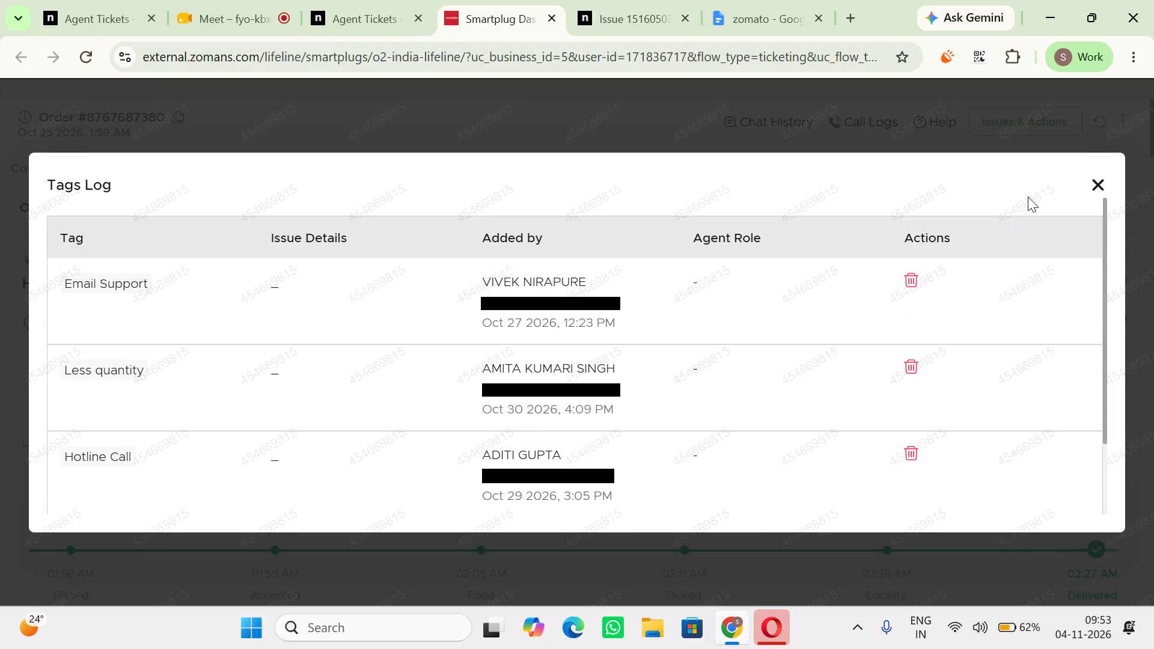
click(1066, 187)
drag(1112, 181, 1104, 184)
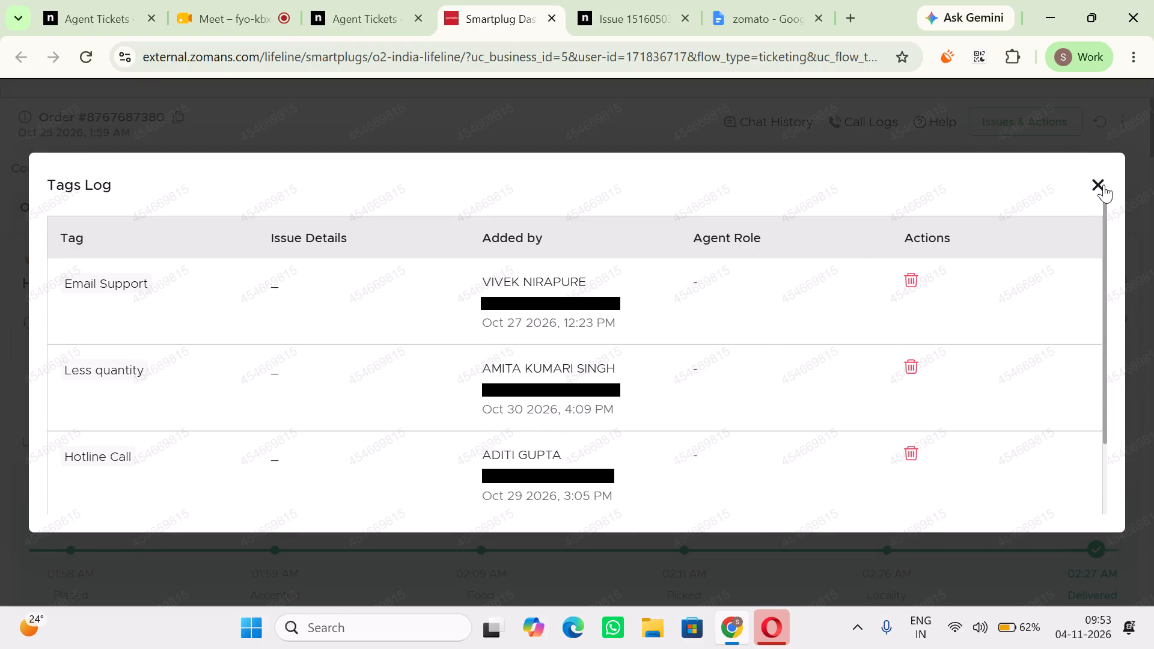
click(1104, 184)
click(858, 118)
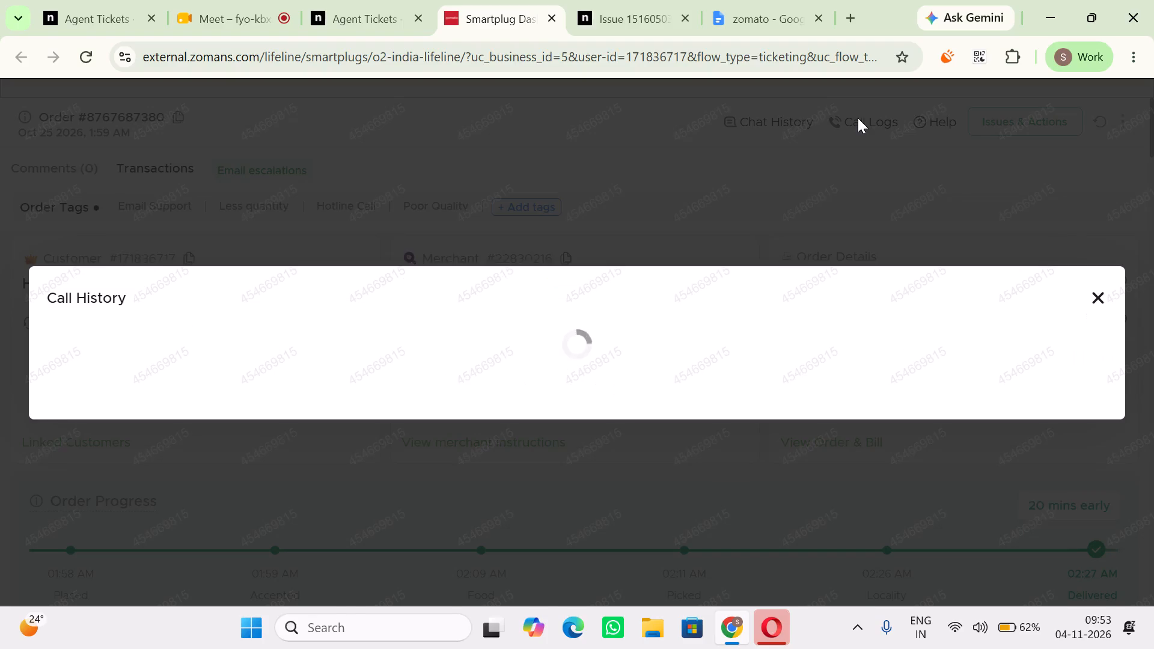
scroll(551, 433, down, 2)
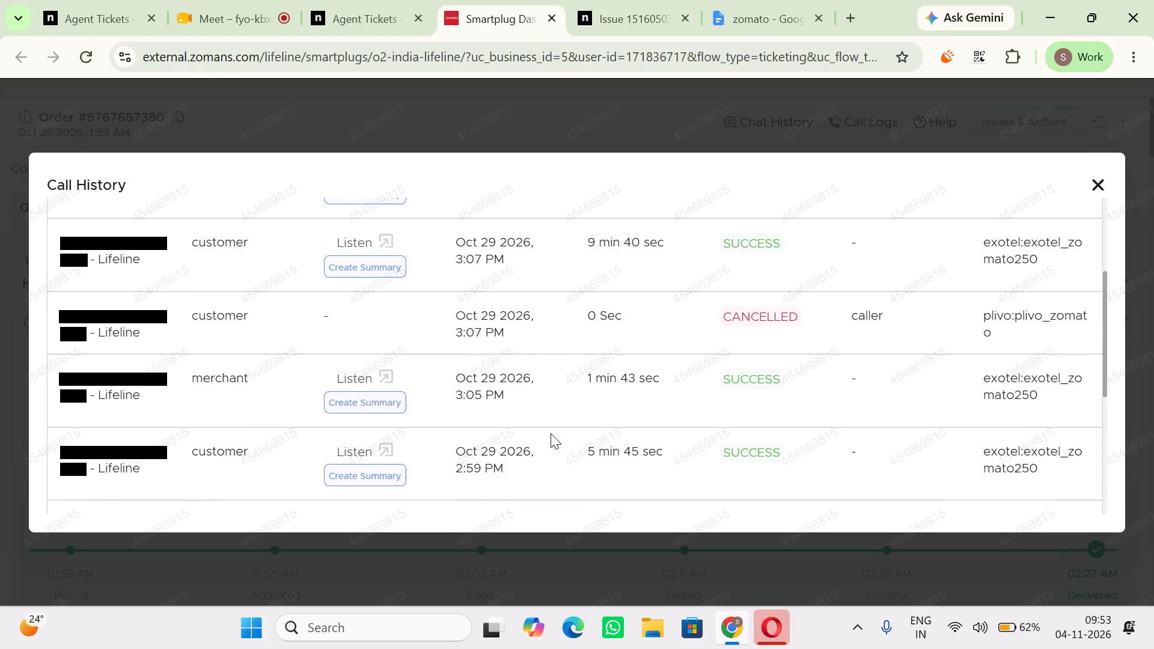
scroll(551, 433, up, 3)
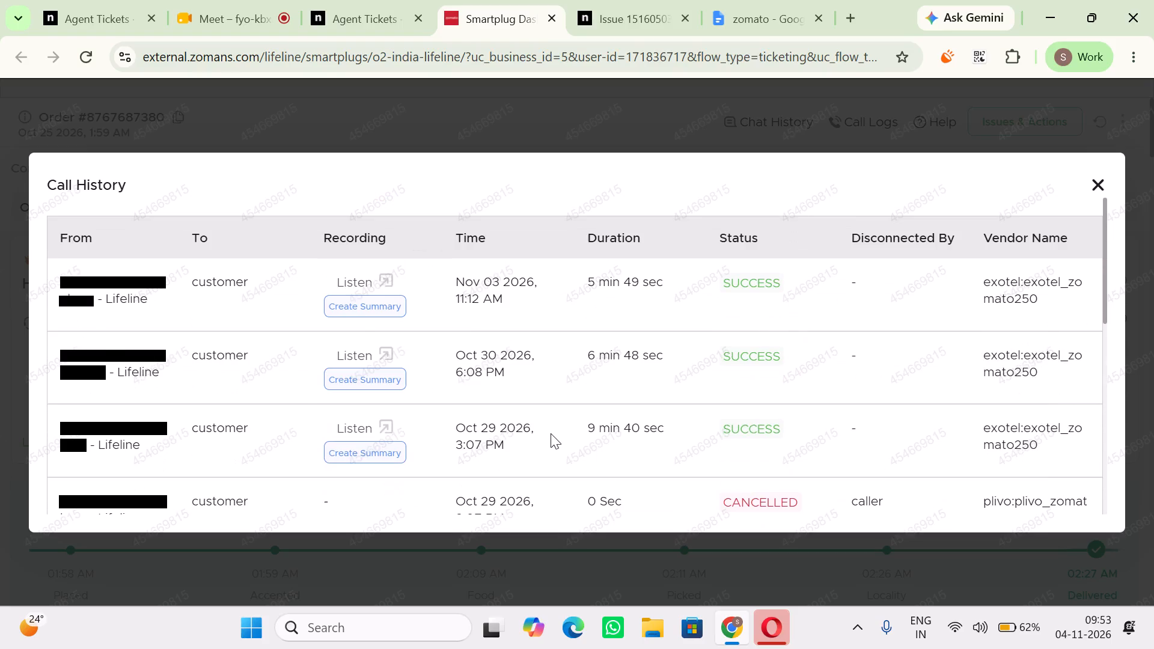
scroll(551, 433, down, 8)
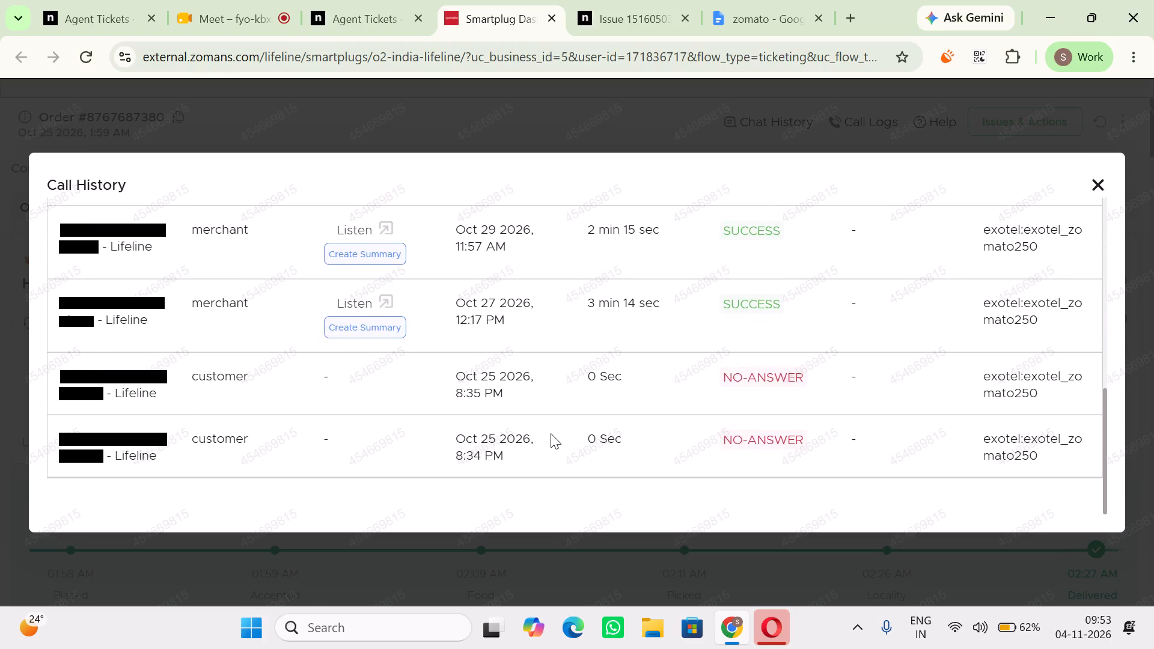
scroll(551, 433, up, 5)
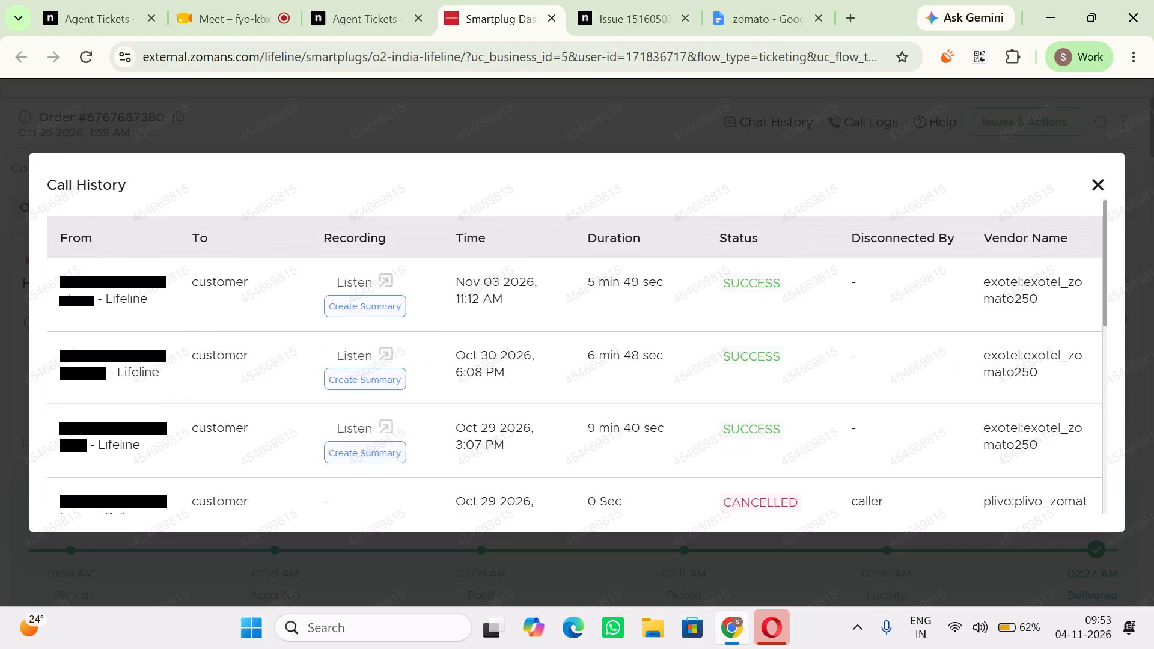
click(1090, 192)
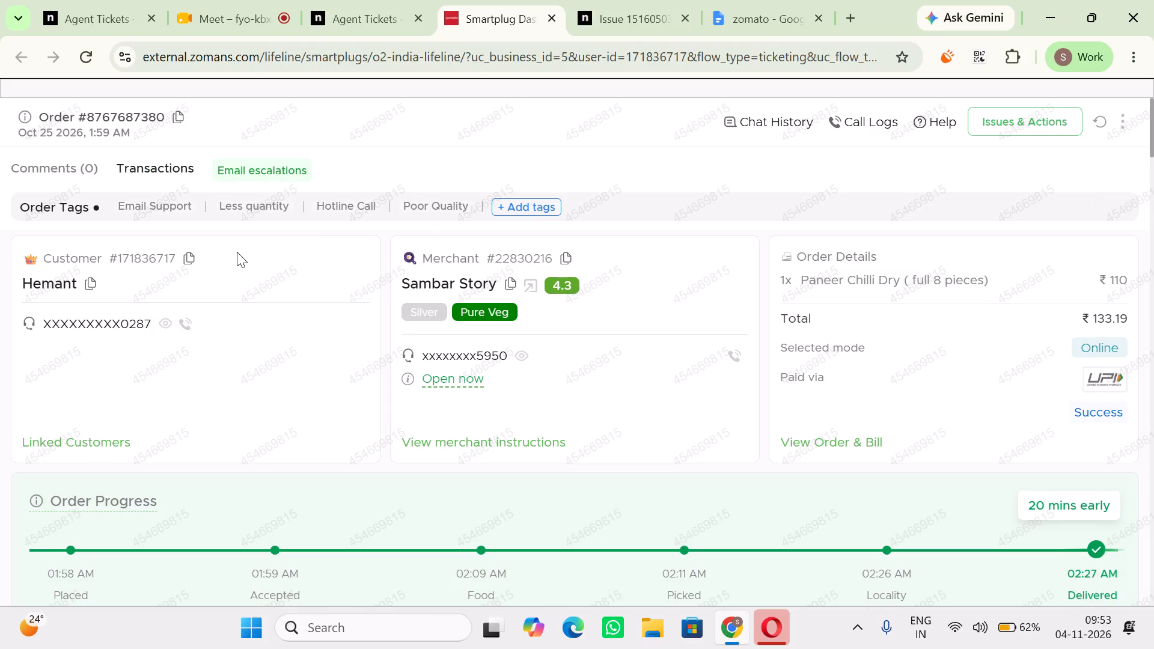
Switch to the zomato Google Doc and enter 819 below the line ending "close the case.".
click(753, 0)
click(524, 259)
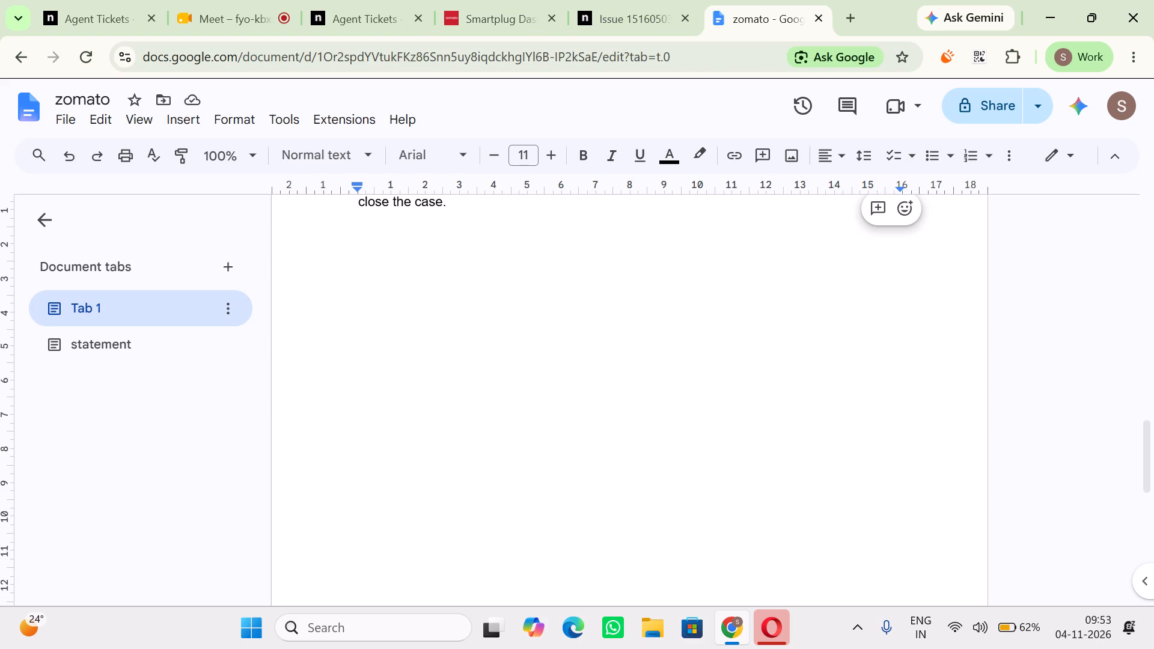
key(8)
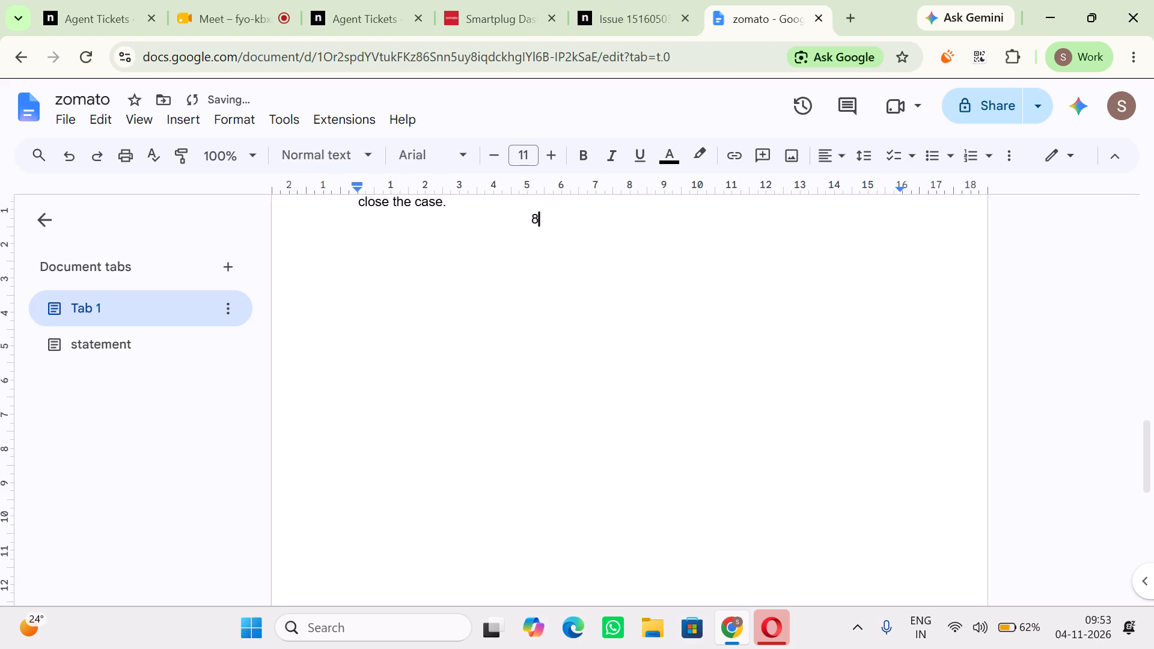
text(19)
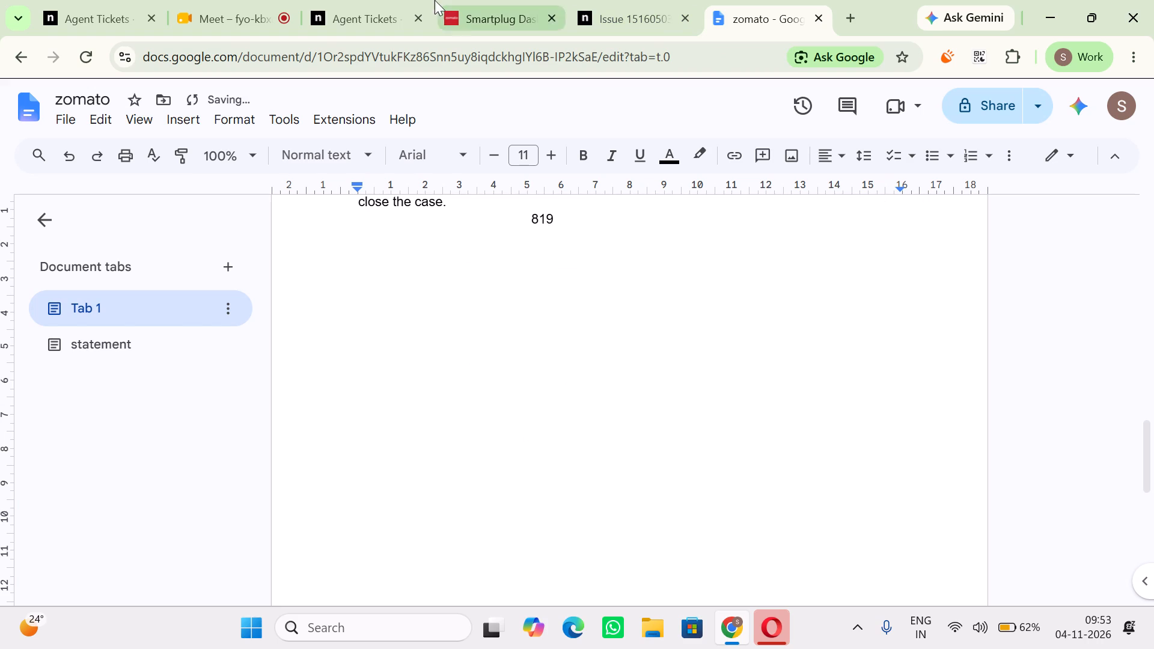
click(428, 0)
click(458, 0)
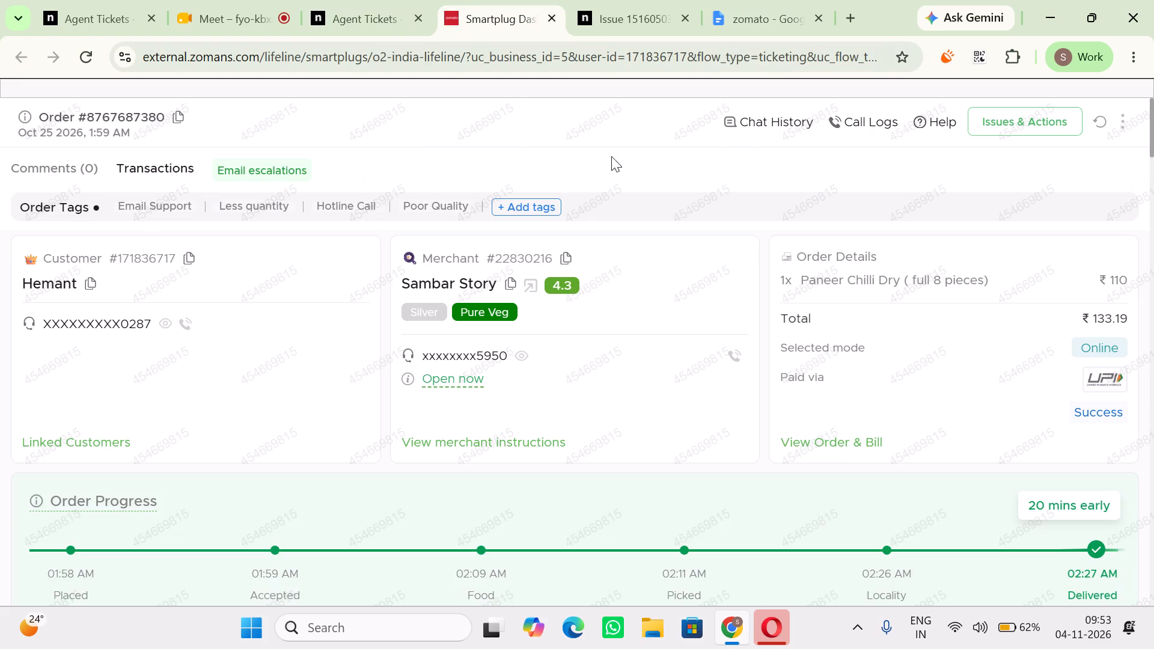
scroll(618, 417, up, 1)
click(661, 0)
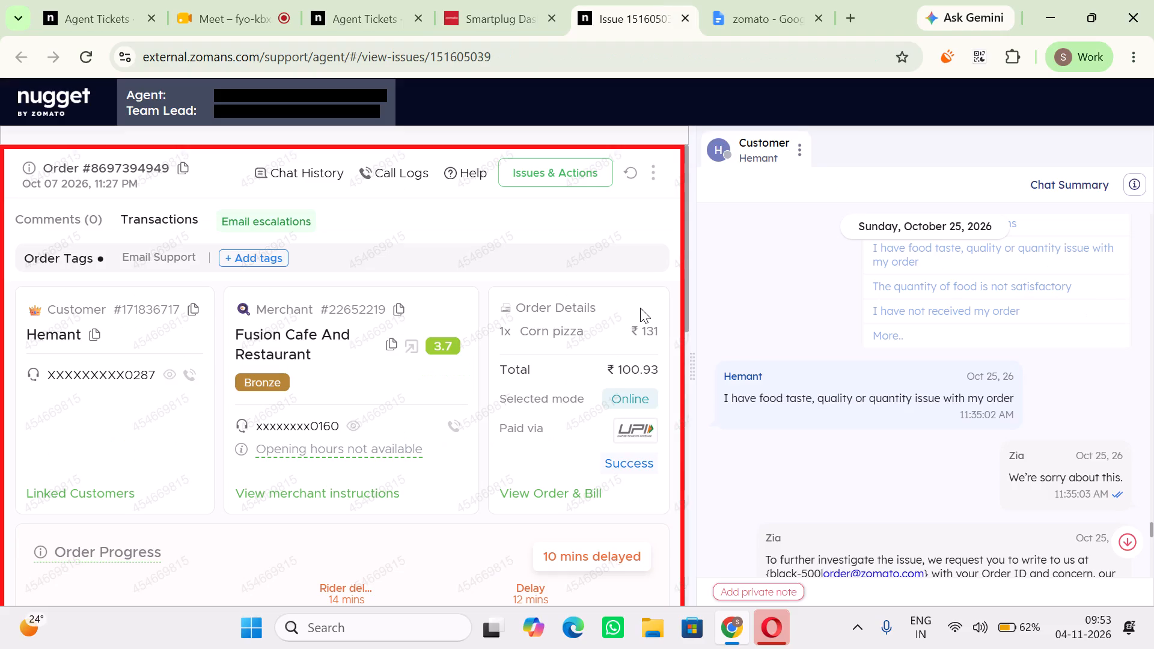
scroll(870, 403, down, 2)
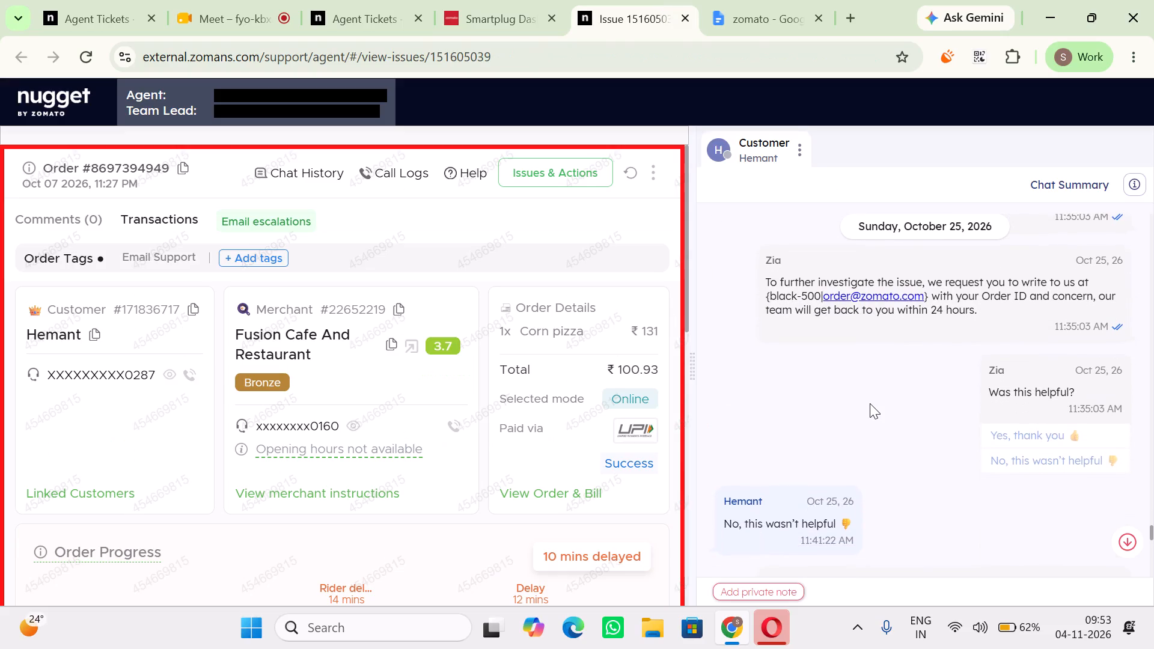
scroll(870, 403, down, 3)
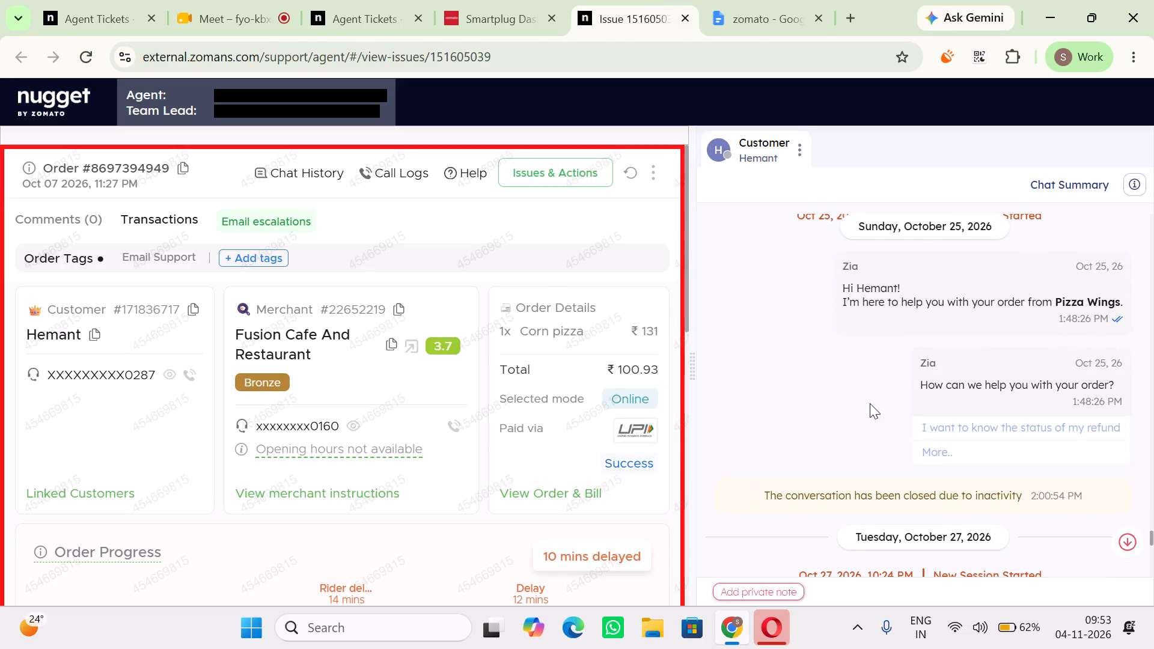
scroll(870, 403, down, 7)
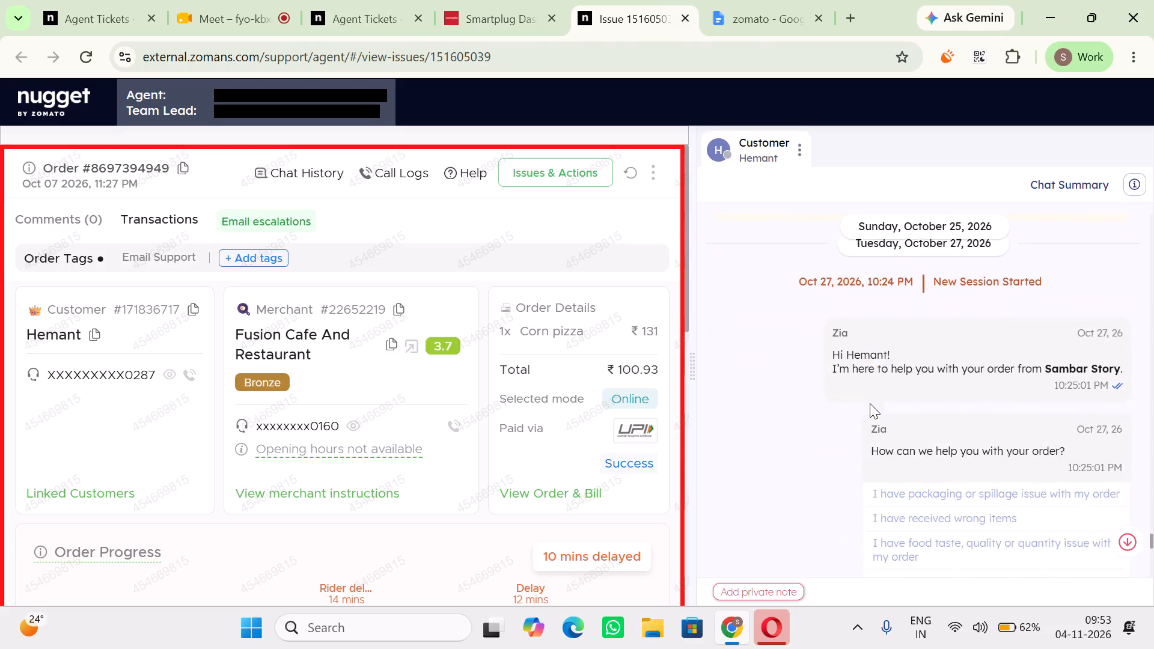
scroll(870, 403, down, 14)
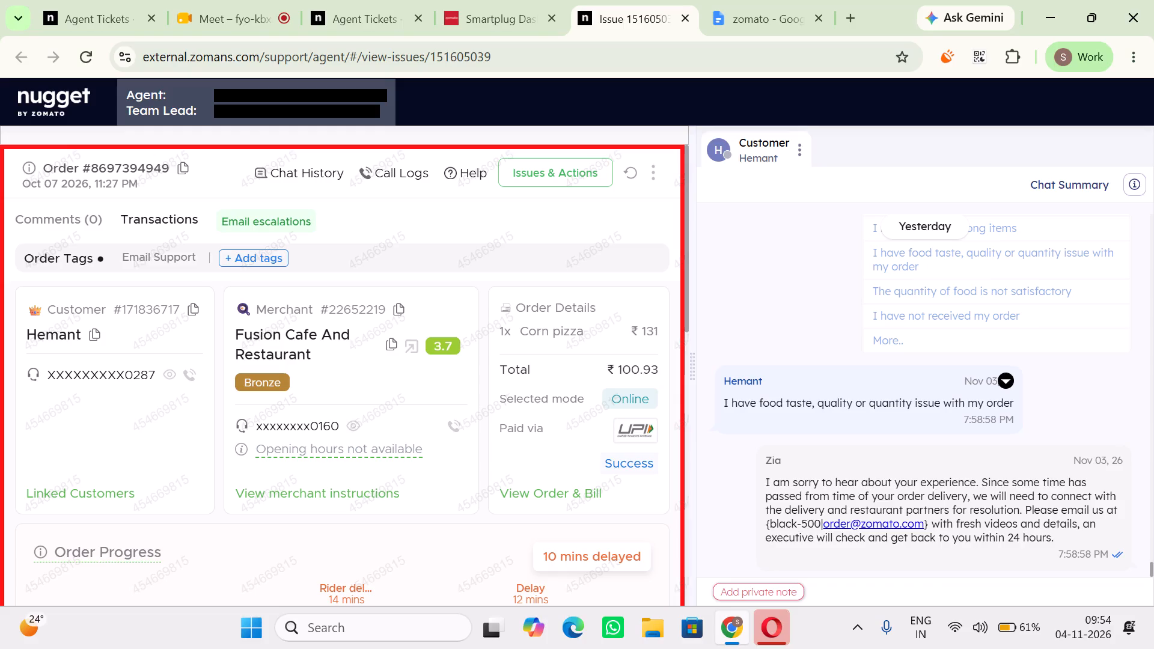
scroll(870, 403, down, 5)
scroll(870, 403, up, 6)
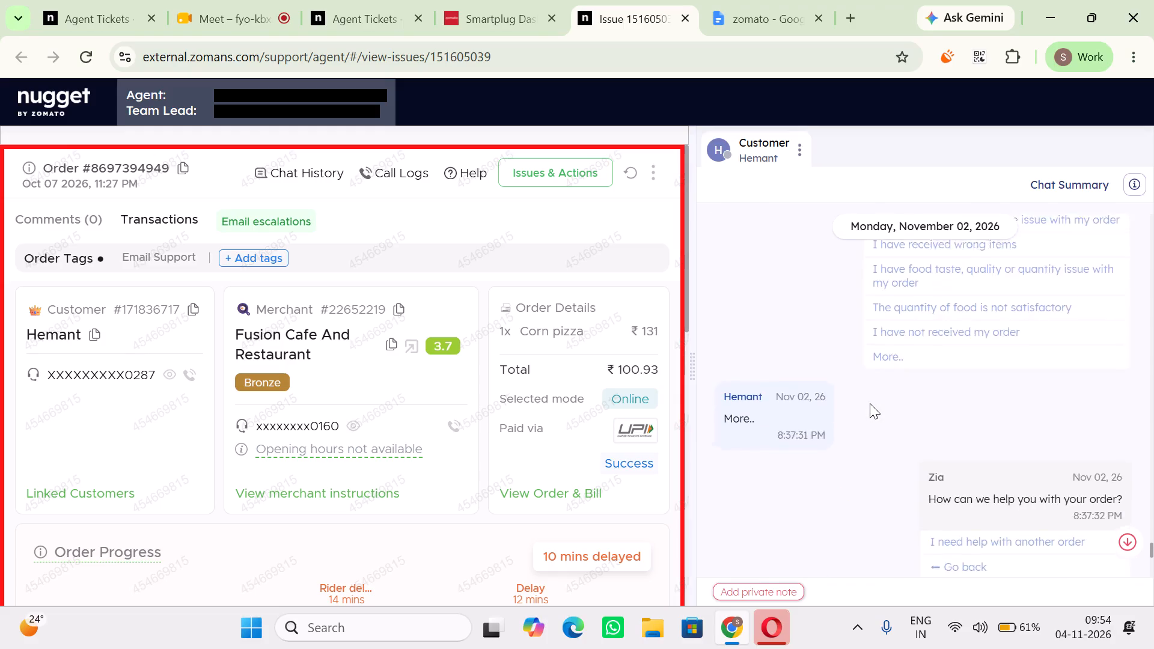
scroll(870, 403, up, 5)
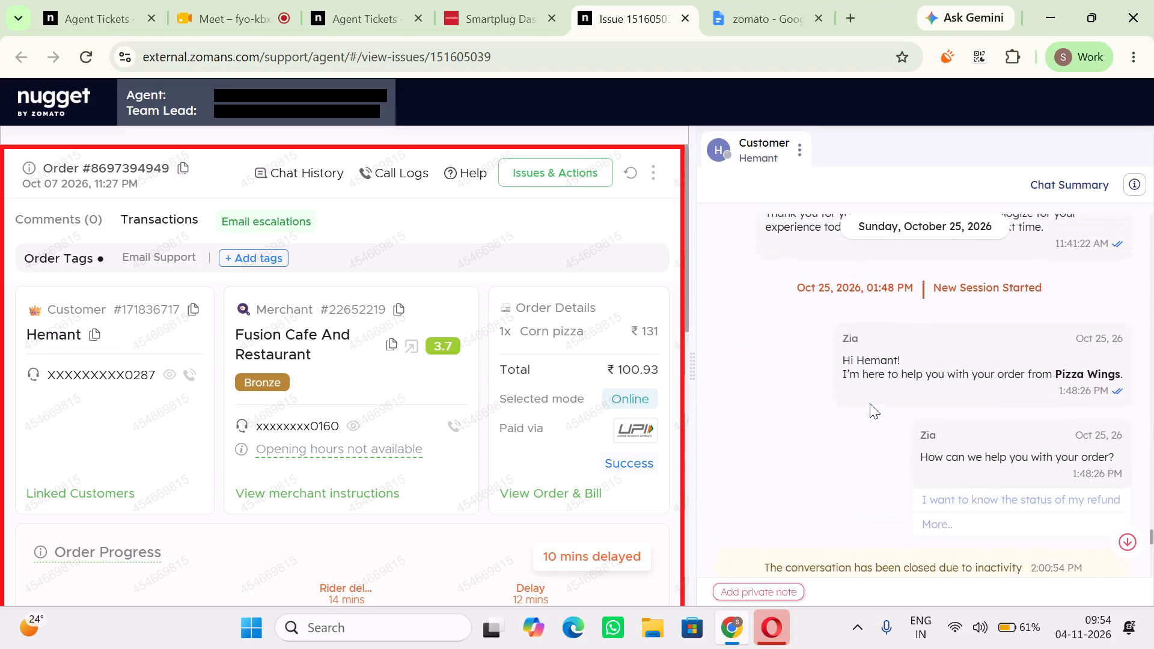
scroll(870, 403, down, 13)
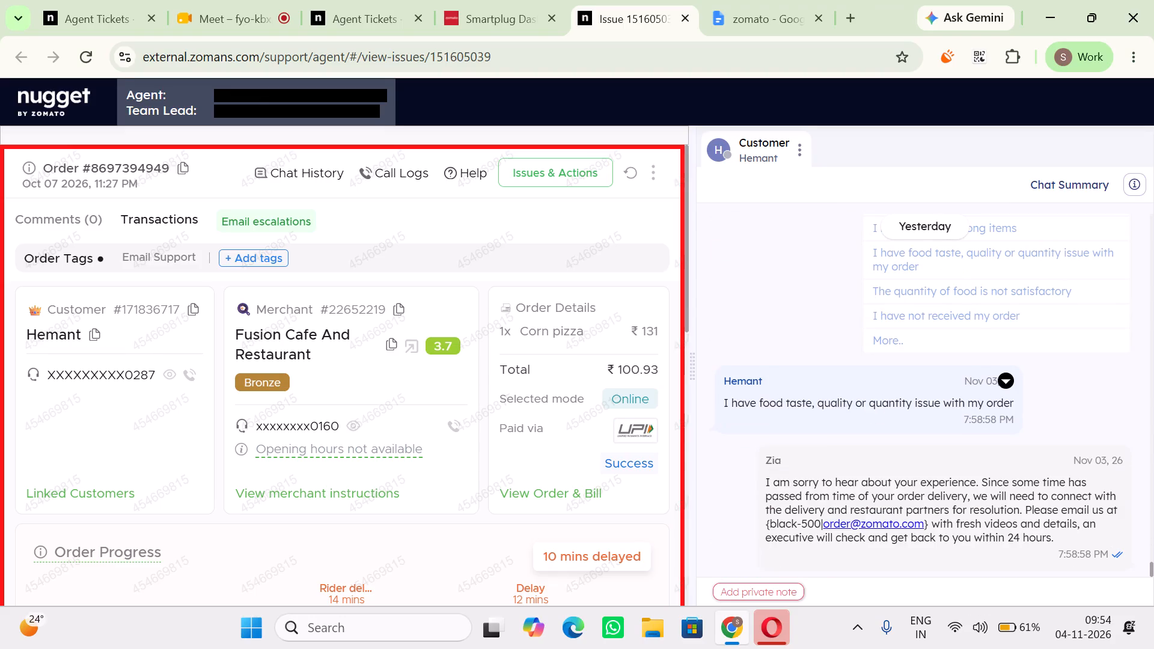
Try to generate a chat summary of the customer's conversation and check the end of the November 3 chat.
click(1044, 189)
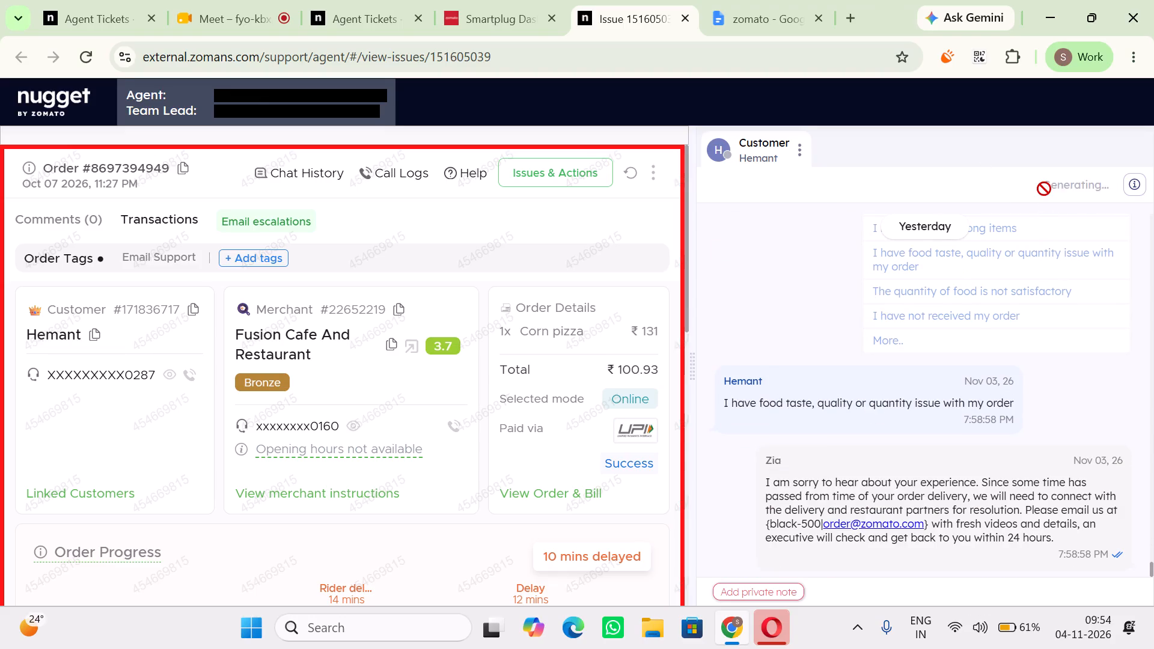
scroll(903, 389, down, 3)
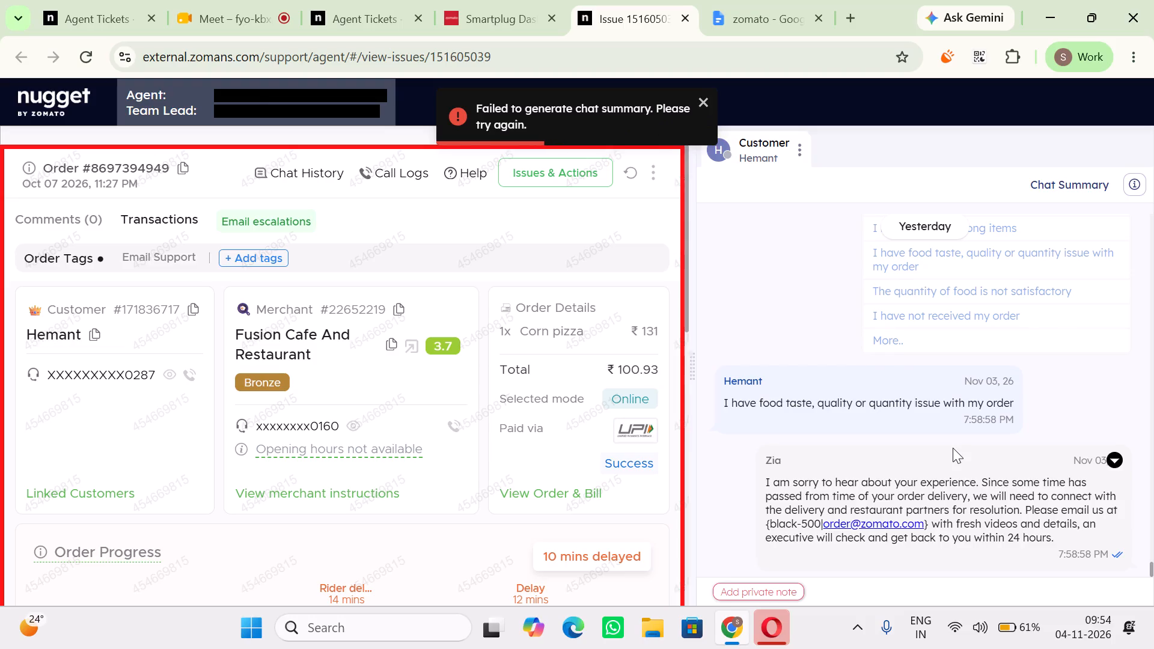
scroll(953, 448, down, 5)
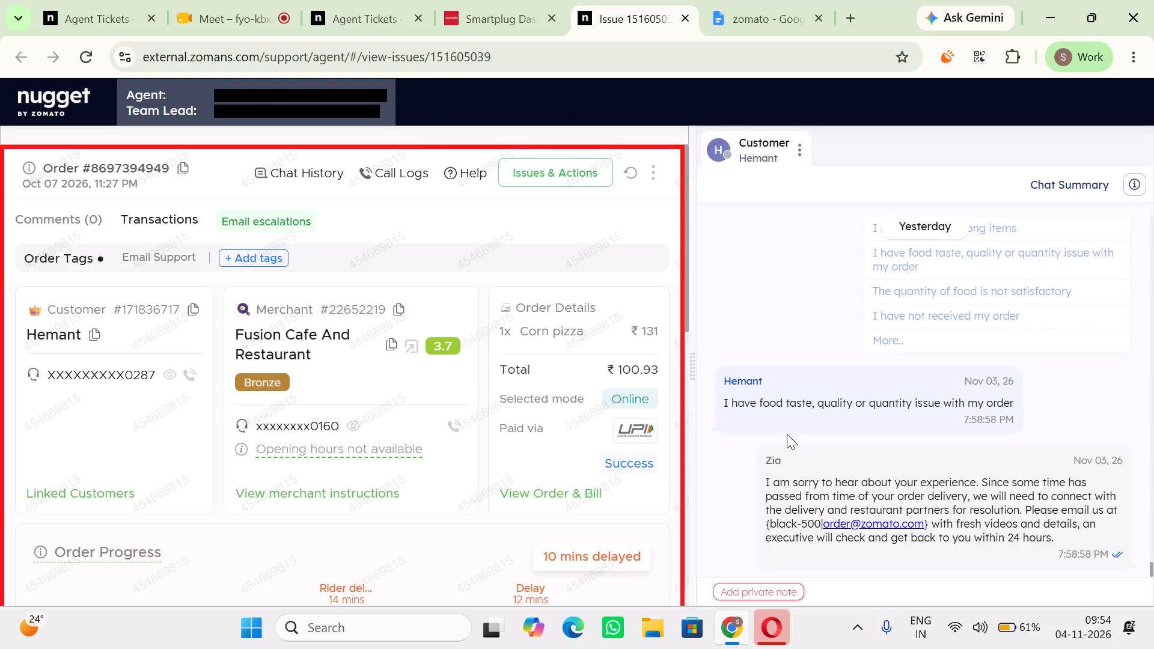
scroll(787, 434, down, 3)
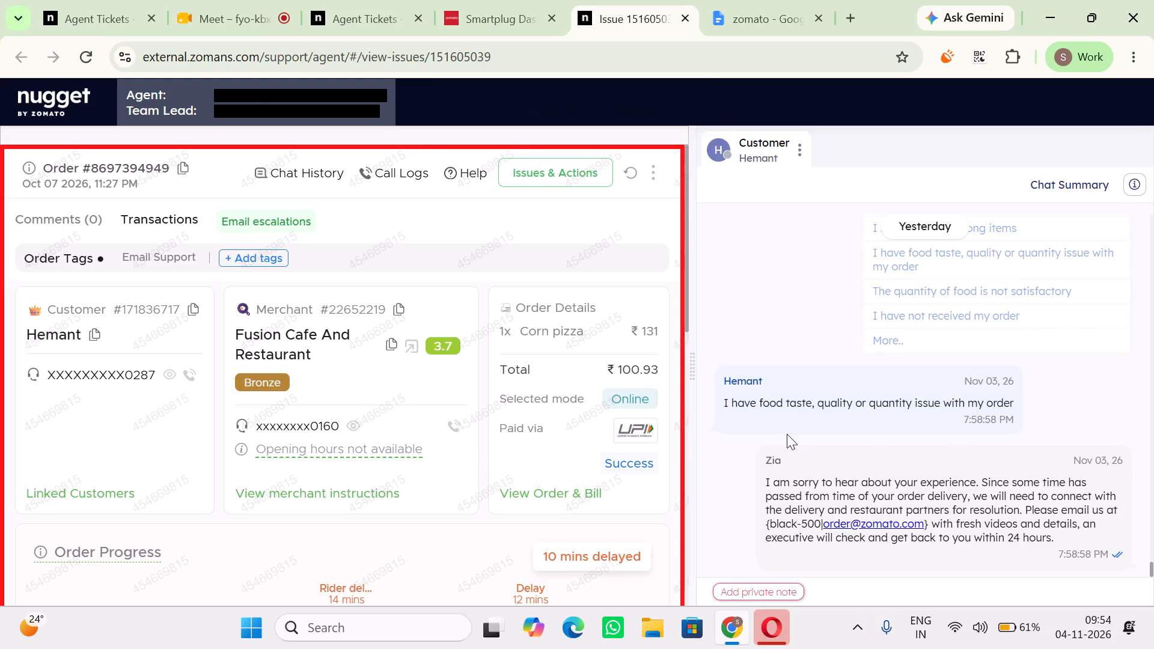
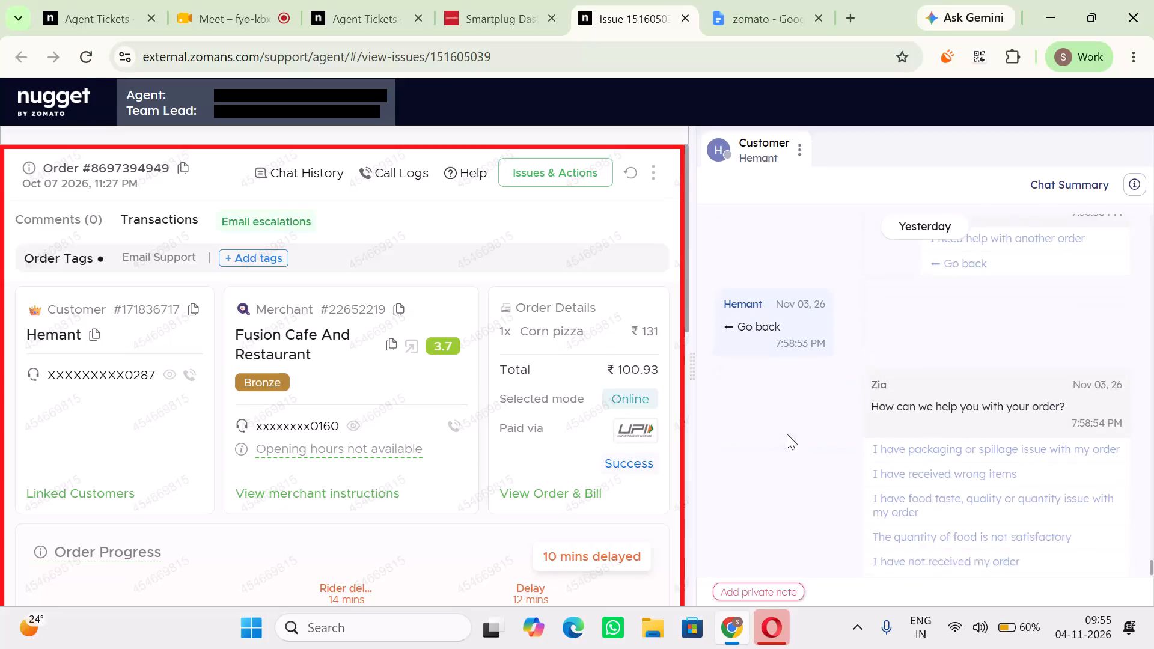
scroll(888, 415, up, 3)
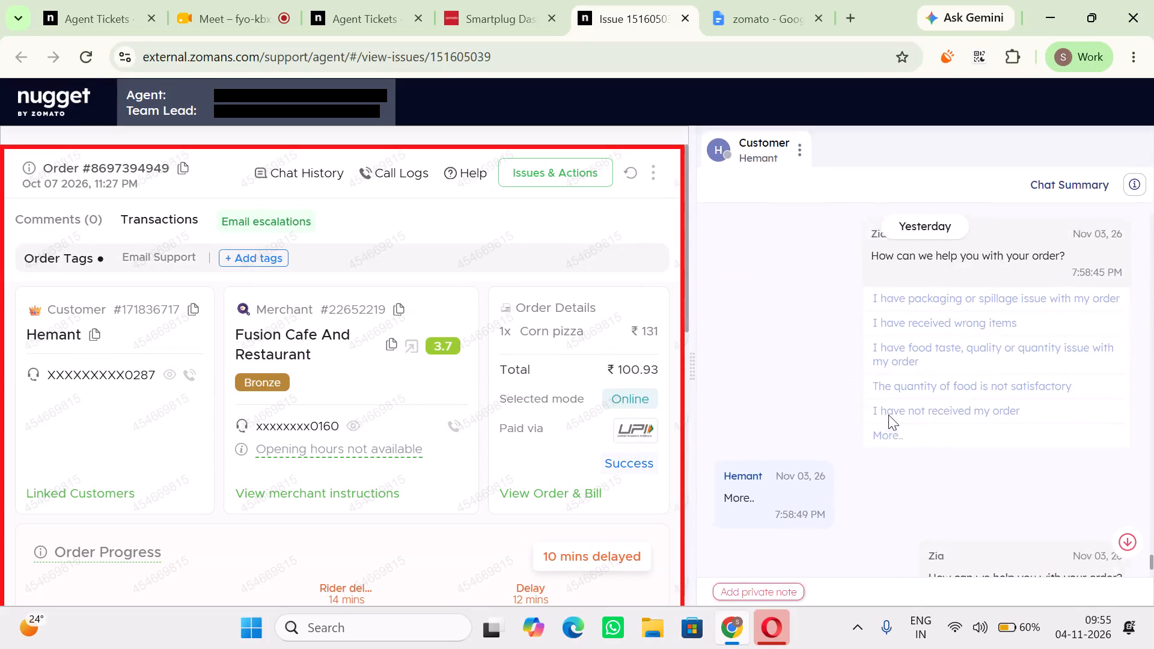
scroll(888, 415, up, 5)
scroll(888, 409, down, 7)
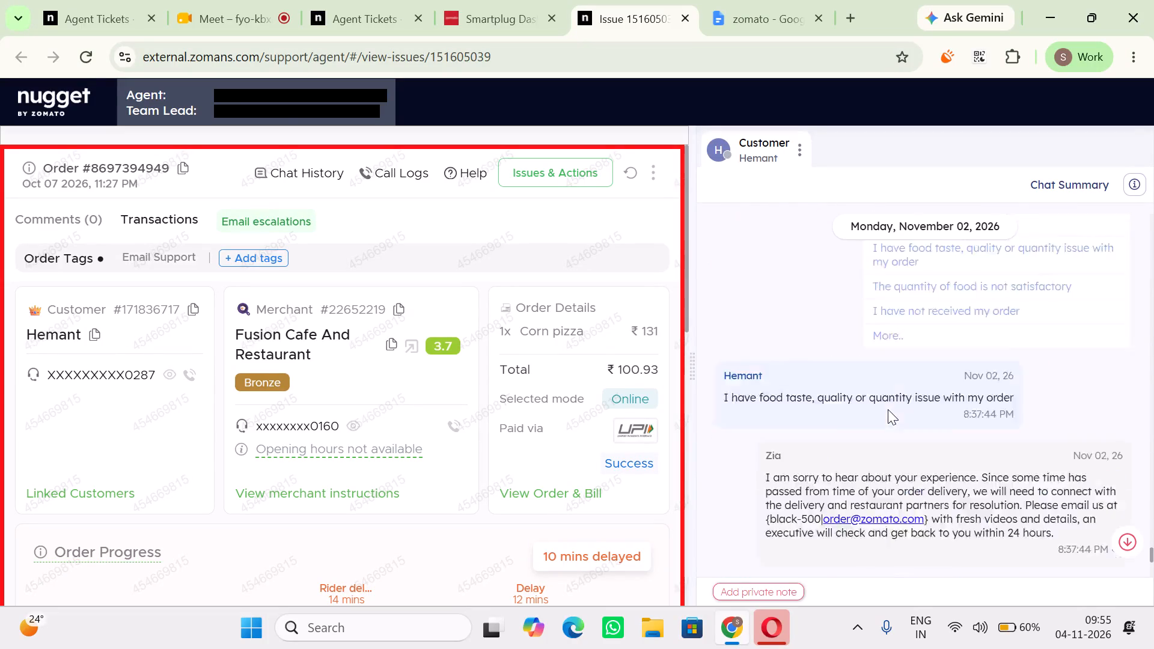
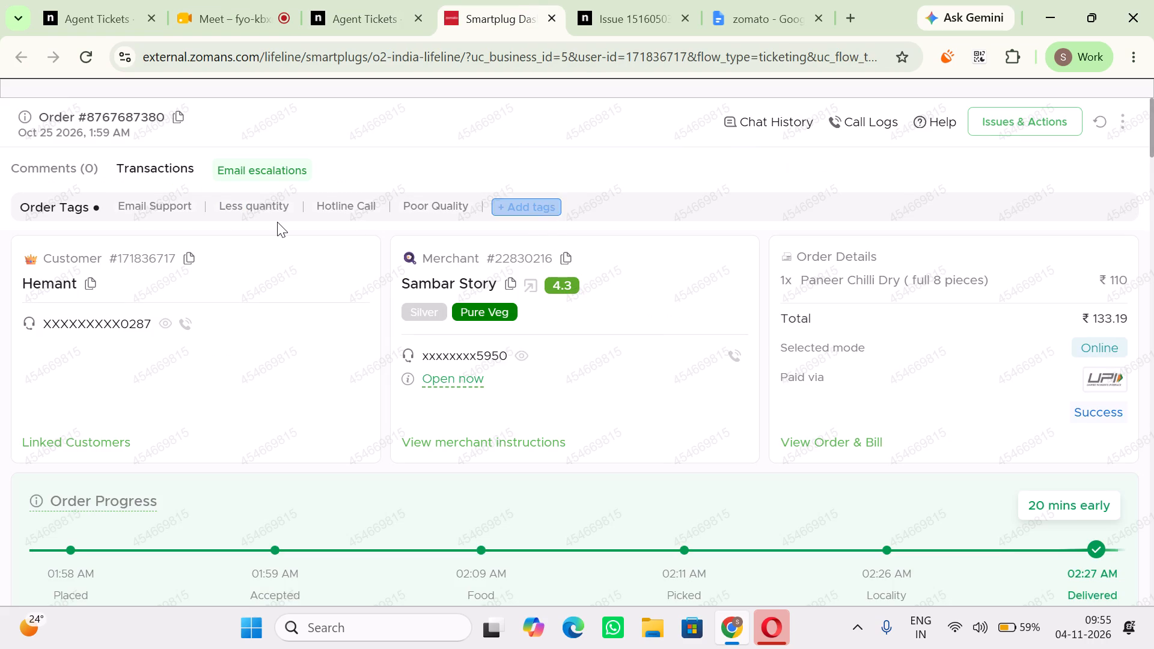
click(618, 0)
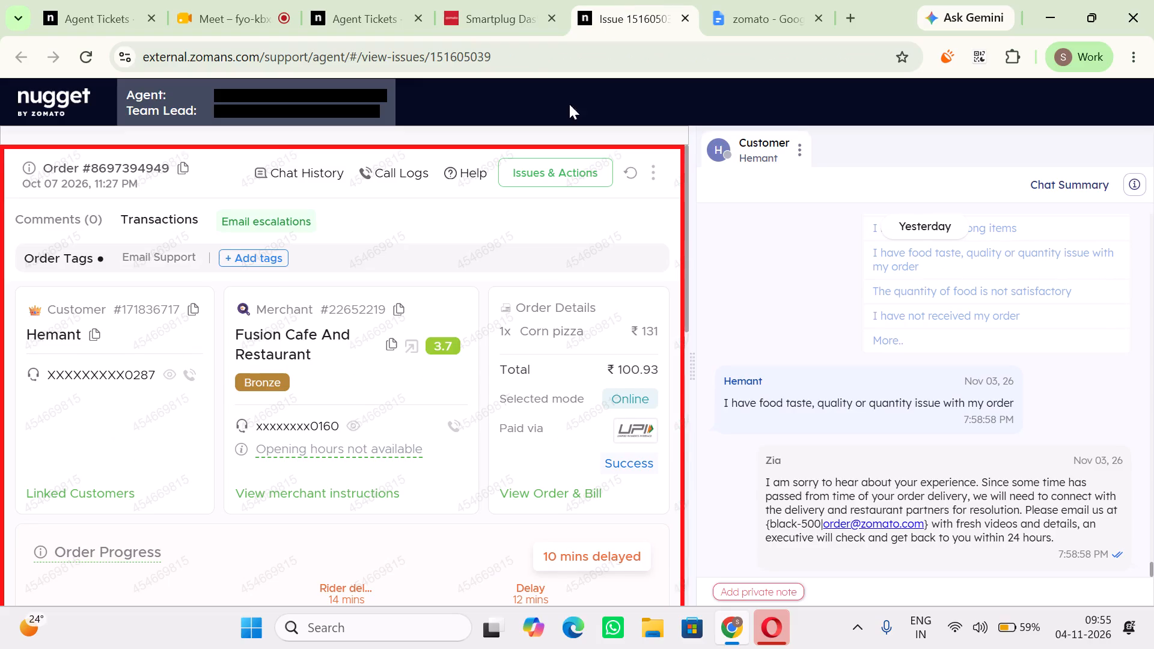
scroll(546, 324, up, 1)
scroll(524, 233, down, 1)
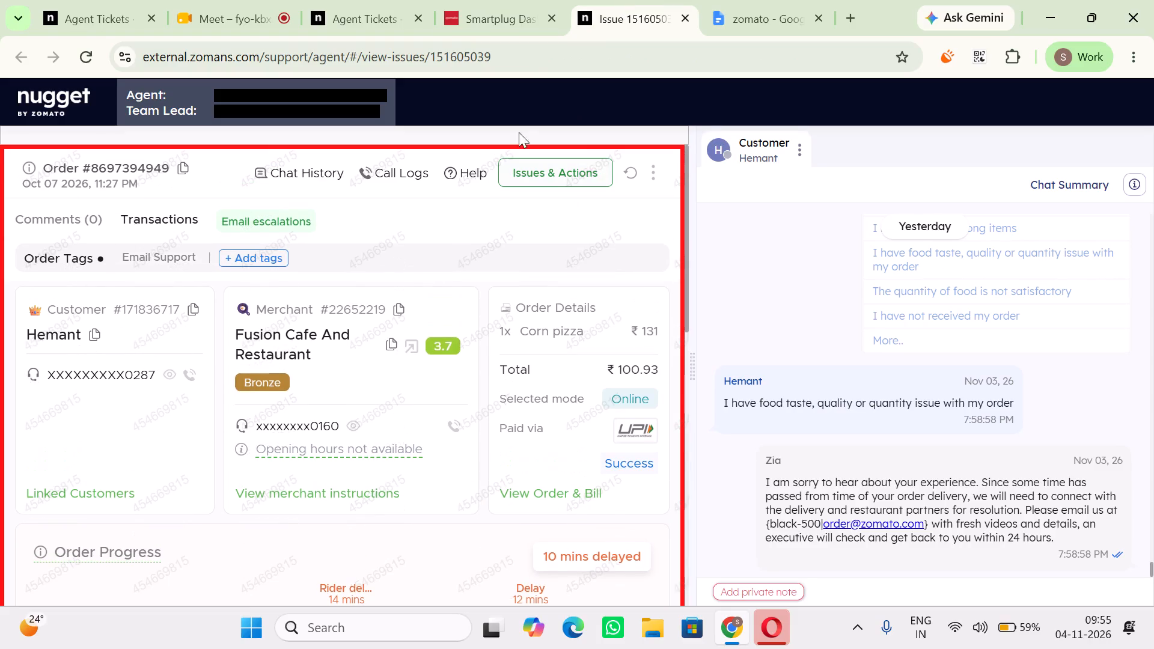
scroll(519, 132, down, 2)
click(503, 0)
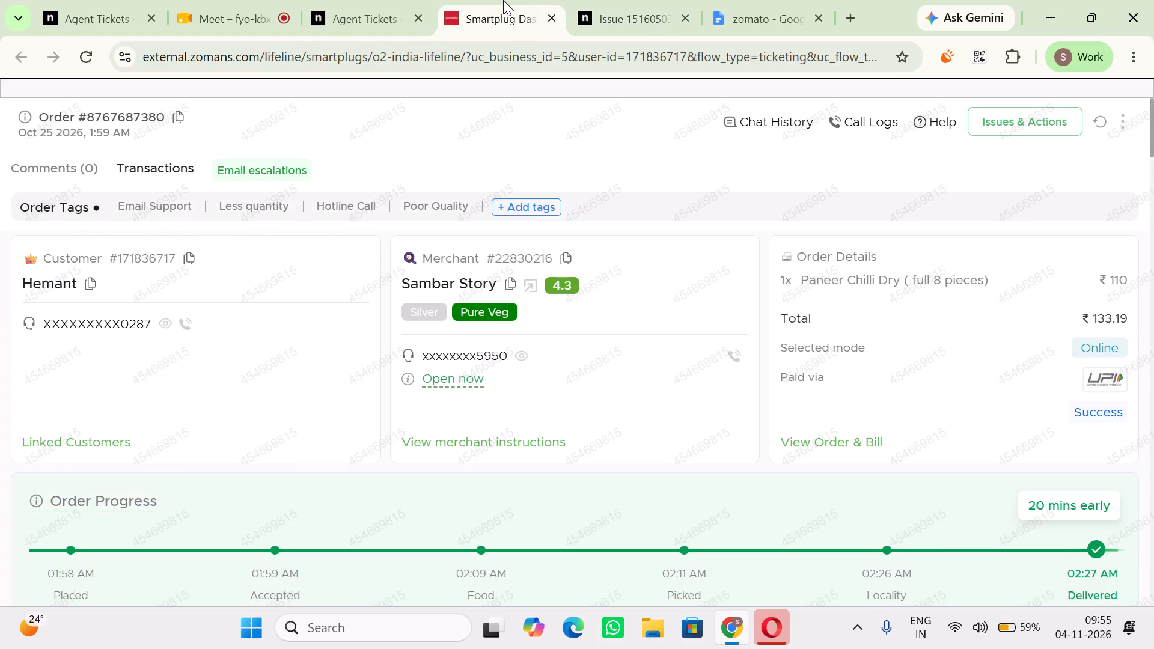
scroll(539, 286, down, 4)
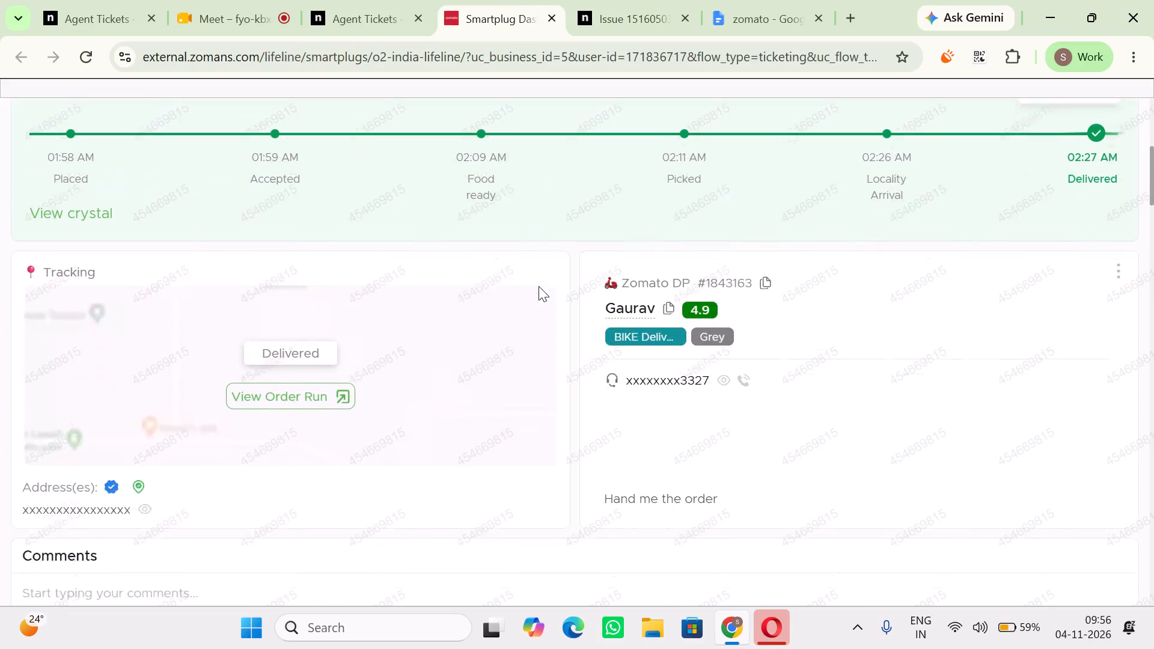
scroll(539, 286, down, 7)
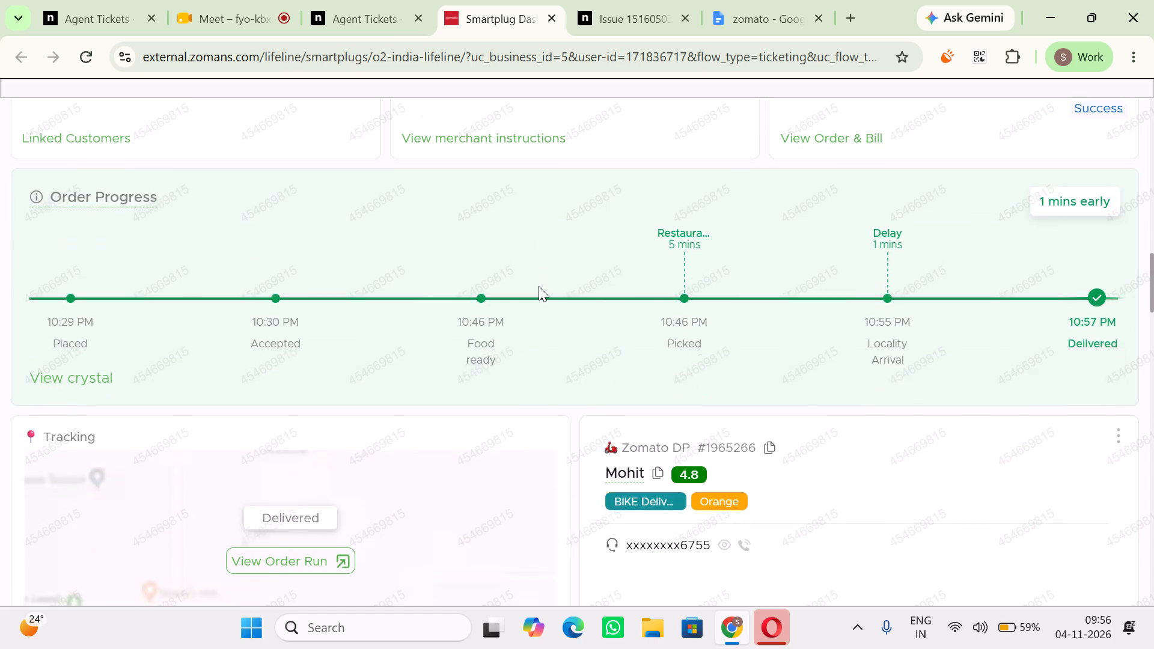
scroll(539, 286, down, 5)
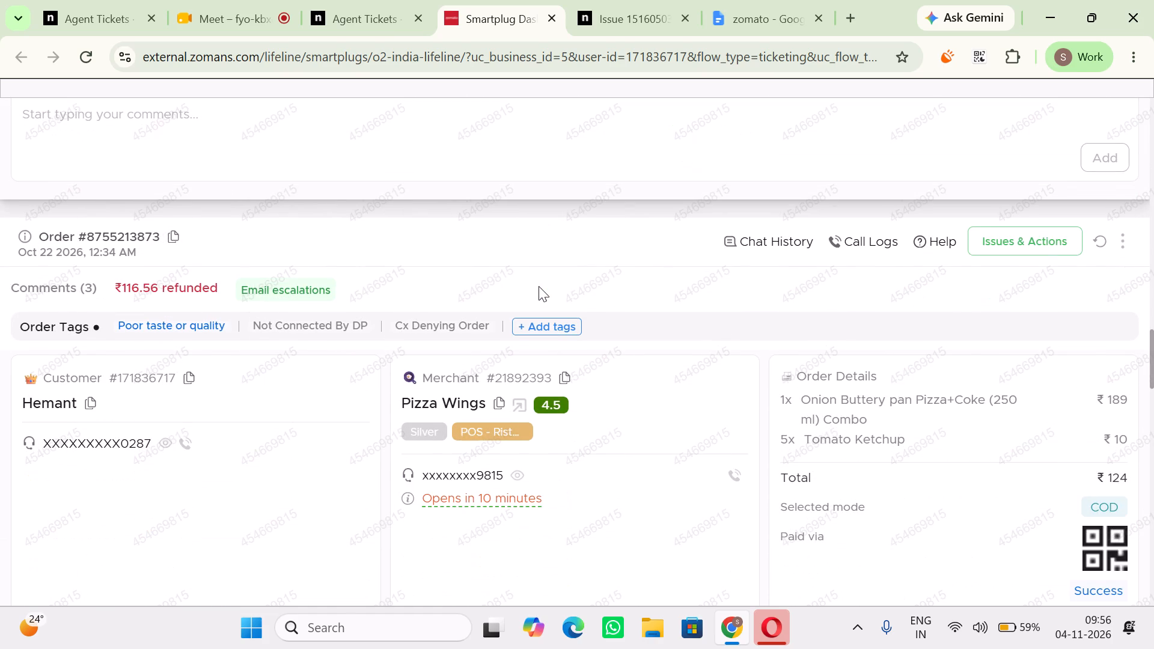
scroll(539, 286, down, 5)
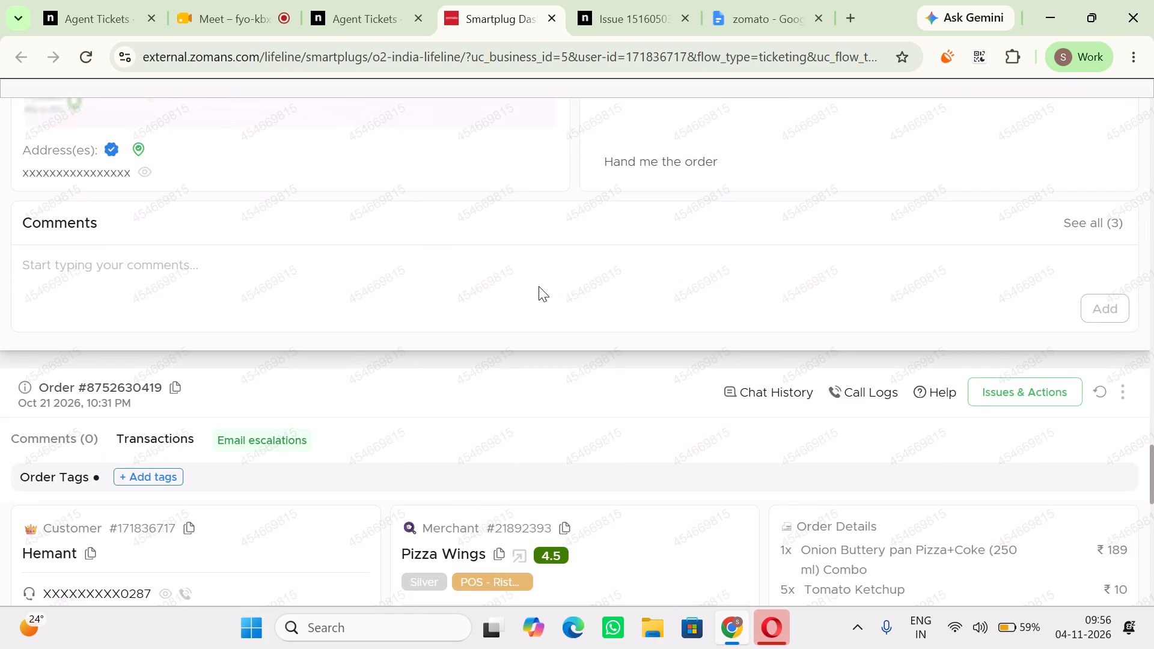
scroll(539, 286, up, 8)
scroll(625, 284, up, 4)
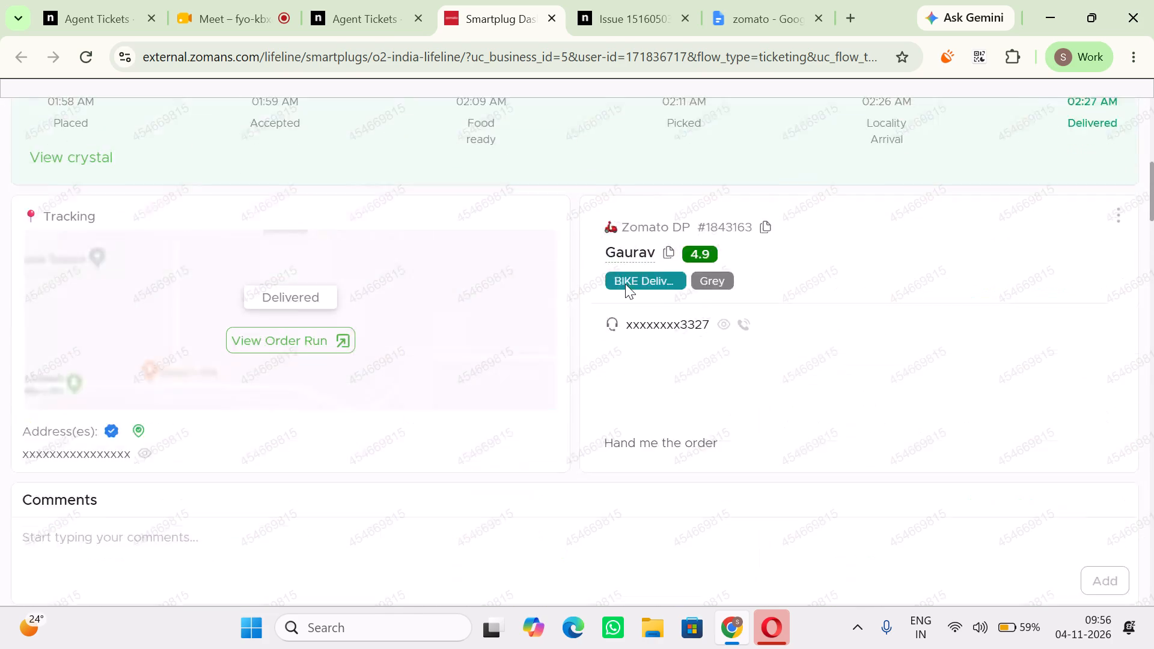
scroll(625, 284, up, 8)
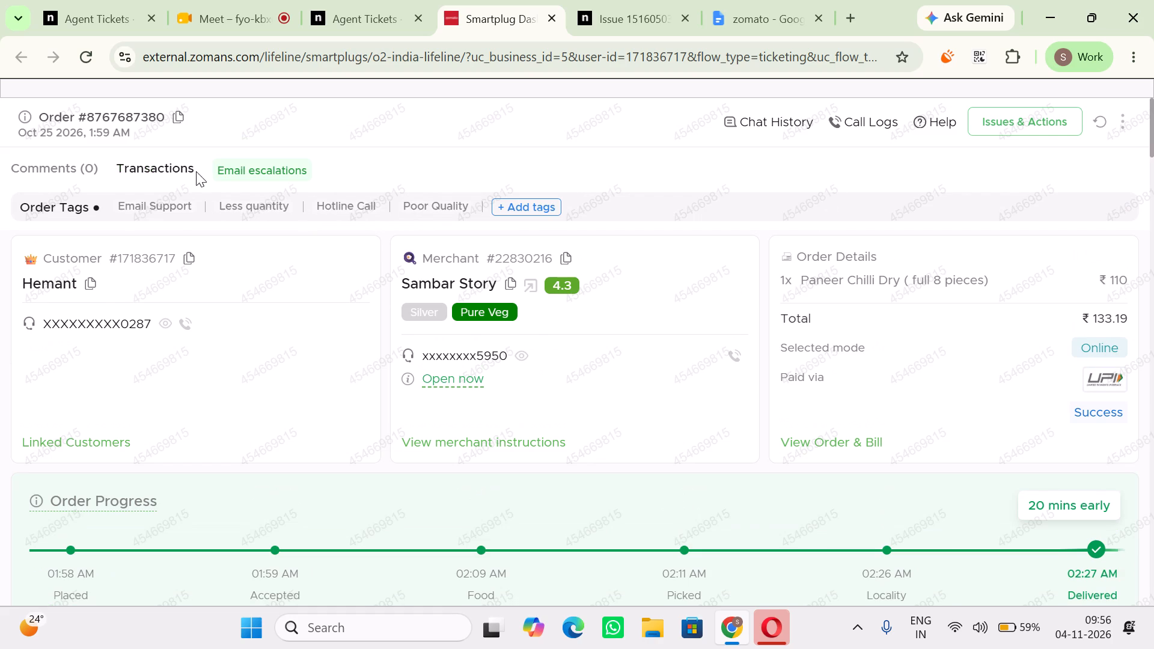
click(225, 168)
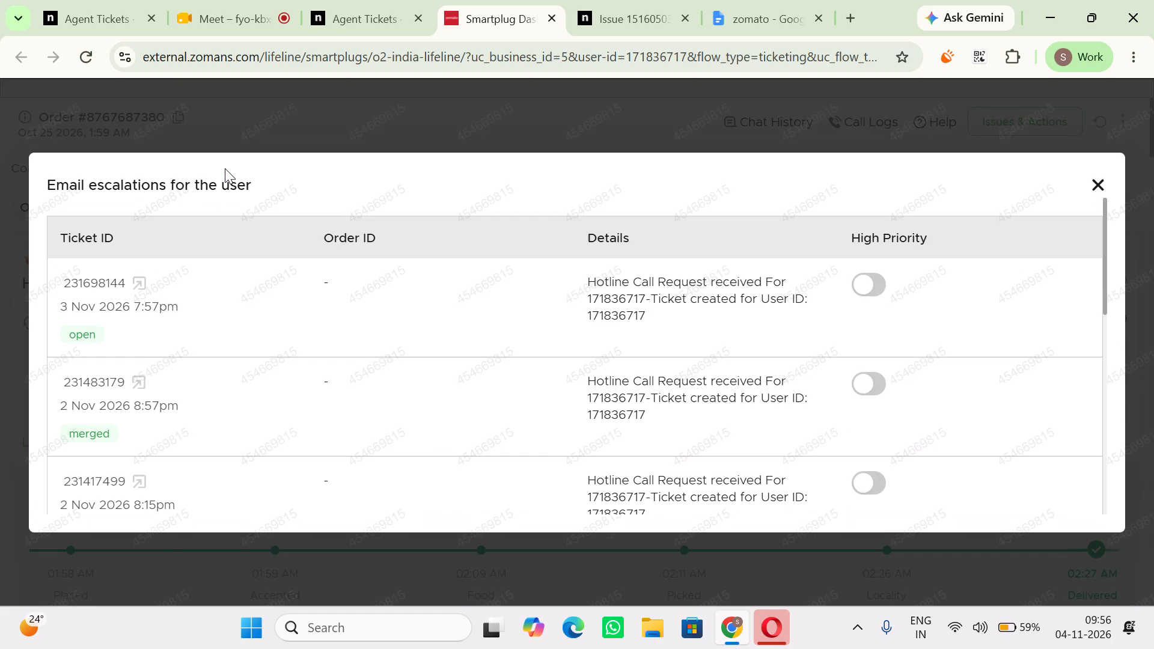
scroll(177, 302, up, 1)
click(139, 278)
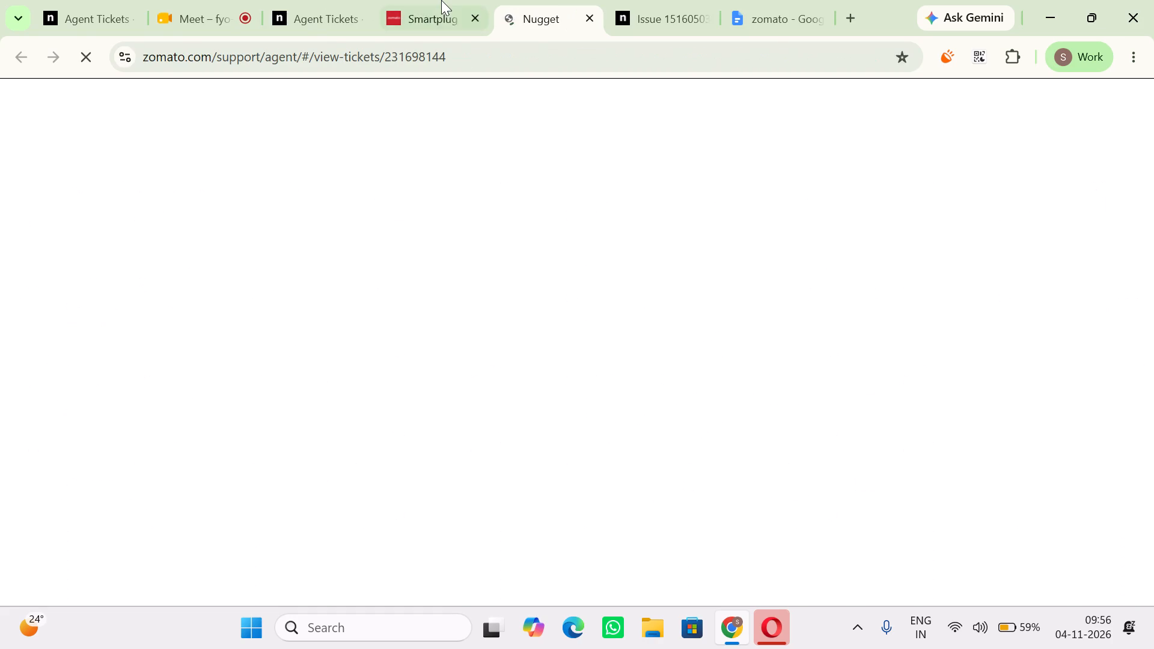
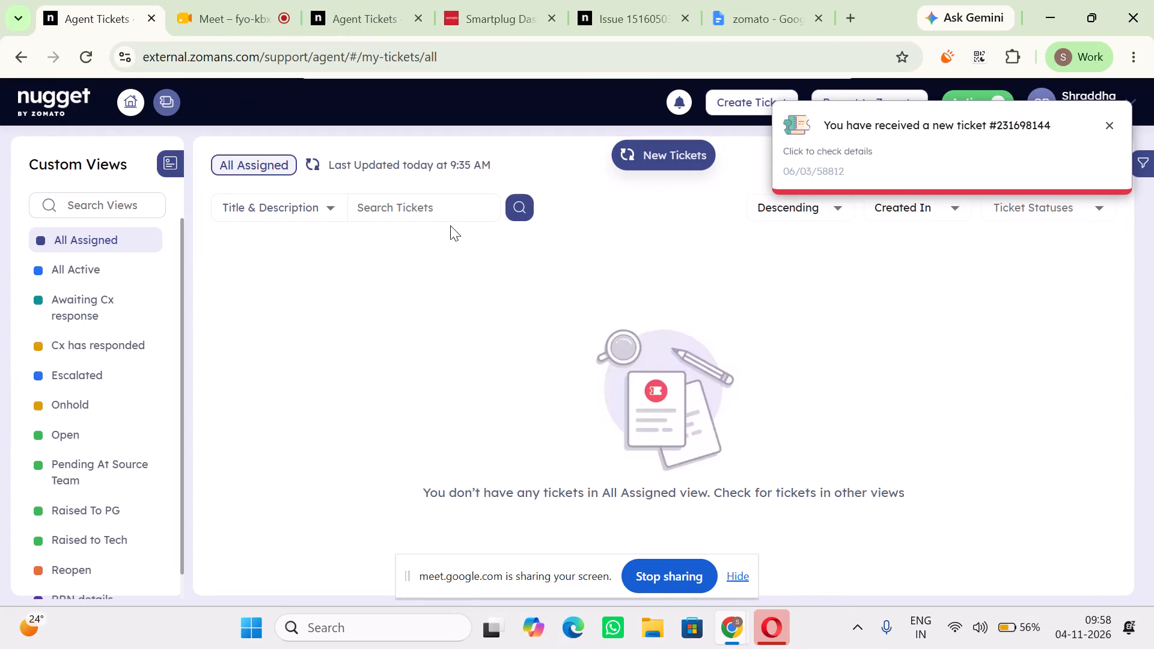
click(317, 166)
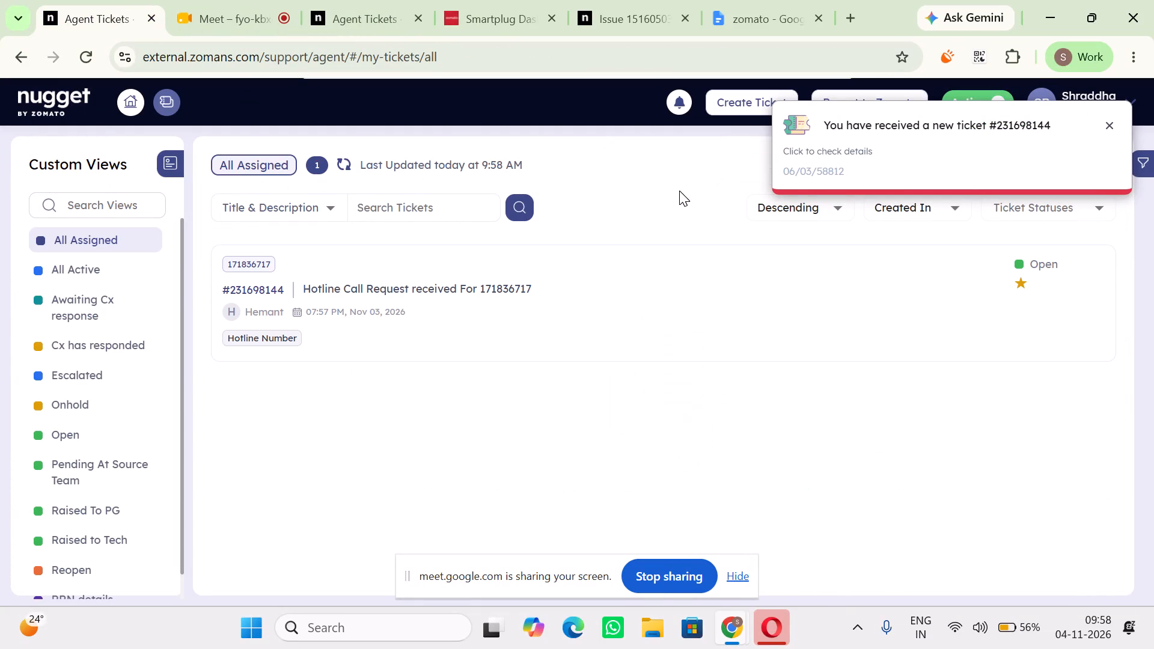
click(420, 302)
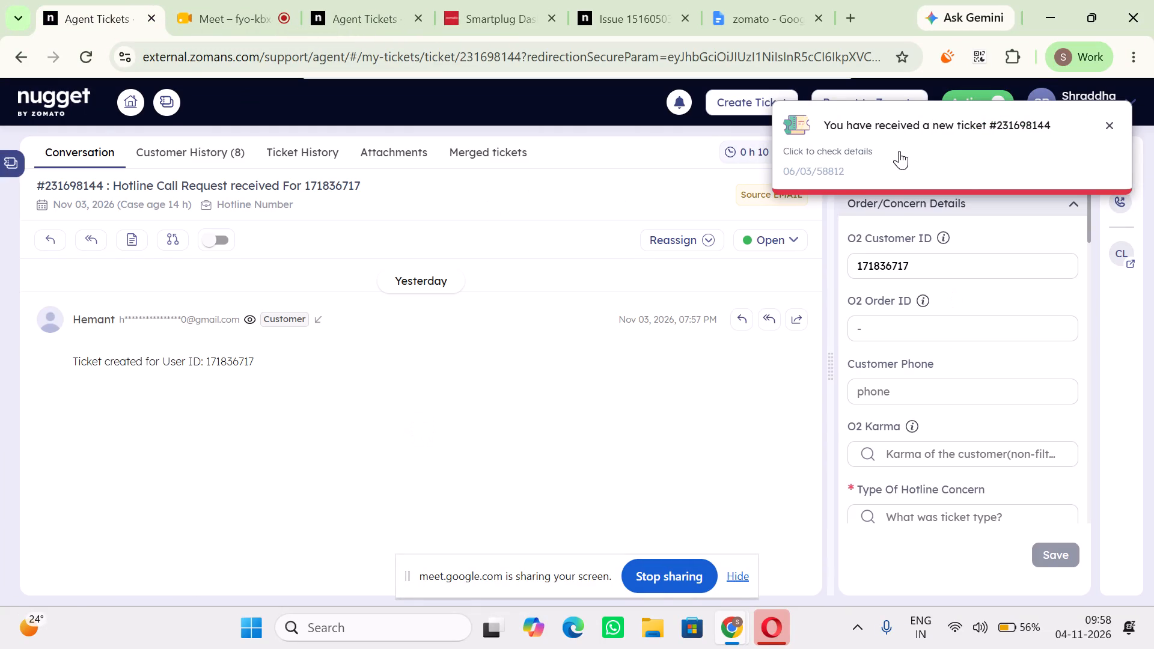
triple_click(902, 267)
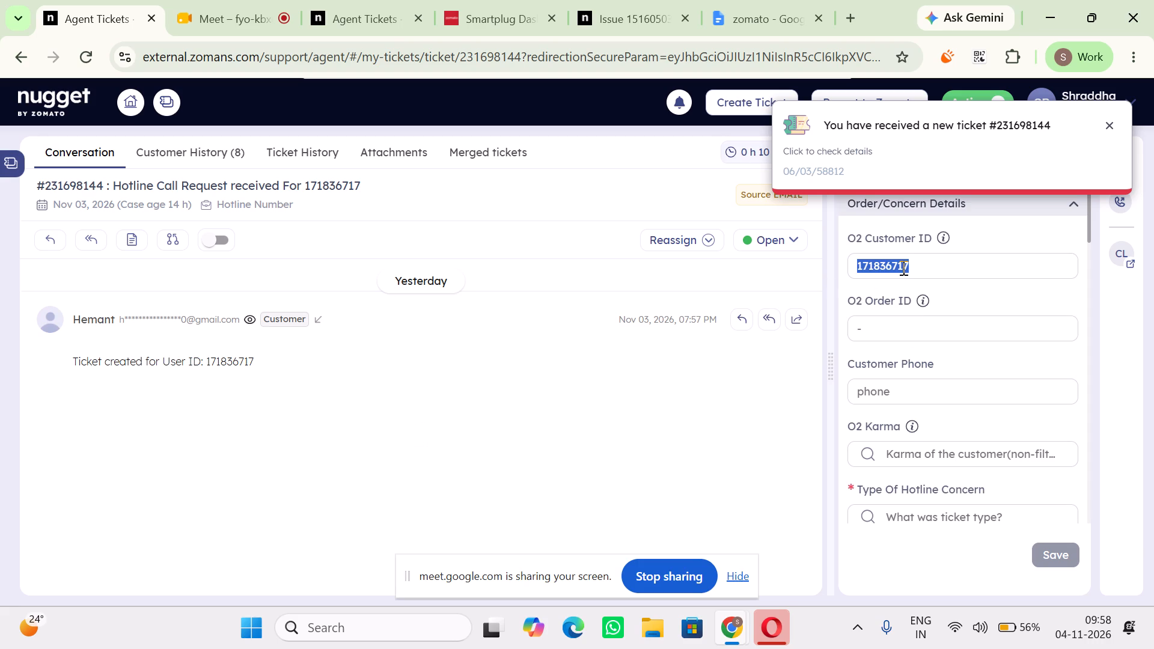
click(379, 0)
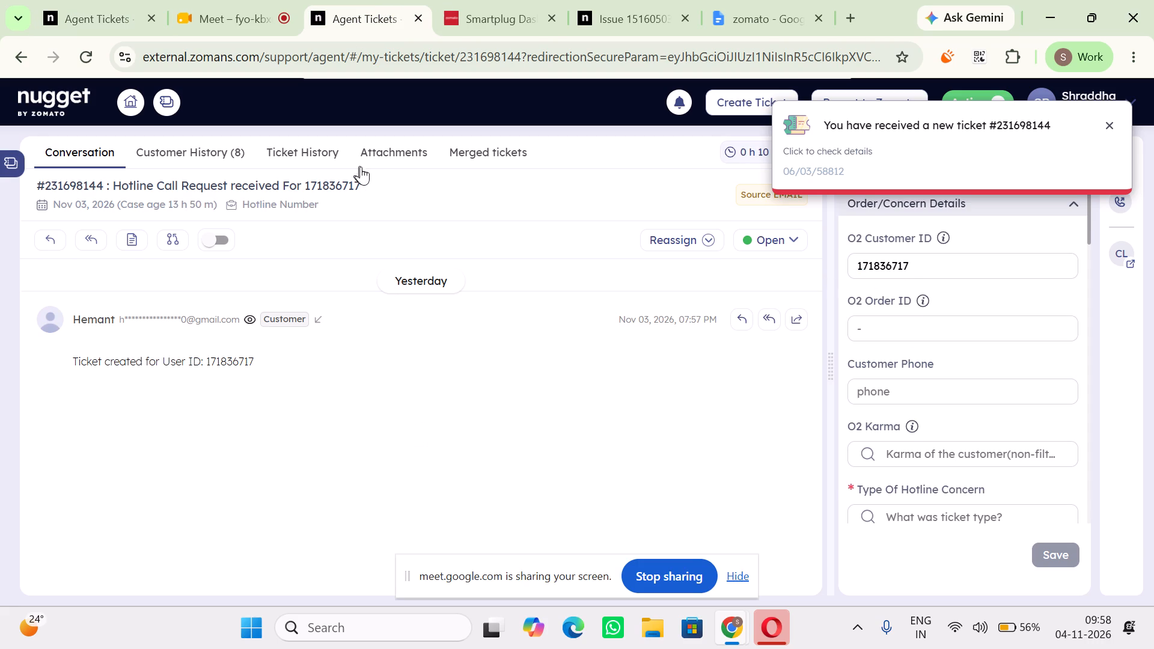
click(483, 0)
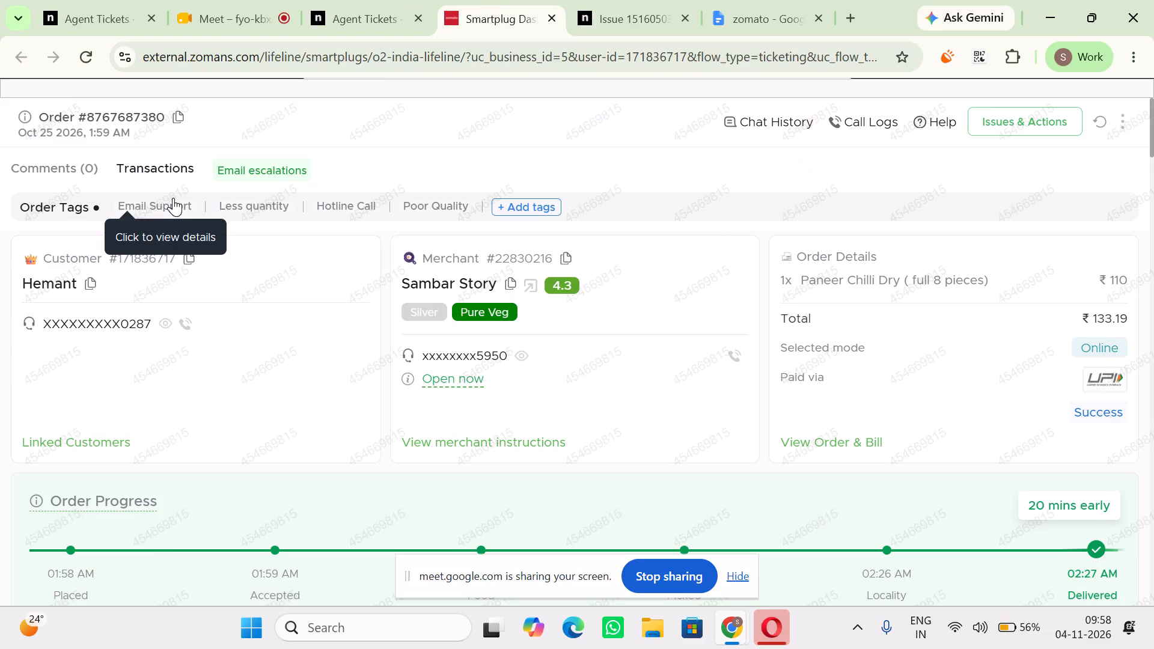
scroll(173, 198, up, 1)
click(654, 0)
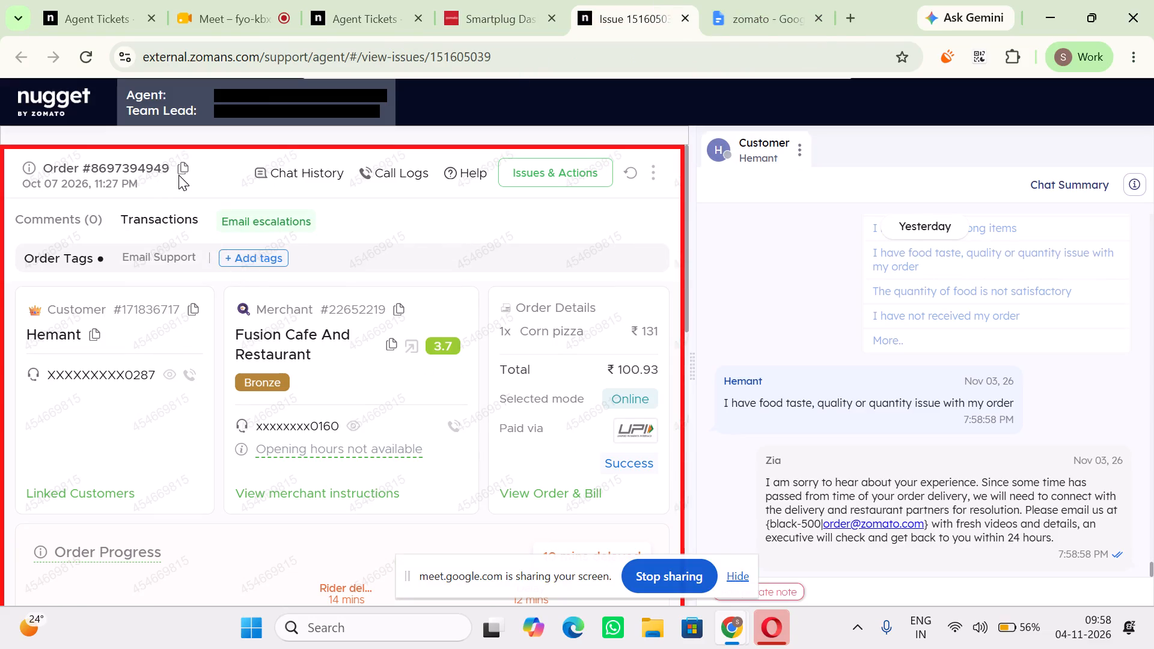
click(179, 168)
click(374, 0)
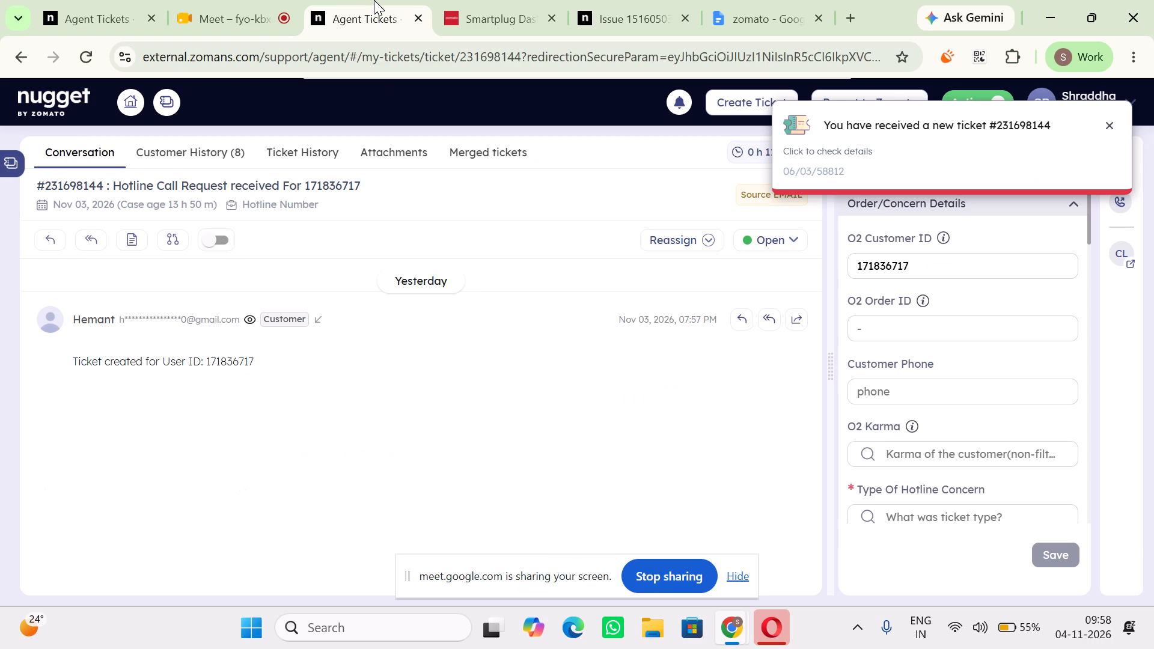
click(879, 329)
key(ctrl+v)
triple_click(875, 273)
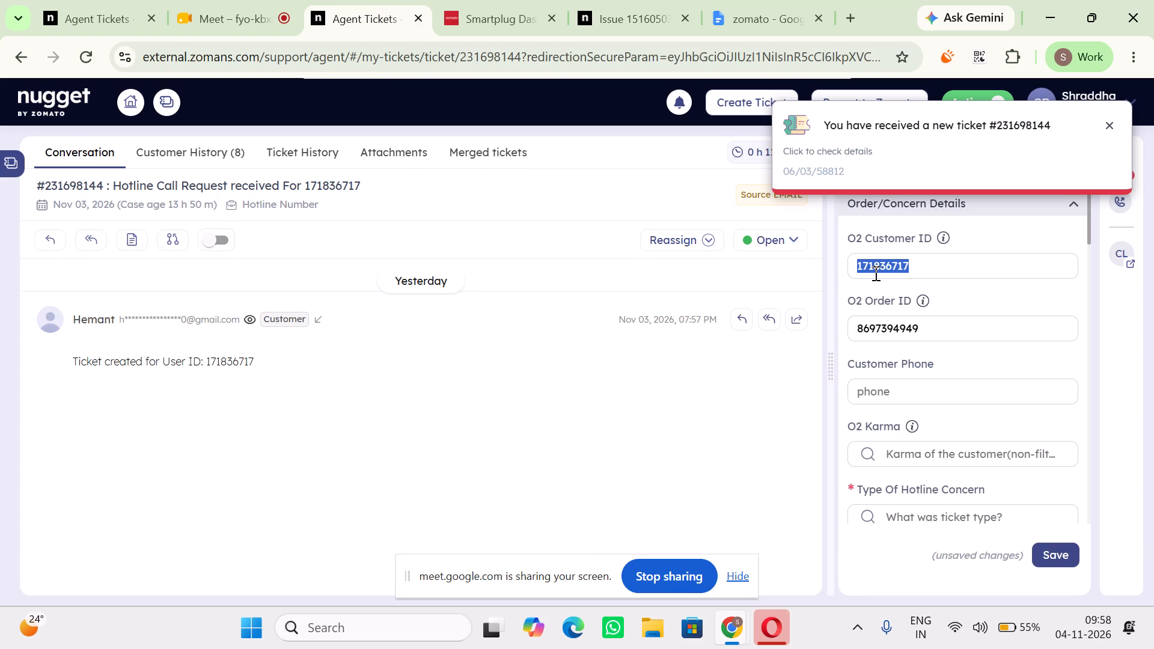
key(BackSpace)
click(1049, 551)
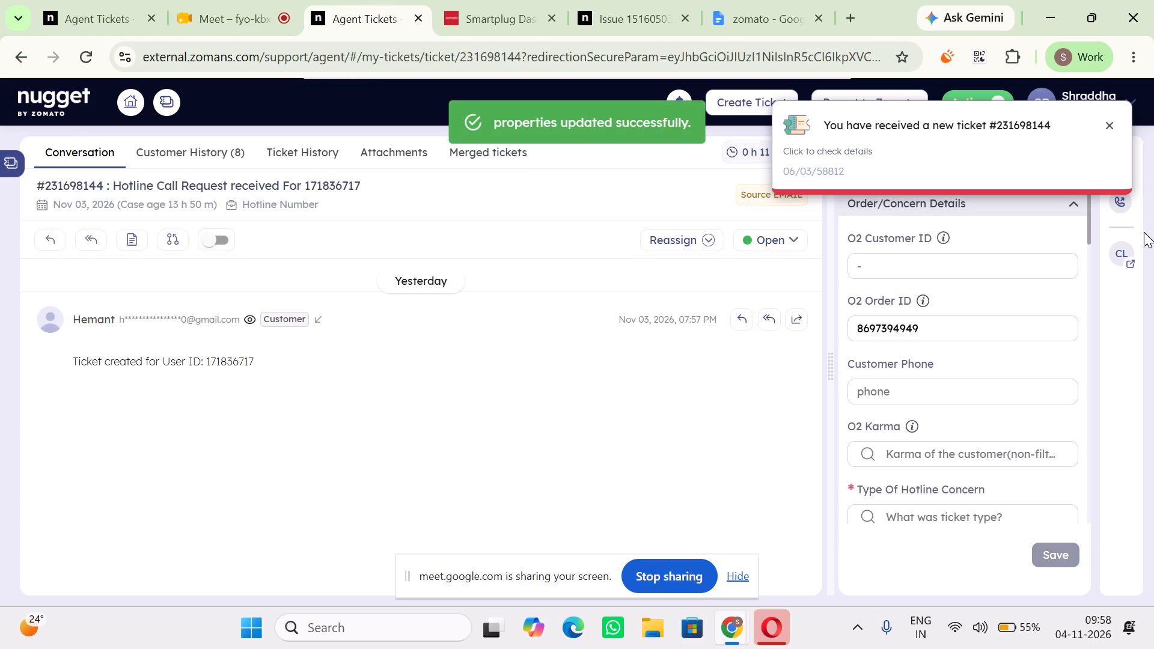
click(1125, 249)
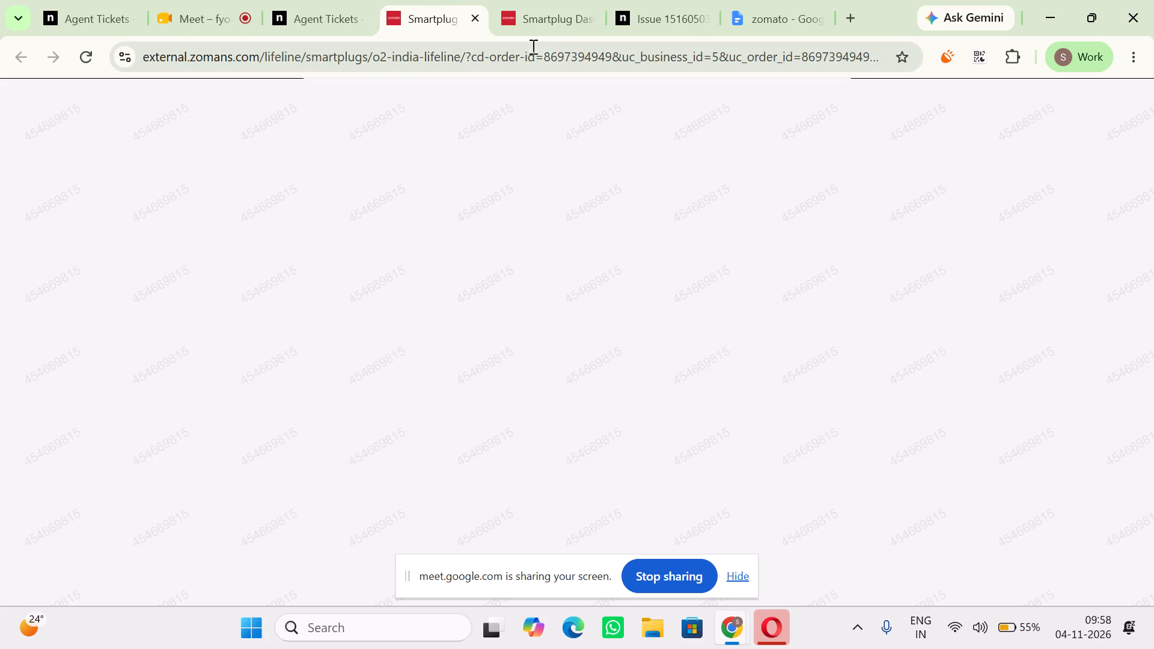
click(588, 20)
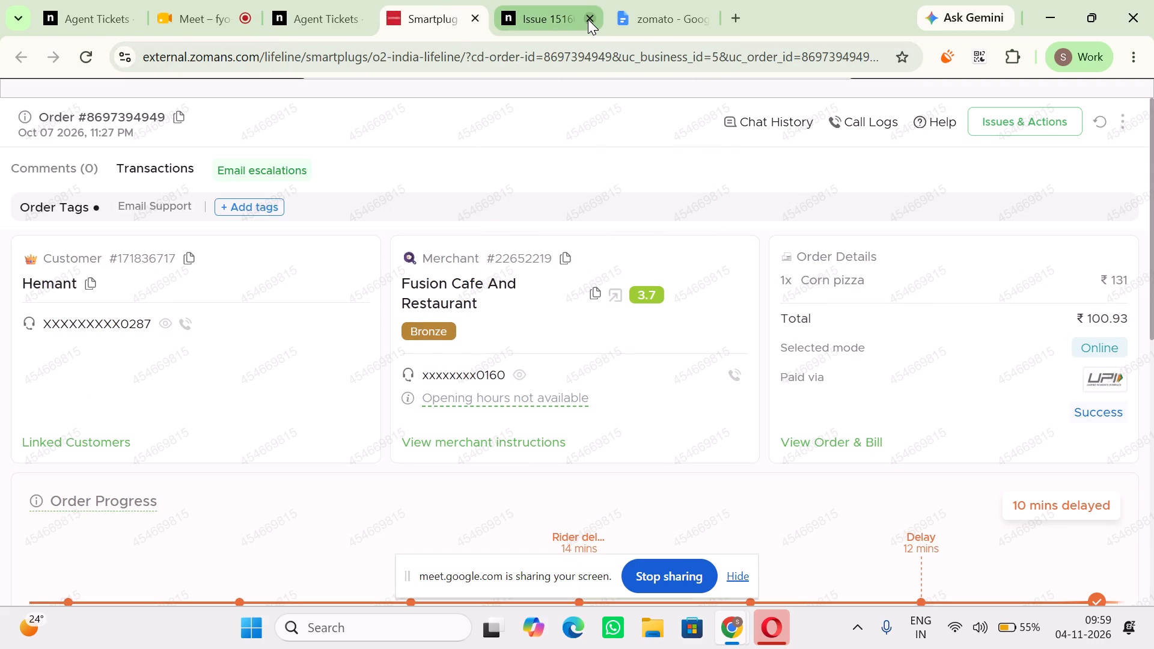
click(588, 19)
click(774, 130)
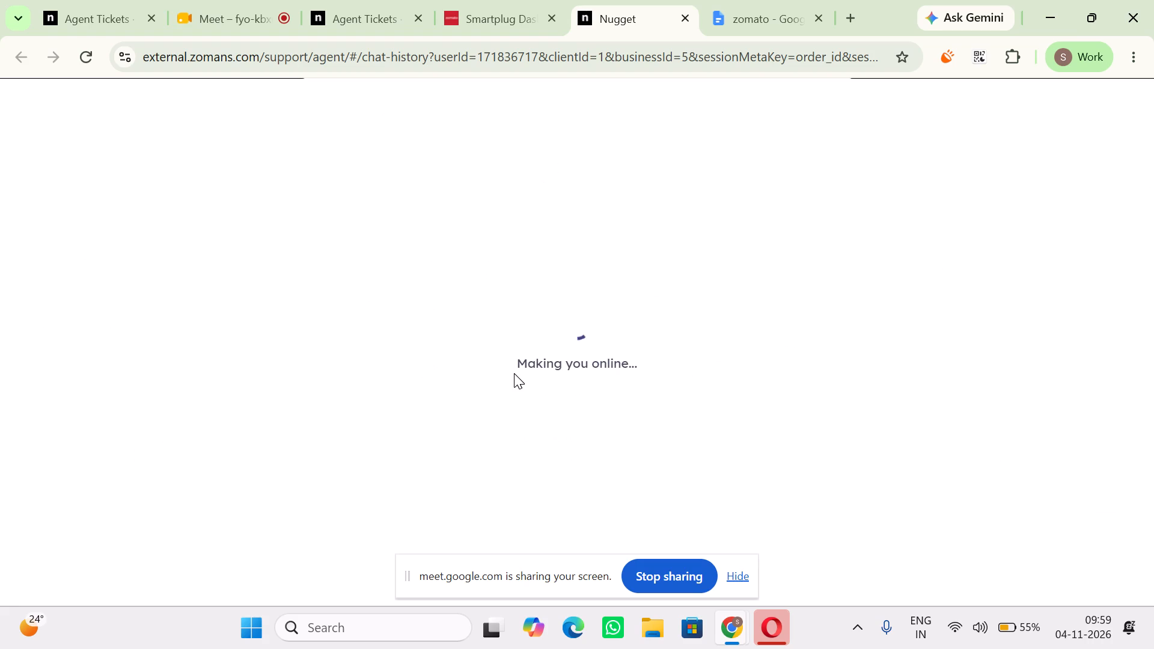
click(526, 0)
scroll(527, 350, down, 1)
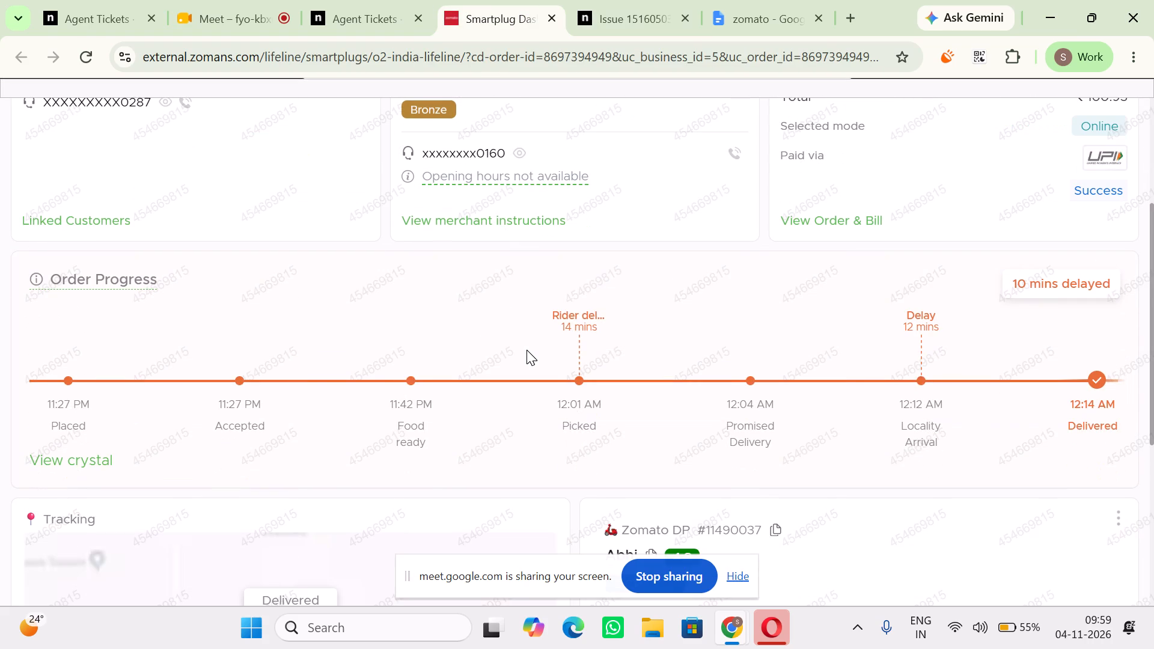
scroll(527, 350, down, 2)
scroll(527, 350, up, 2)
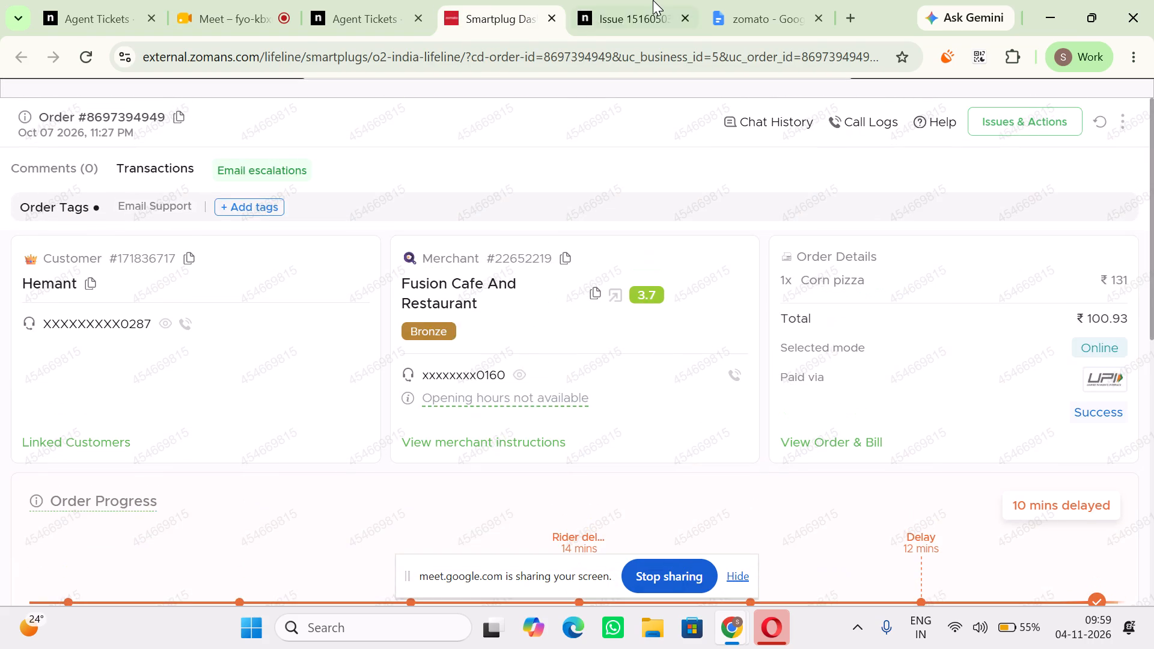
click(653, 0)
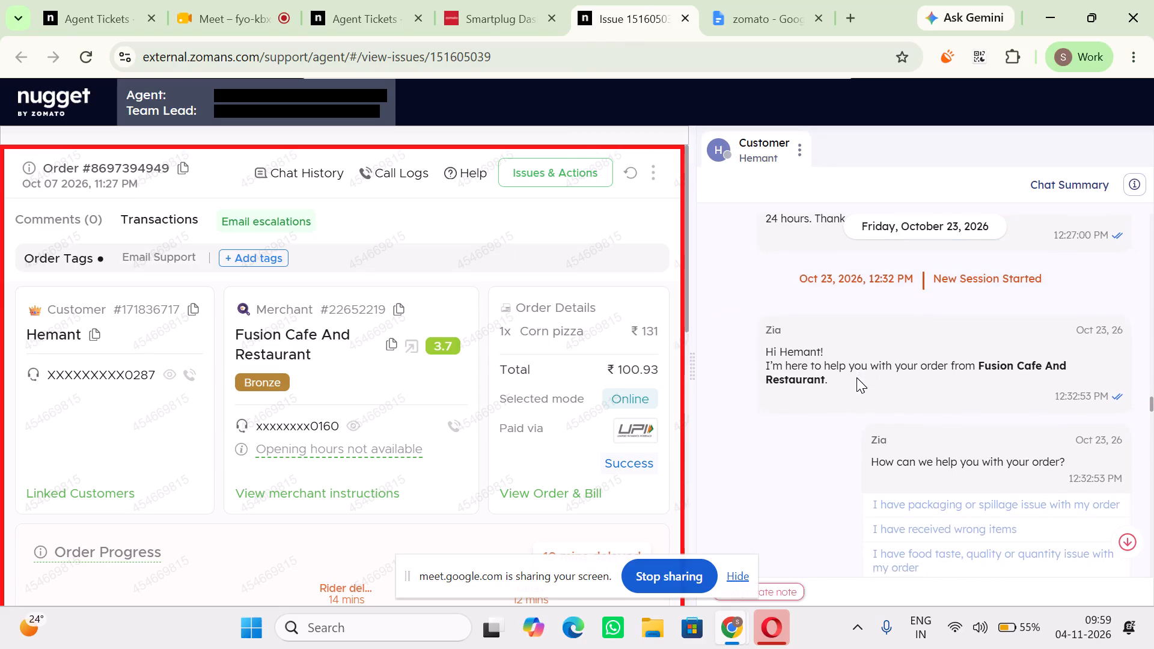
scroll(856, 377, down, 1)
scroll(378, 430, down, 1)
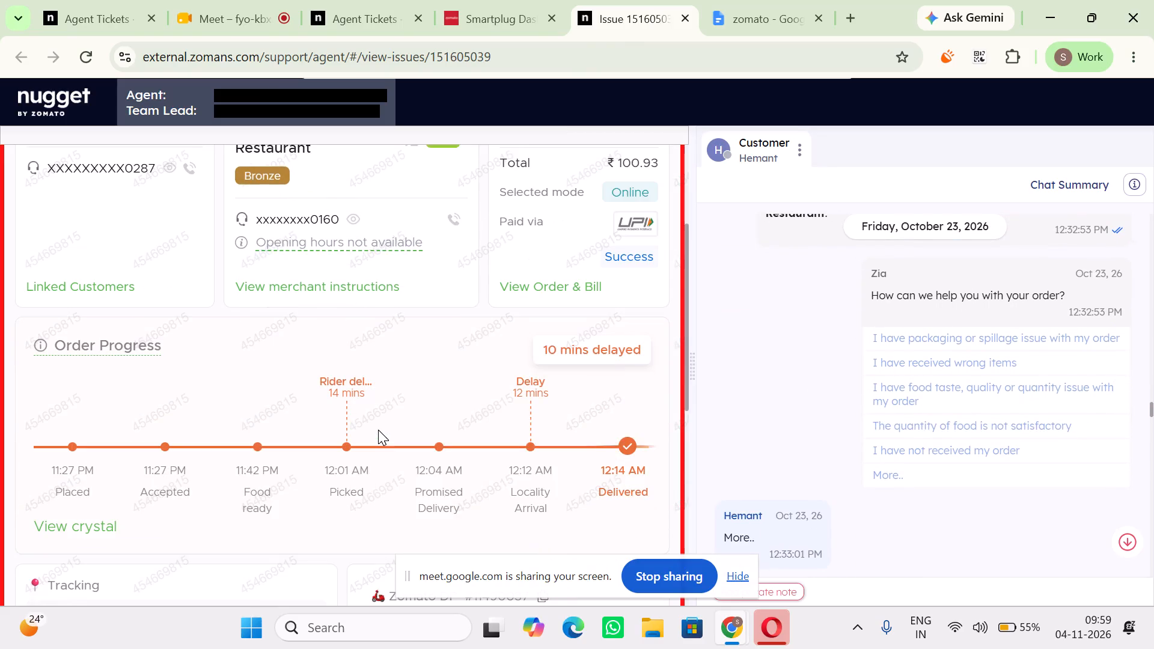
scroll(378, 430, down, 2)
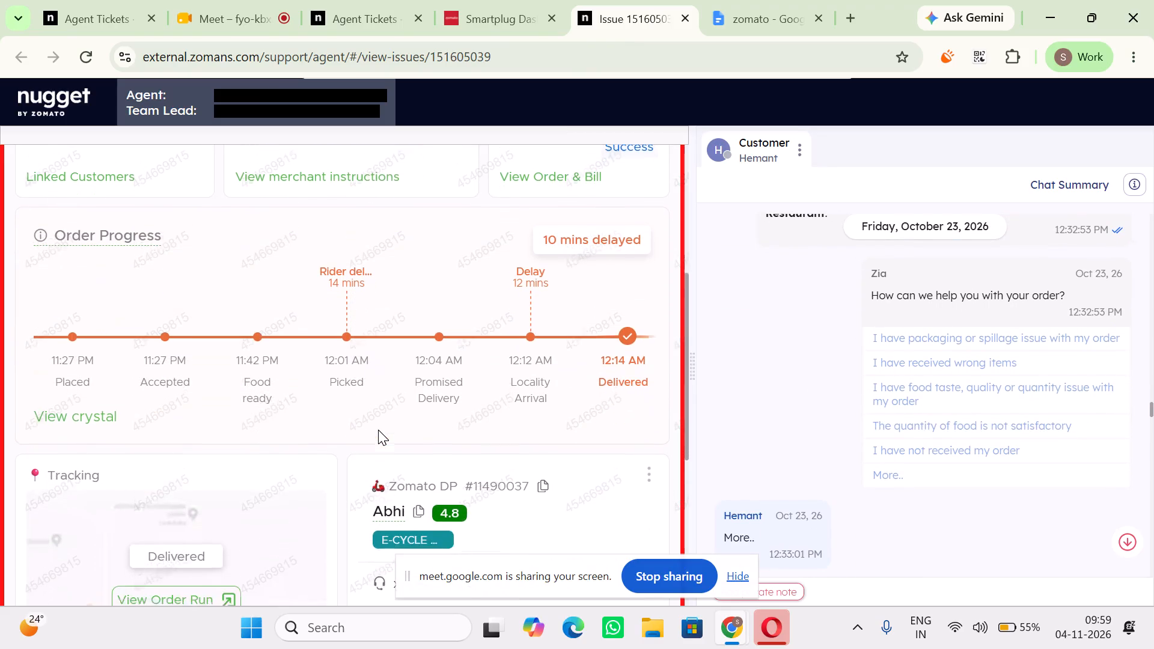
scroll(378, 430, down, 1)
scroll(378, 430, up, 1)
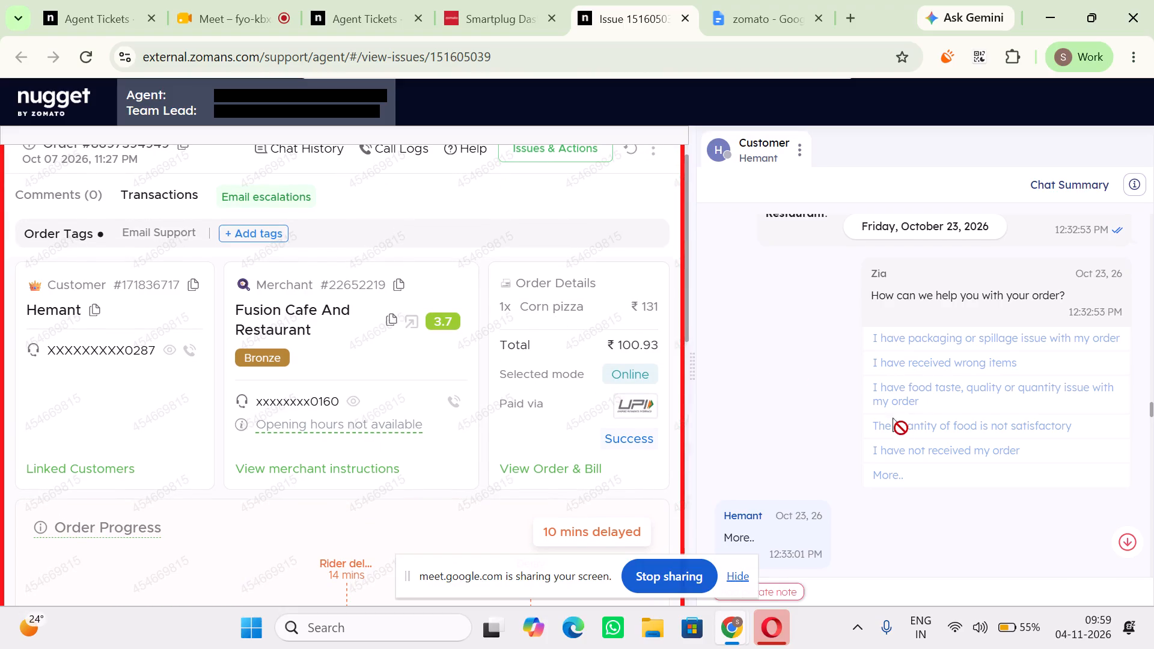
scroll(903, 431, down, 4)
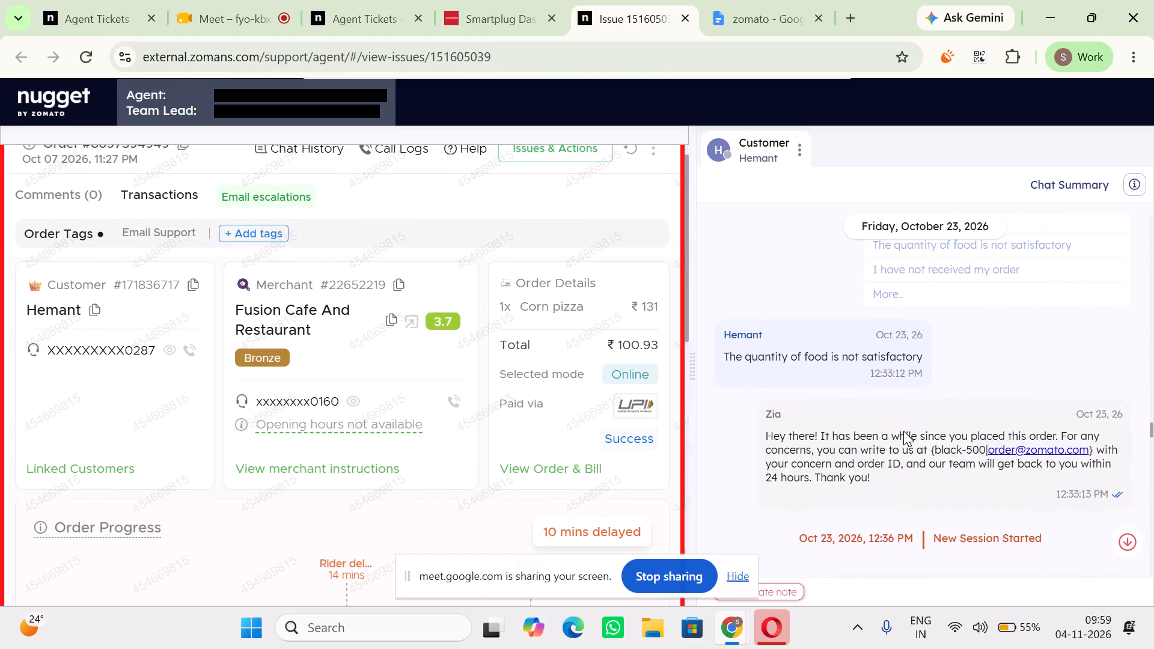
scroll(903, 431, down, 2)
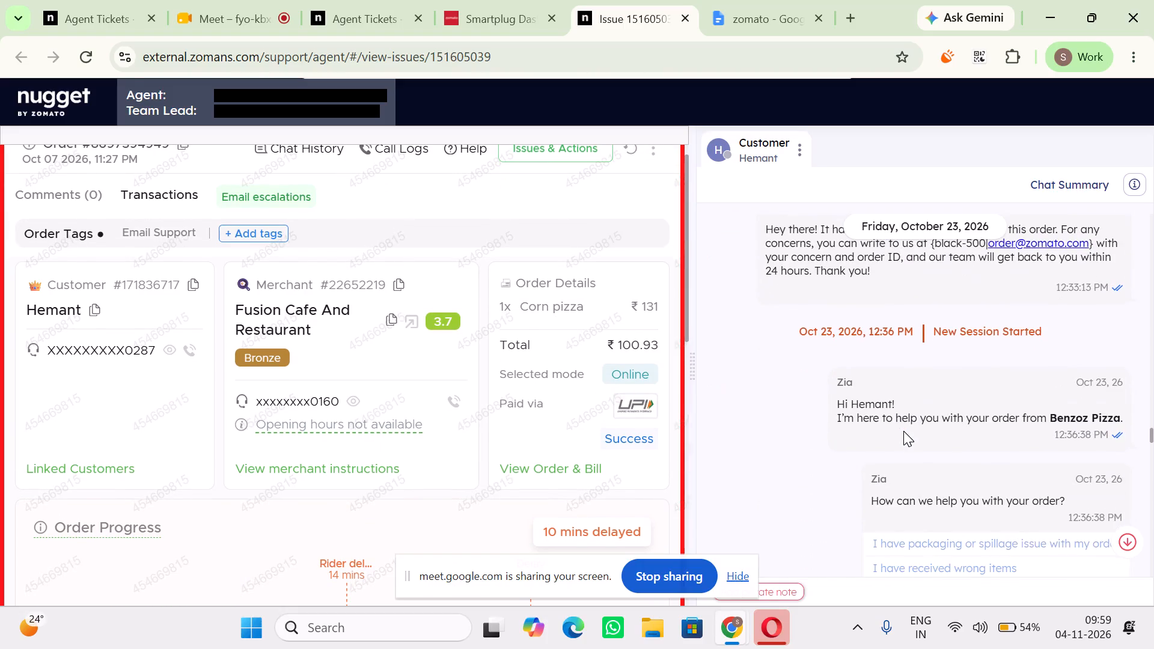
scroll(903, 431, down, 5)
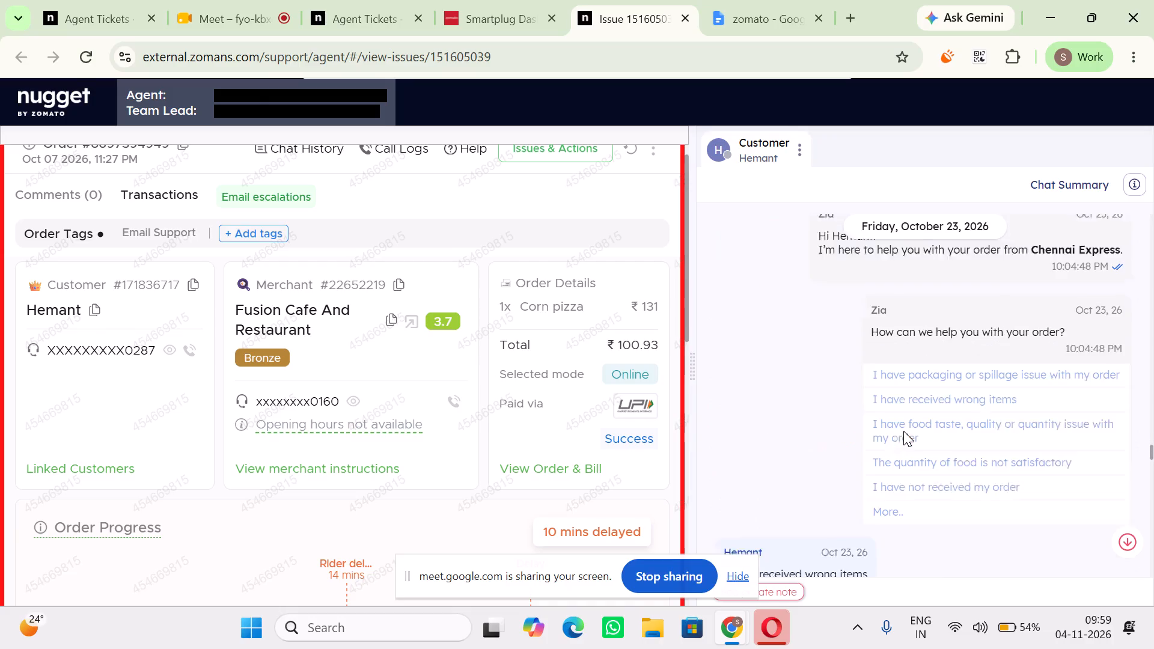
scroll(903, 431, down, 7)
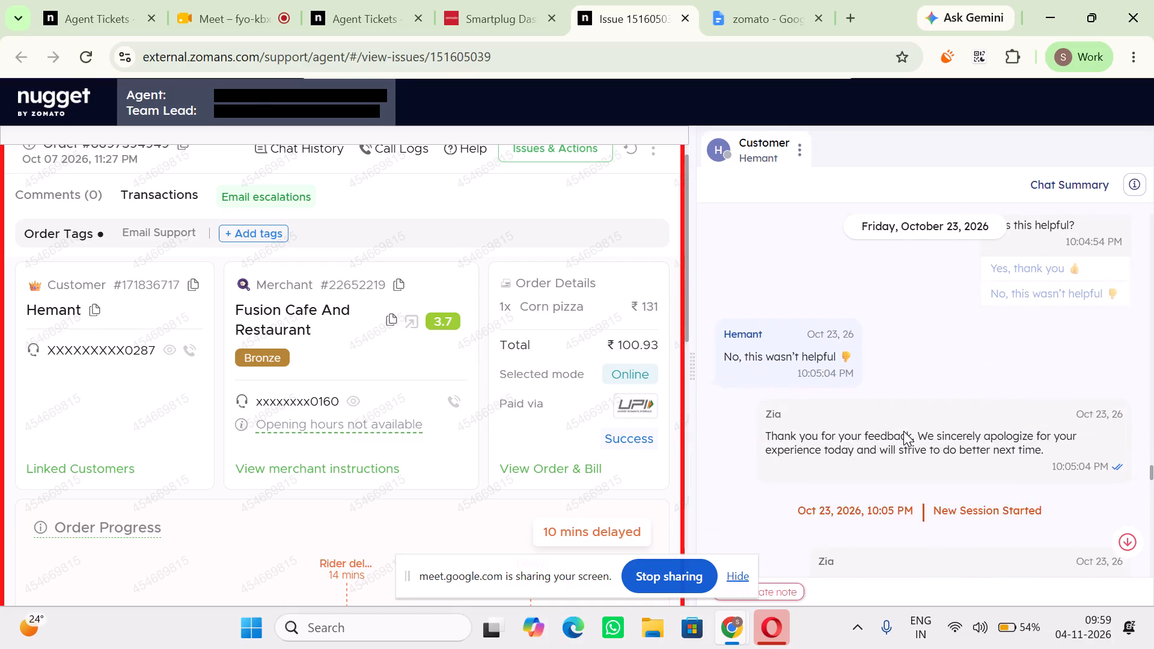
scroll(903, 431, down, 6)
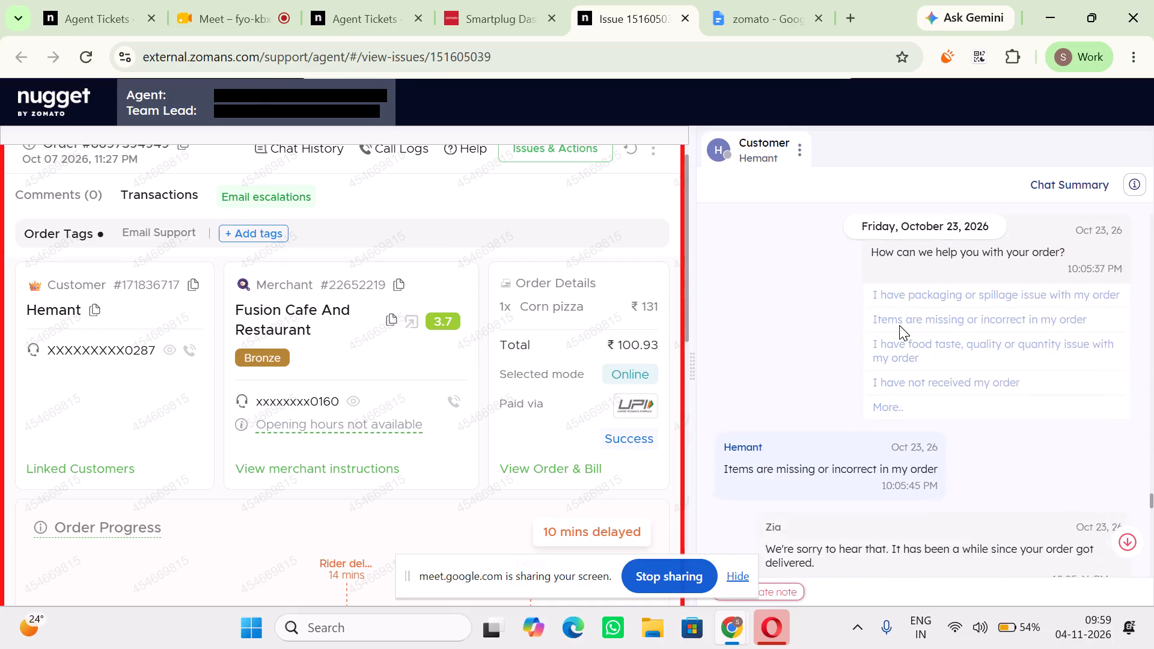
scroll(899, 325, down, 8)
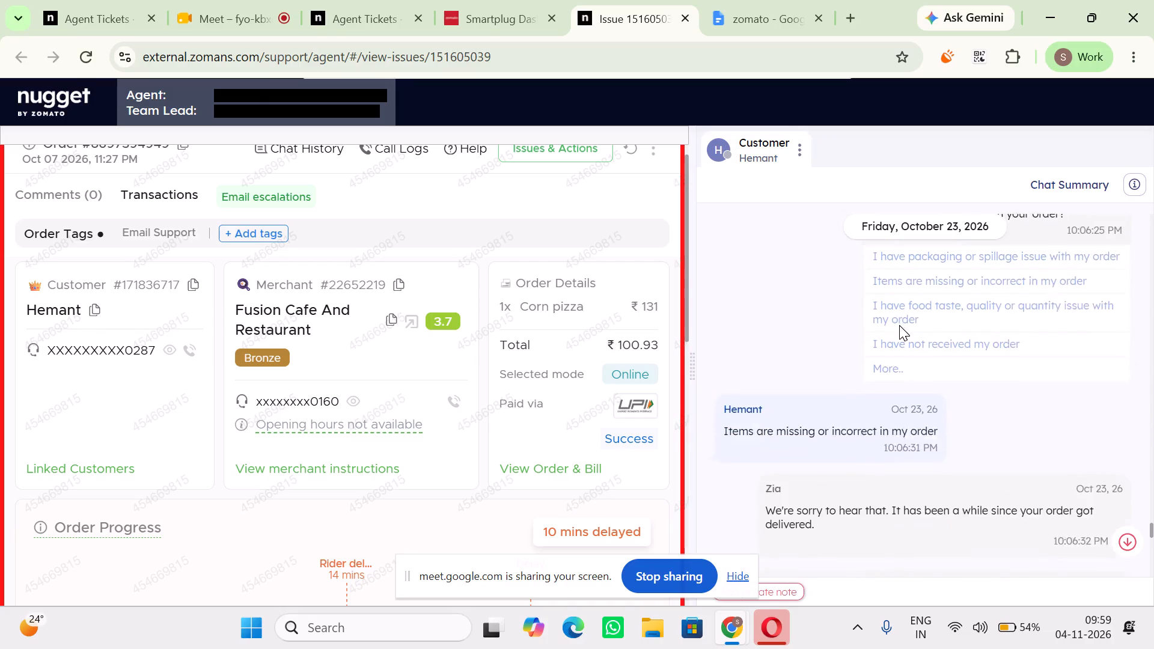
scroll(899, 325, down, 5)
scroll(248, 335, up, 1)
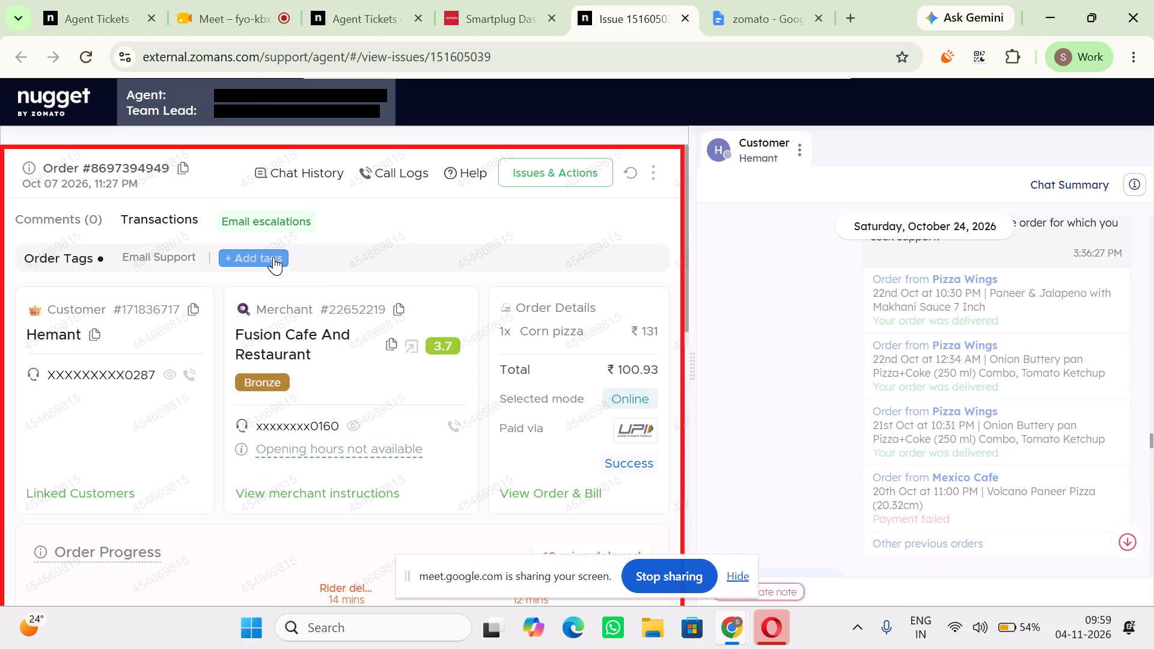
click(493, 0)
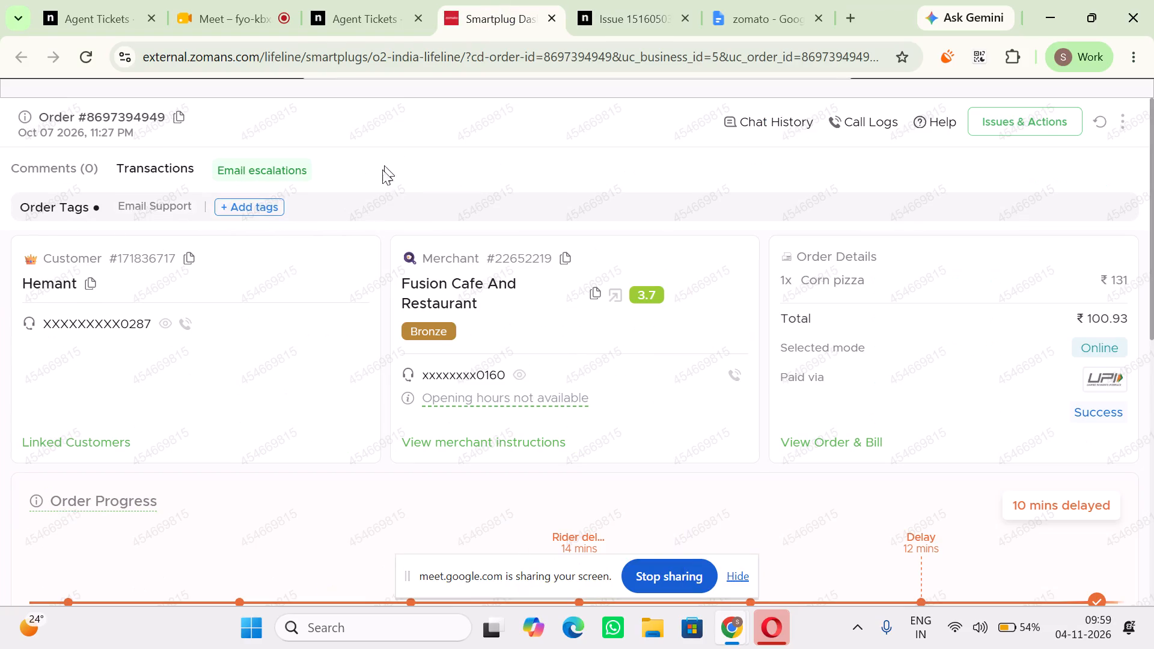
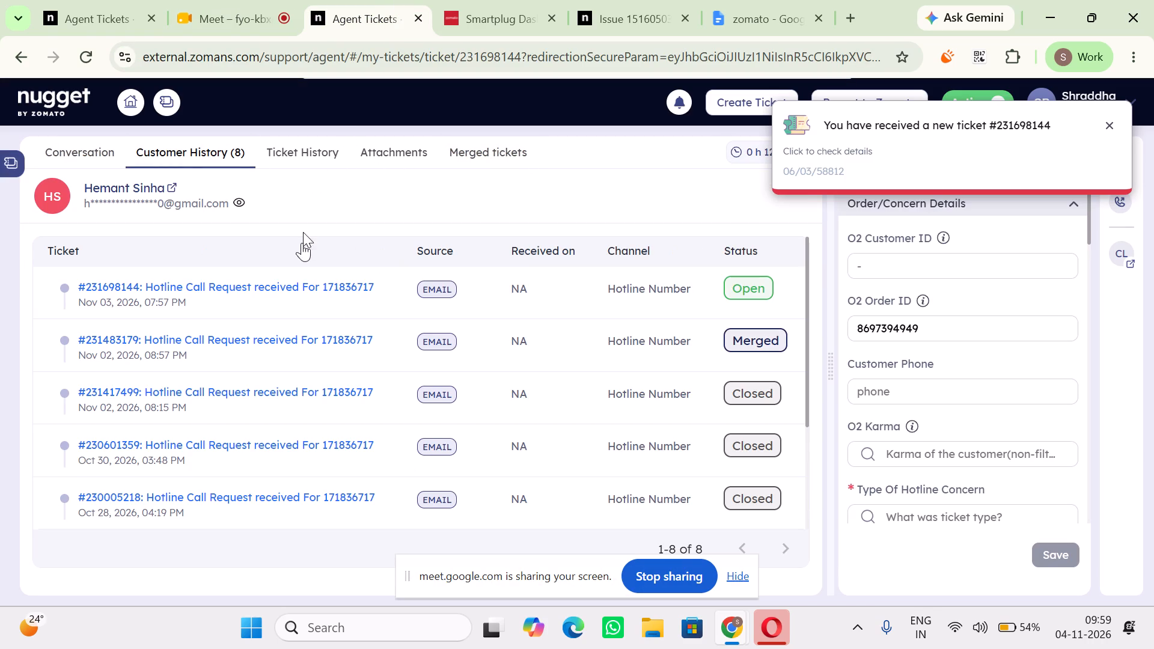
scroll(326, 398, down, 1)
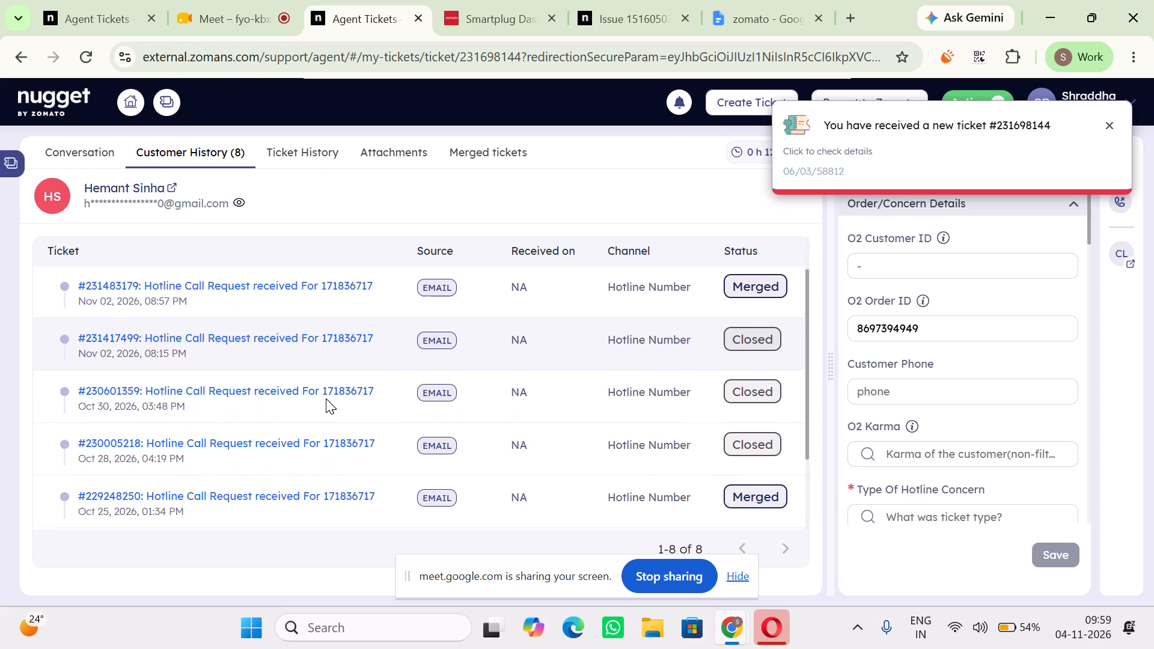
scroll(326, 398, down, 1)
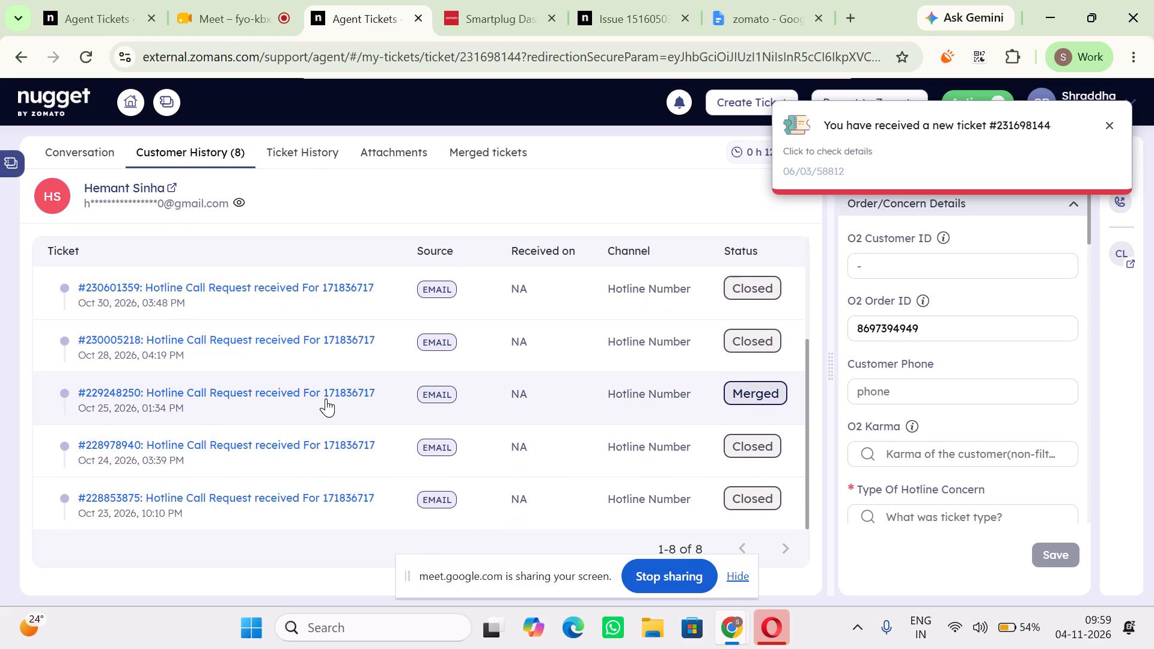
scroll(260, 443, up, 1)
scroll(260, 443, down, 1)
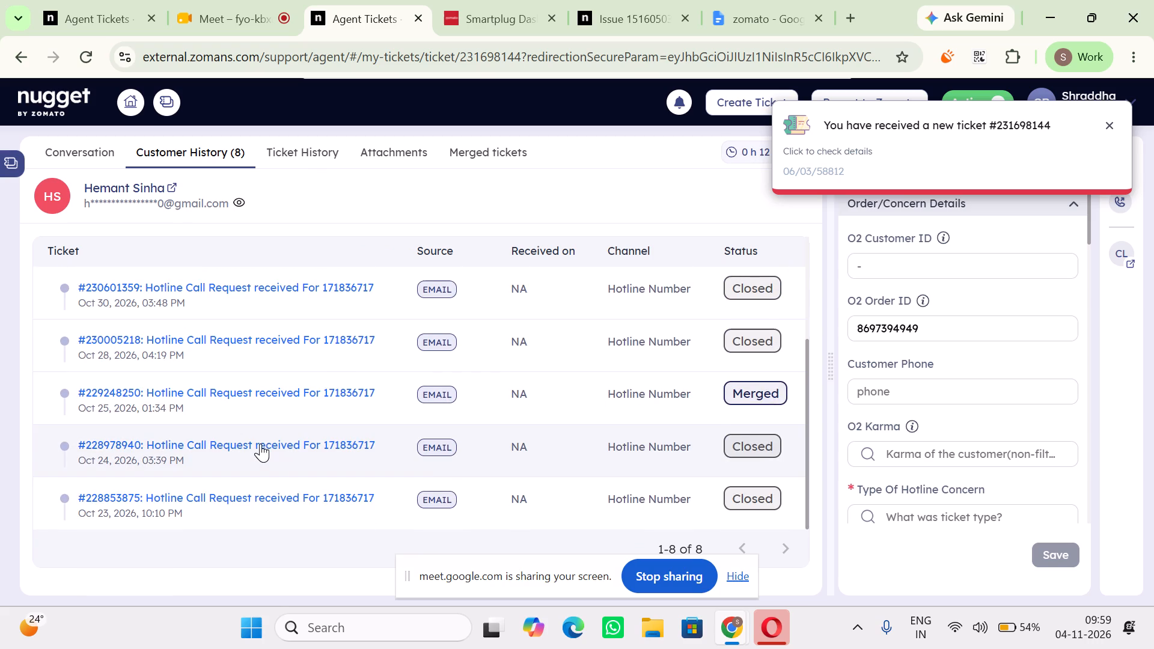
scroll(455, 465, up, 5)
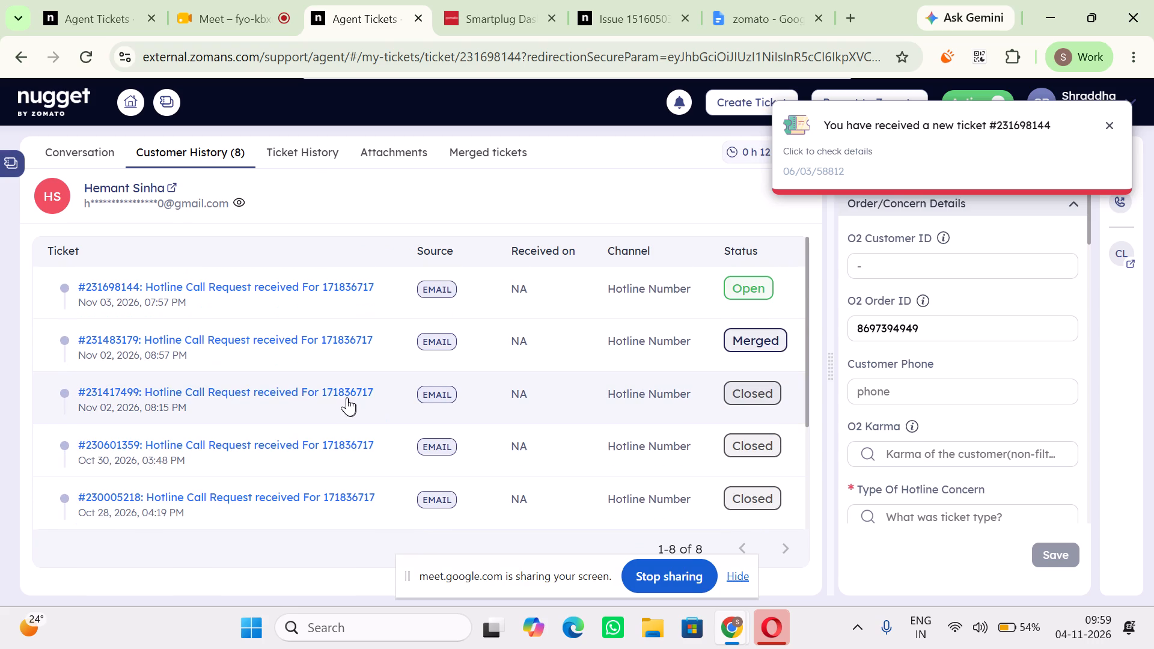
scroll(312, 376, down, 2)
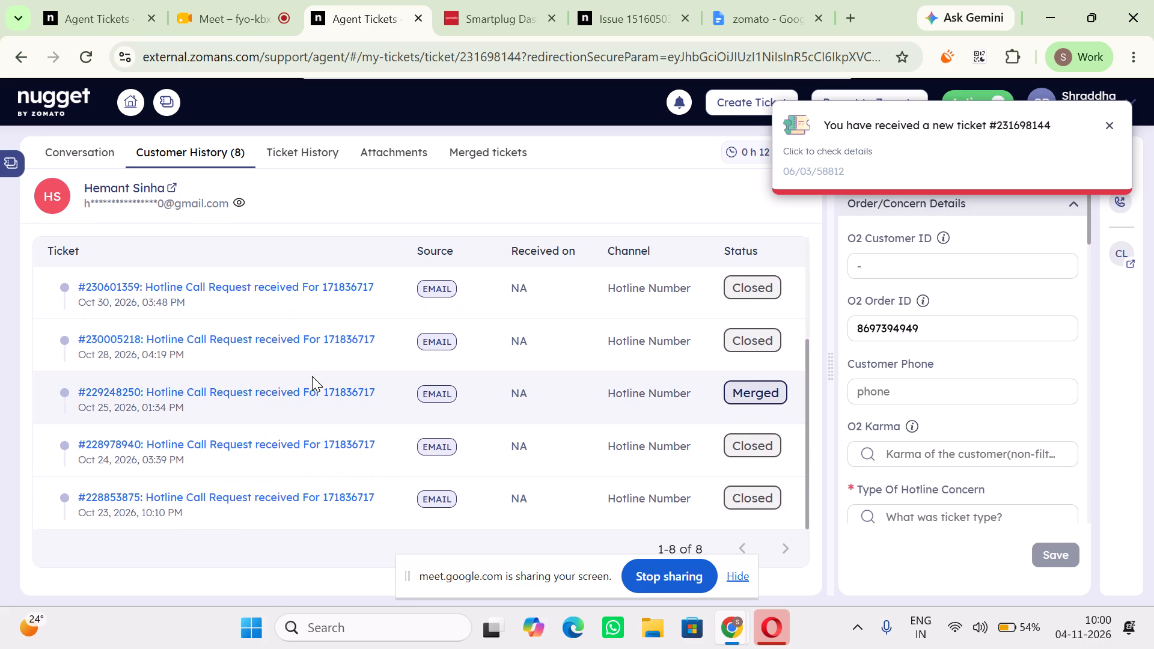
scroll(312, 376, down, 1)
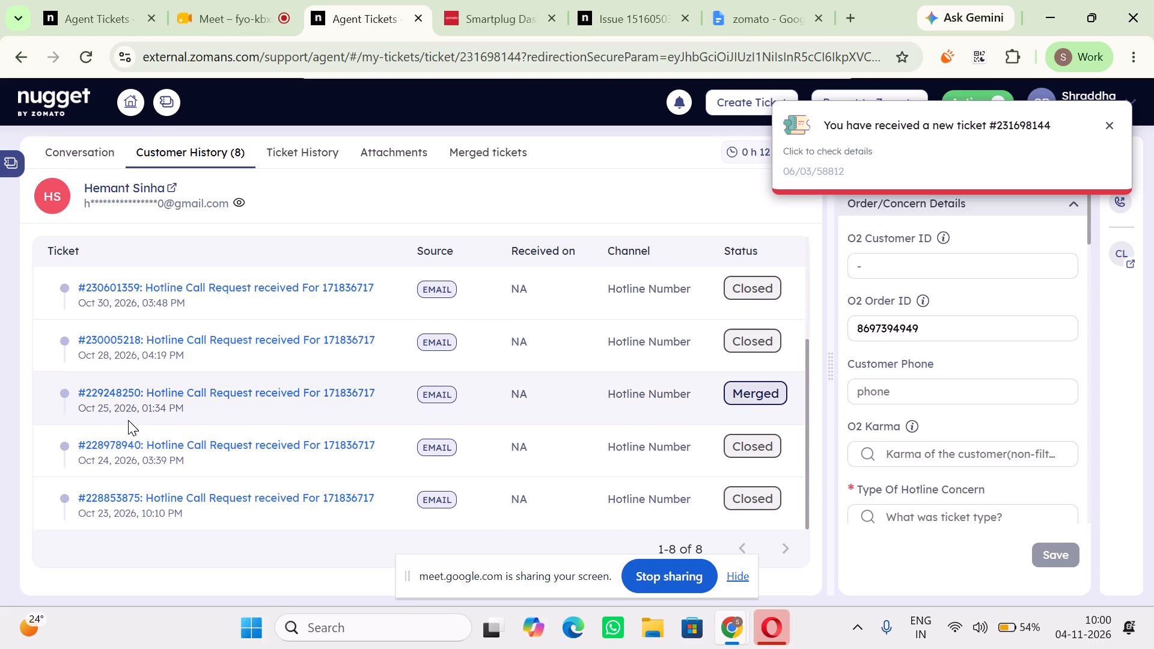
scroll(128, 420, up, 4)
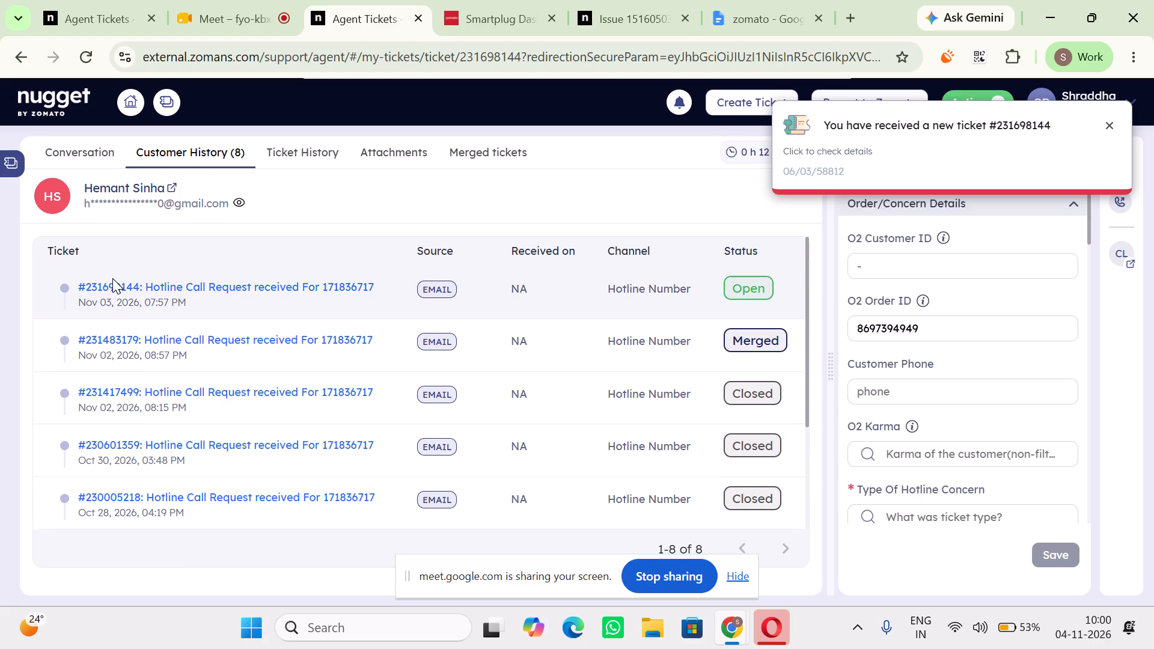
scroll(130, 335, up, 1)
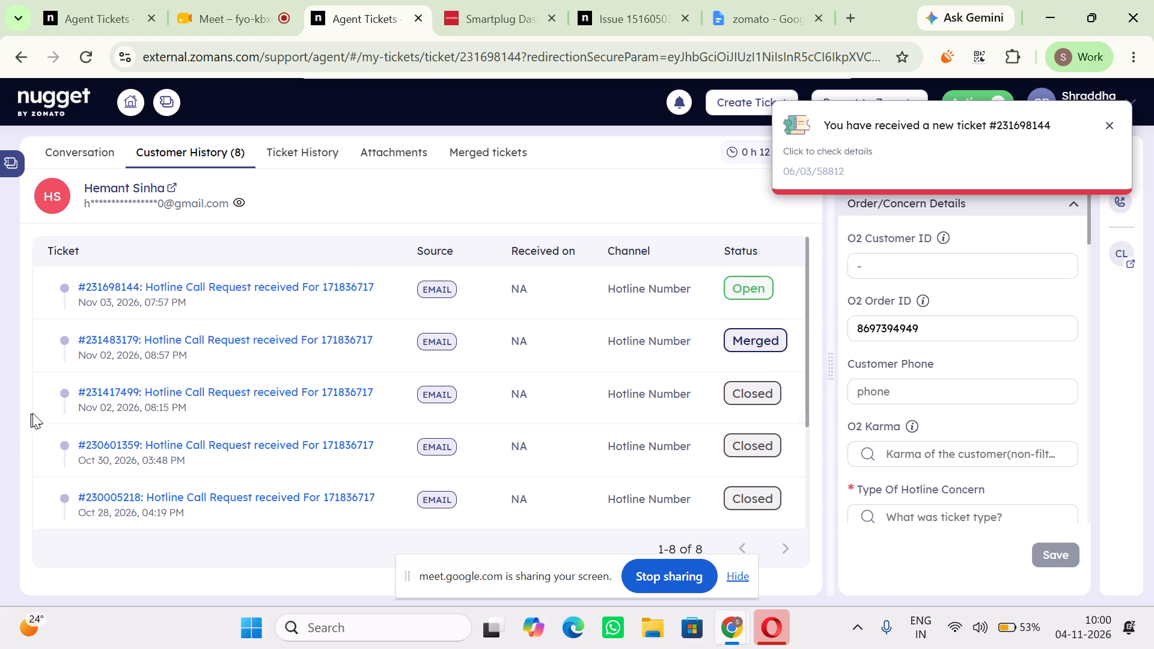
scroll(206, 436, down, 2)
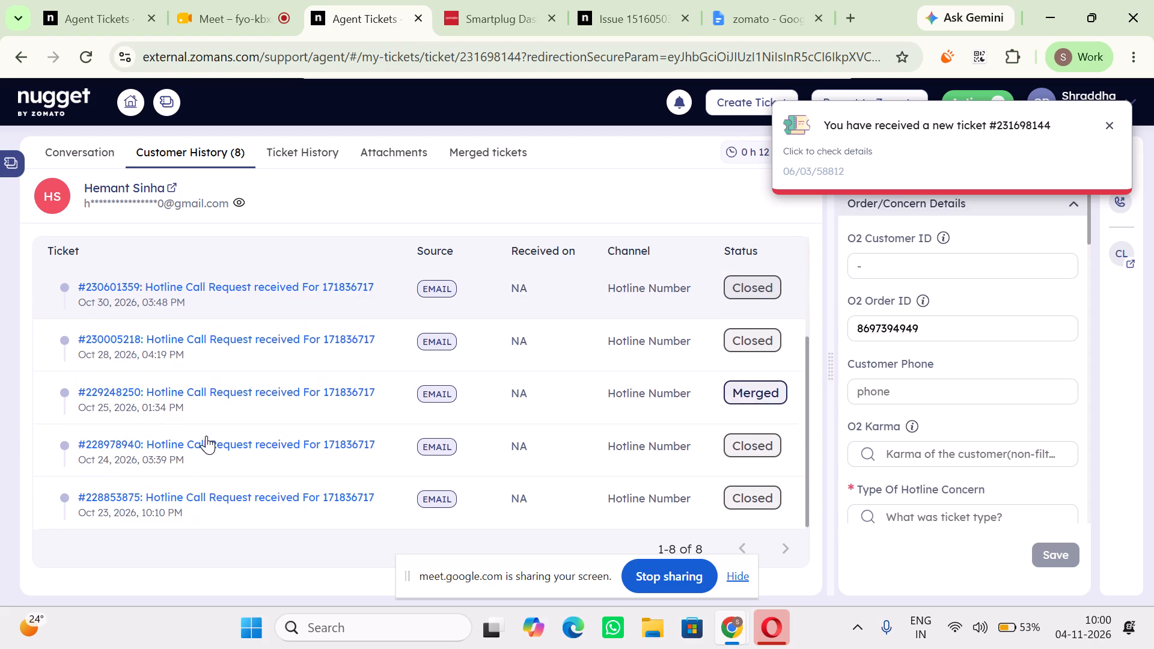
scroll(206, 436, down, 2)
scroll(206, 436, up, 4)
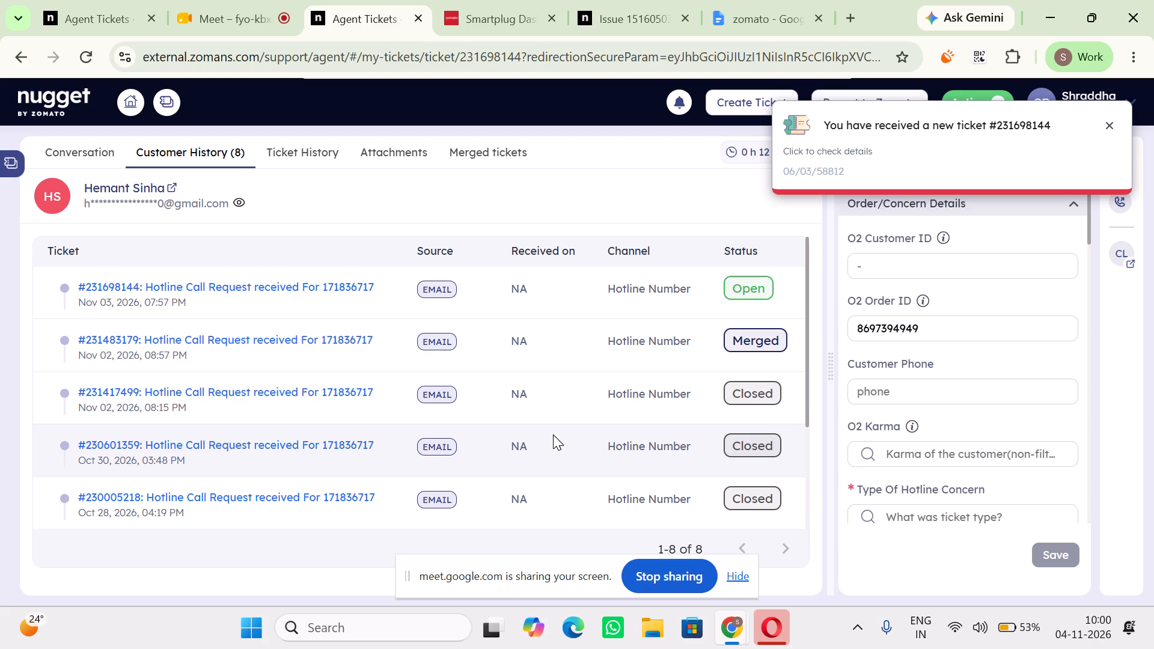
scroll(346, 409, down, 6)
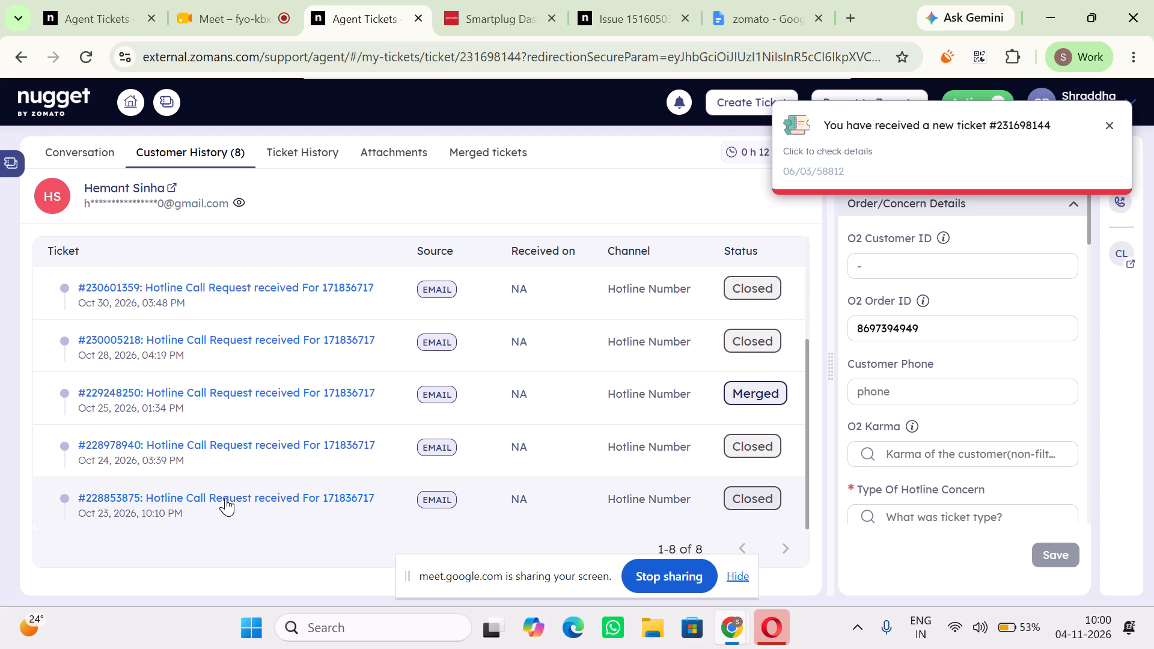
scroll(367, 415, up, 1)
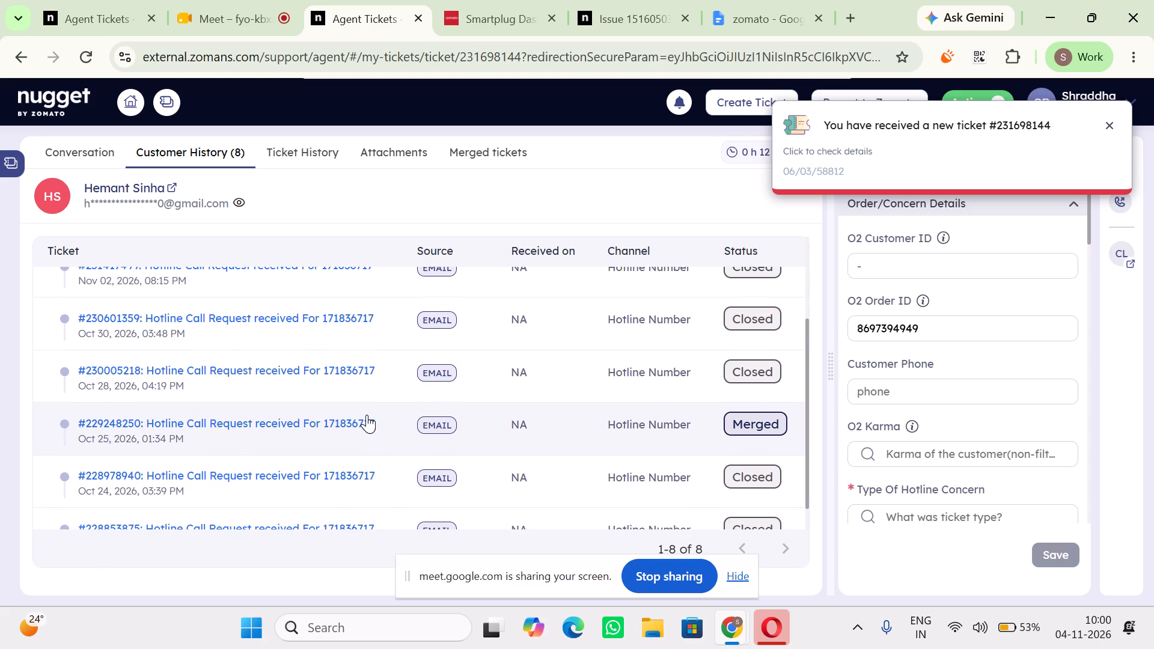
click(270, 415)
click(331, 0)
click(430, 0)
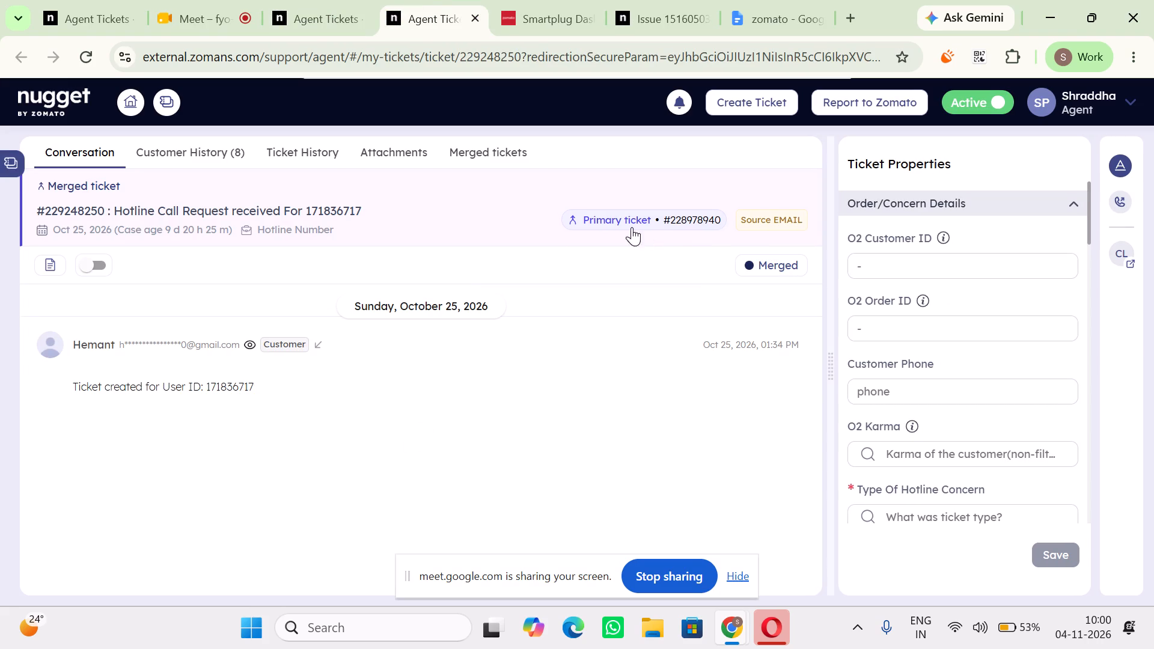
click(330, 0)
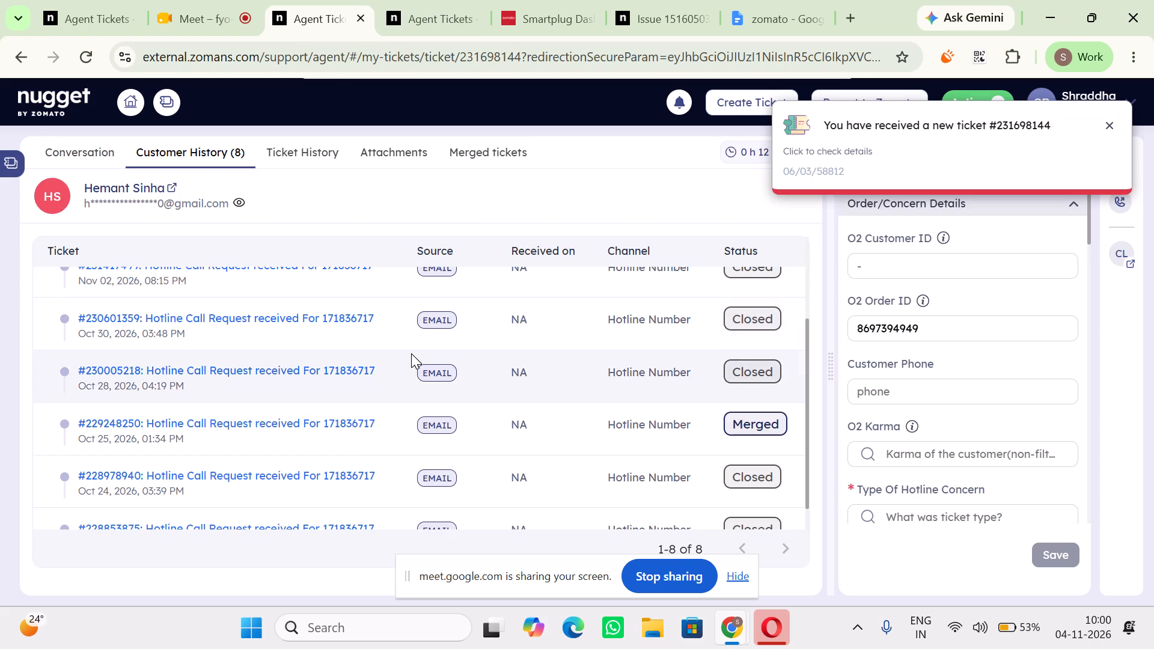
scroll(411, 353, up, 4)
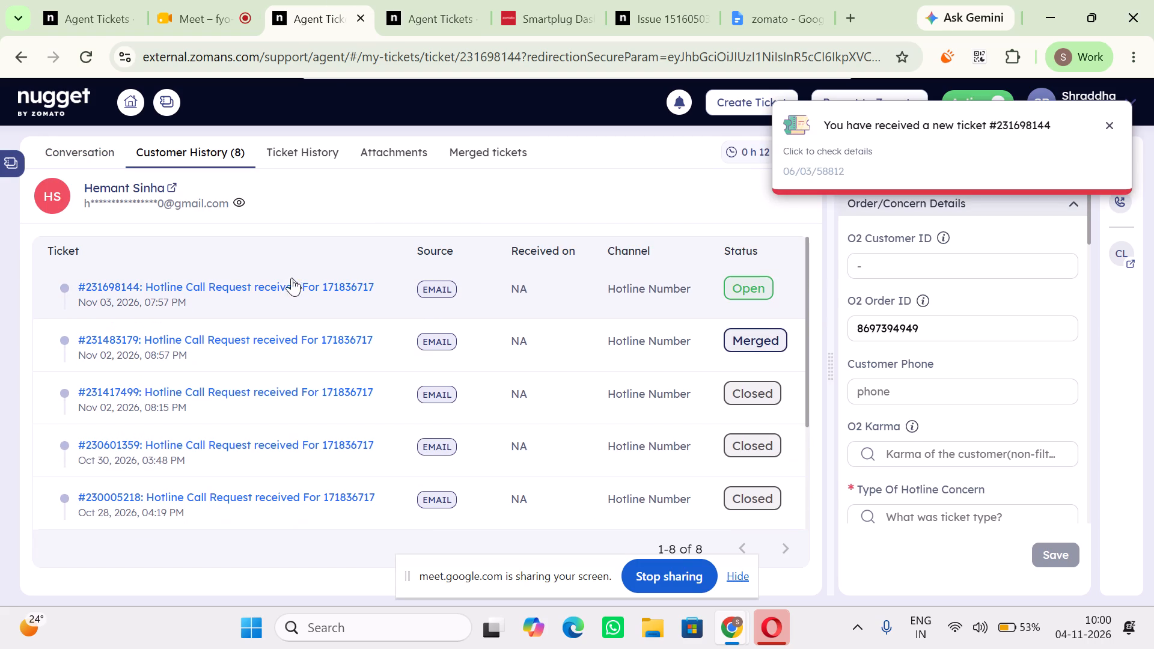
click(272, 289)
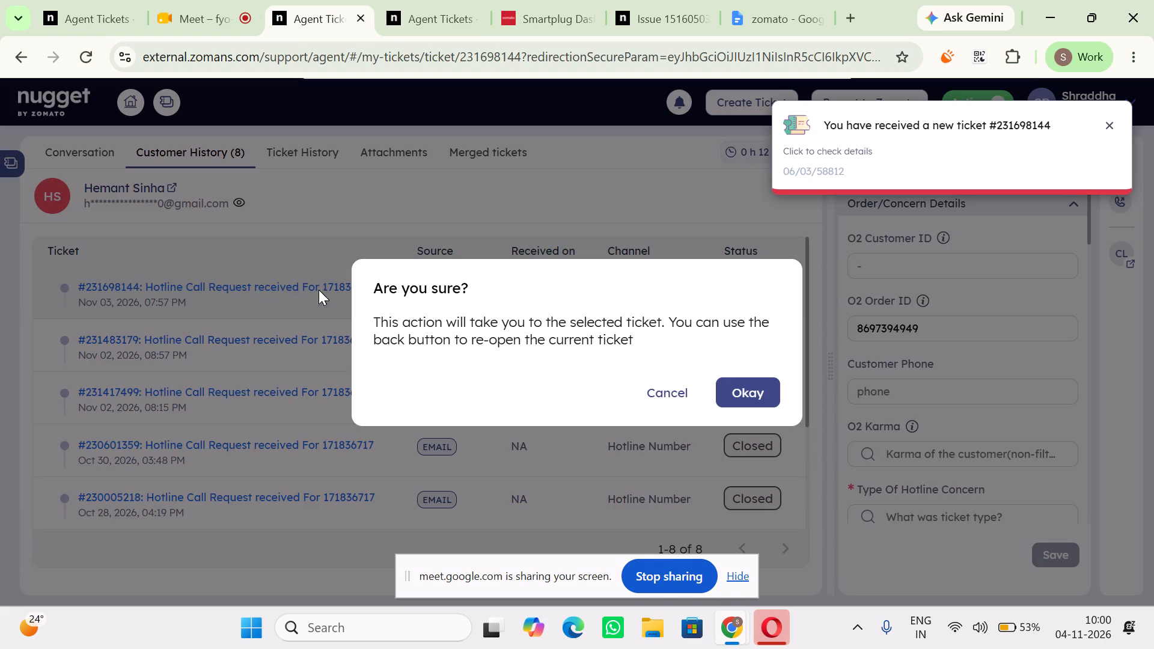
click(655, 381)
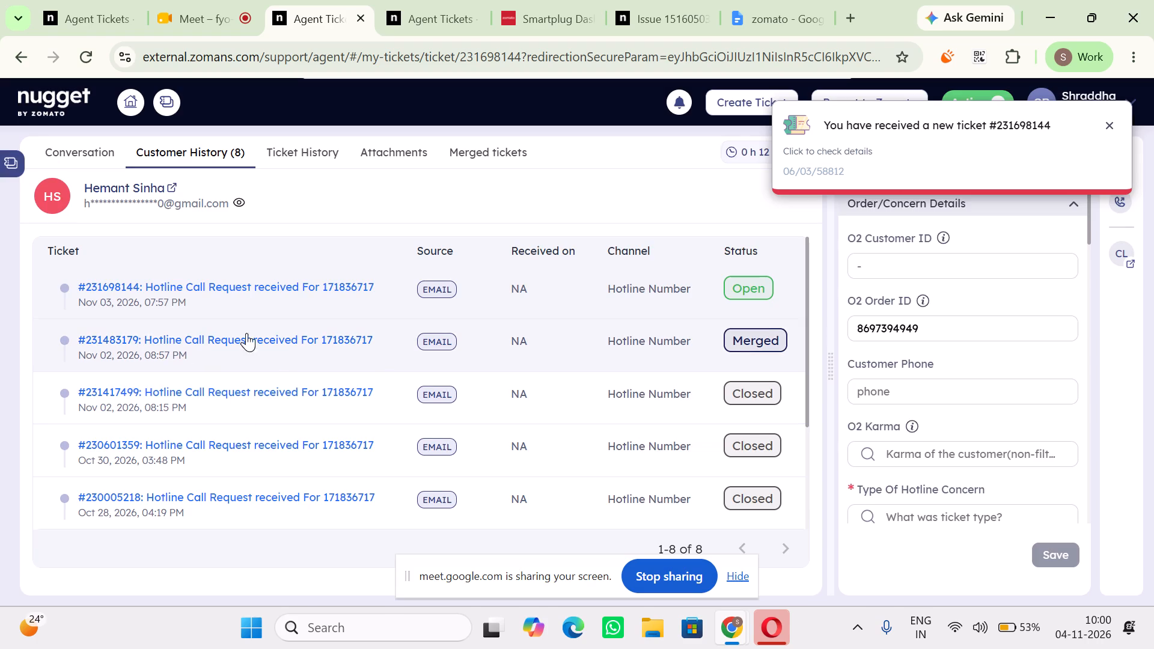
scroll(328, 427, down, 3)
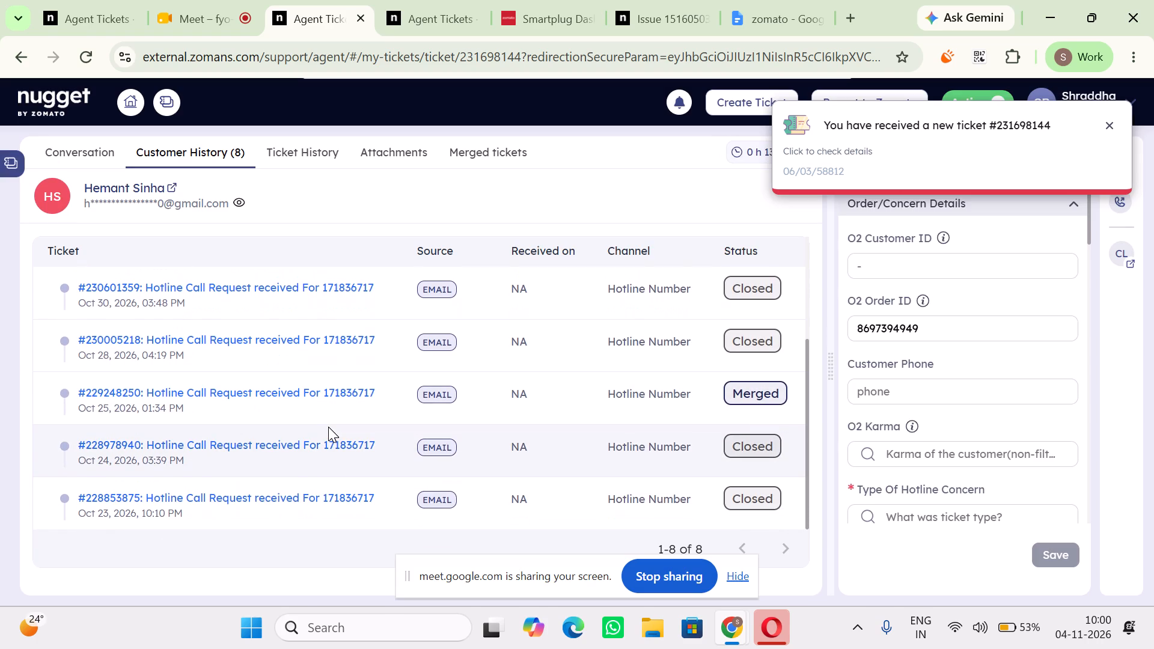
scroll(328, 427, down, 1)
scroll(328, 427, up, 5)
scroll(341, 343, up, 4)
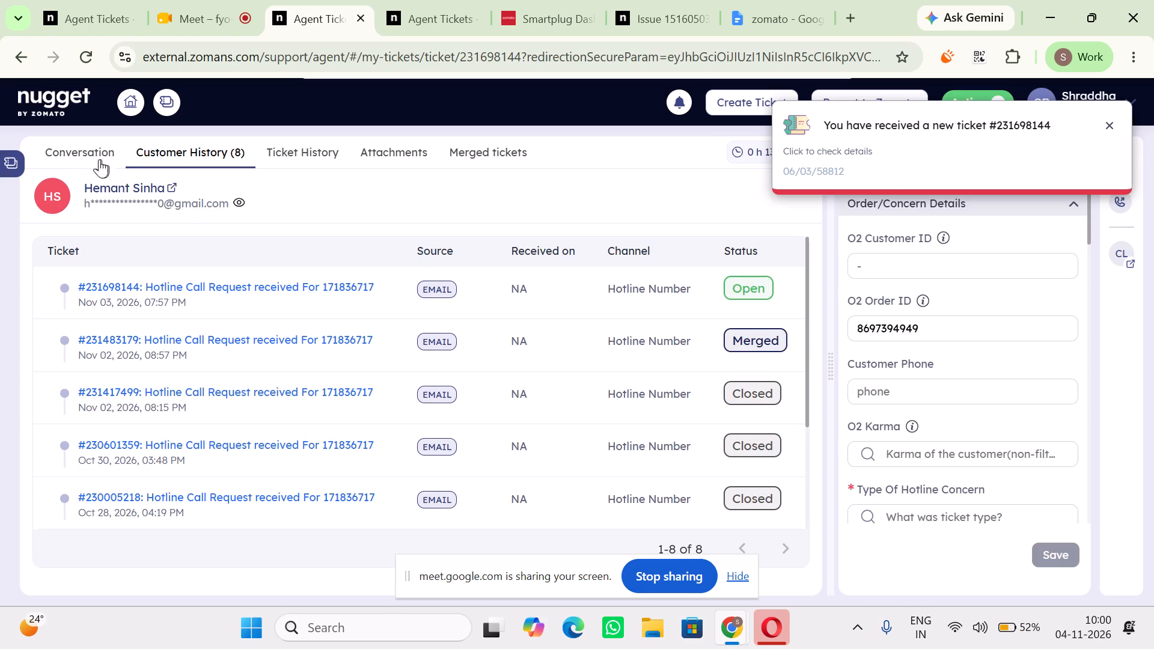
click(87, 156)
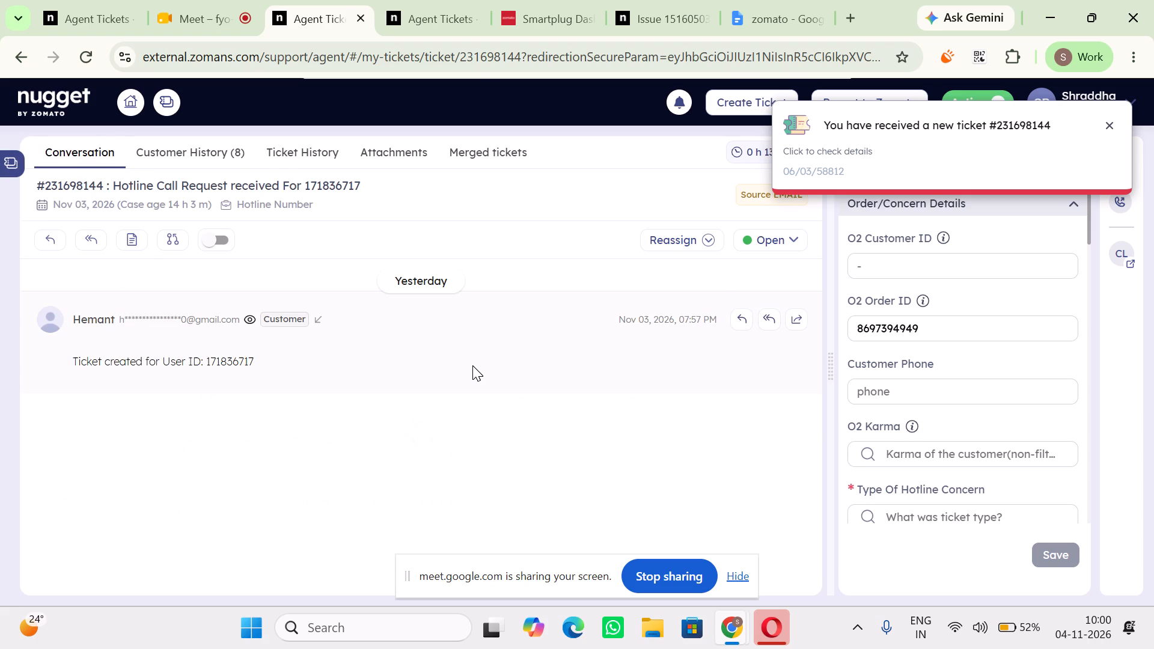
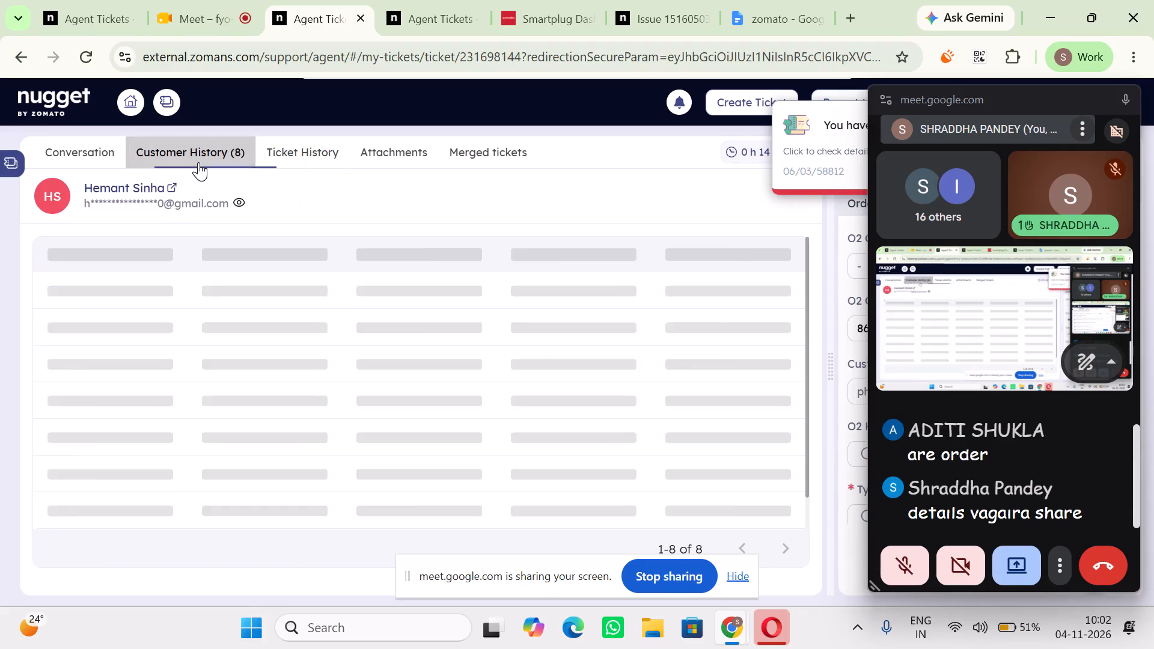
scroll(225, 340, down, 1)
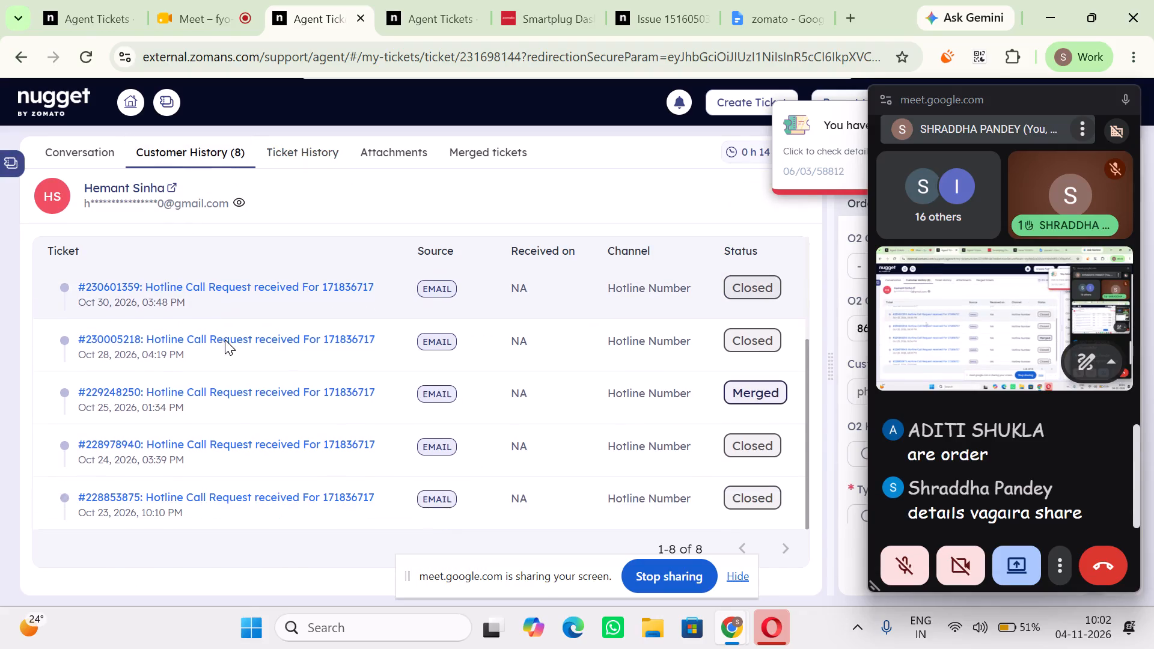
scroll(225, 340, down, 2)
scroll(223, 372, up, 6)
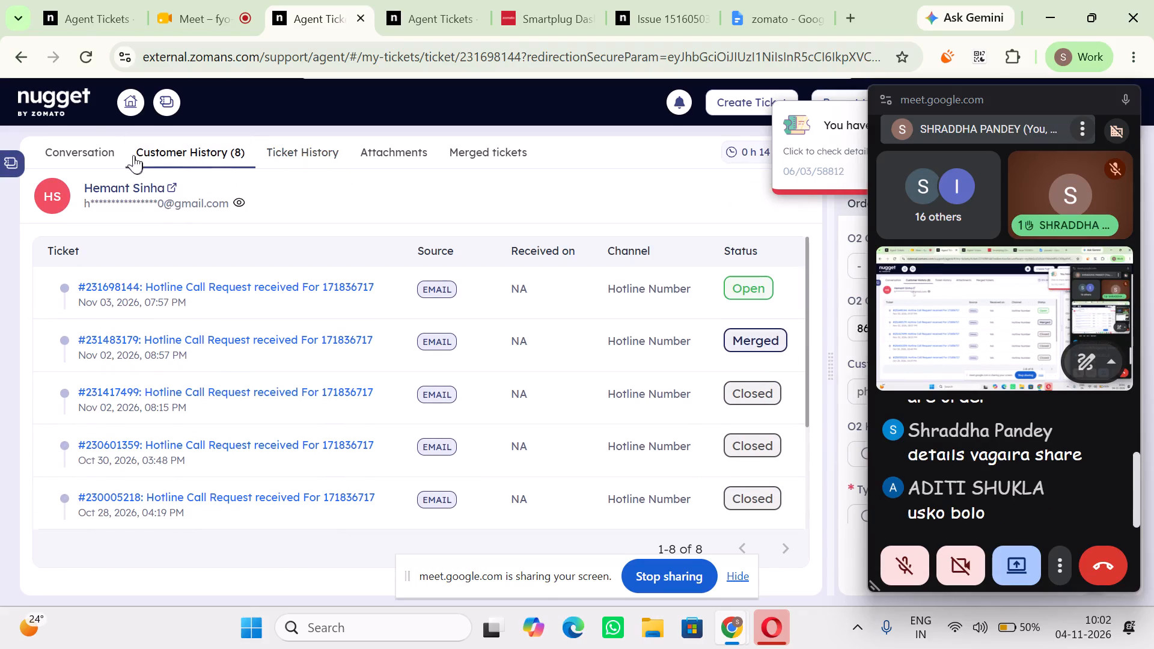
click(85, 141)
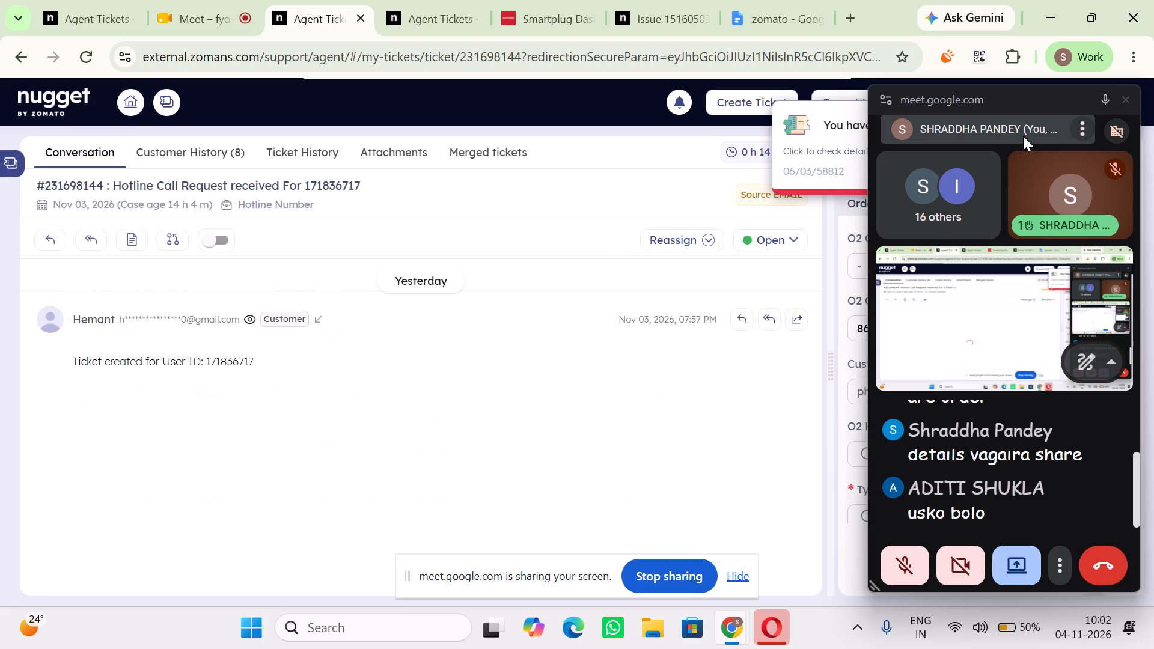
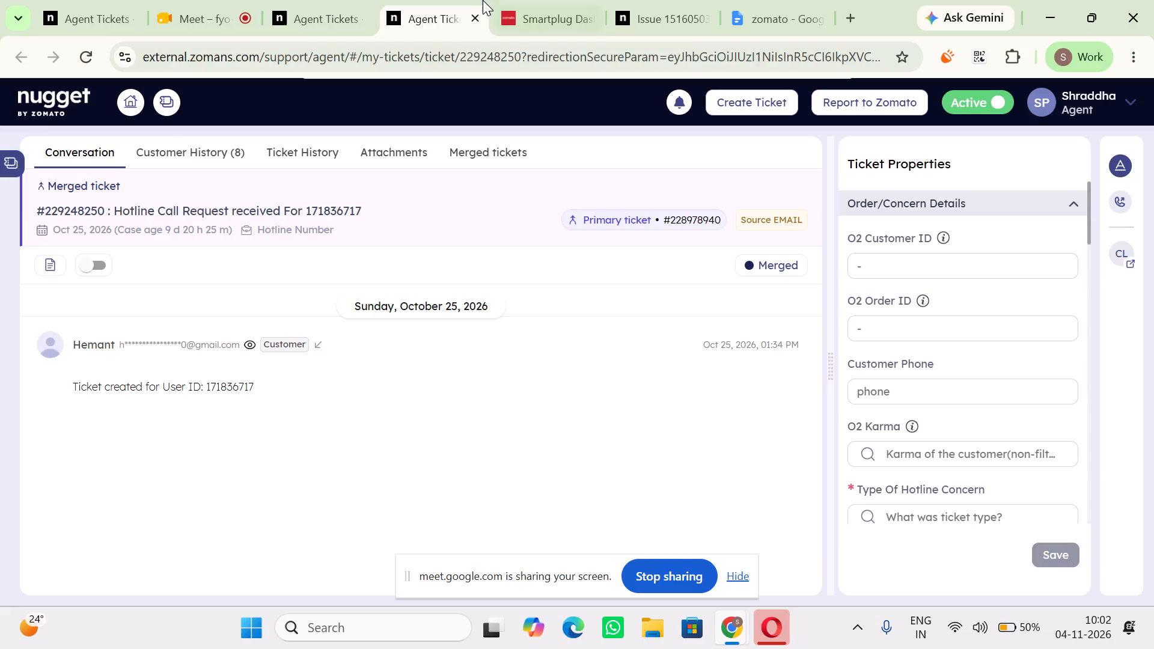
click(526, 0)
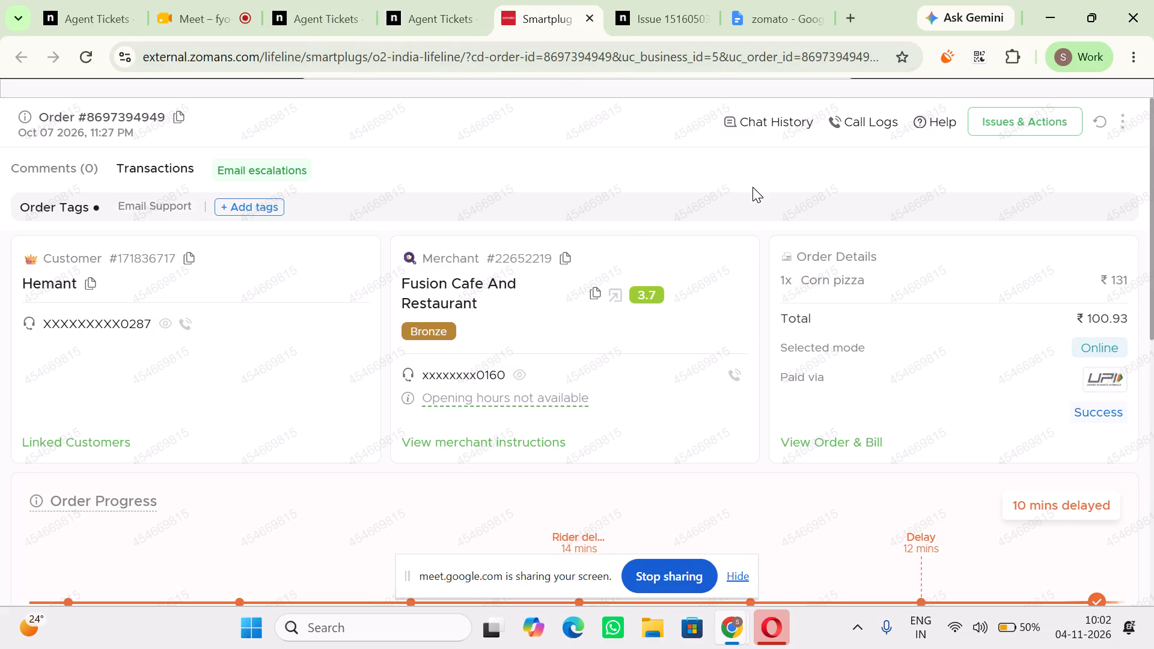
click(649, 0)
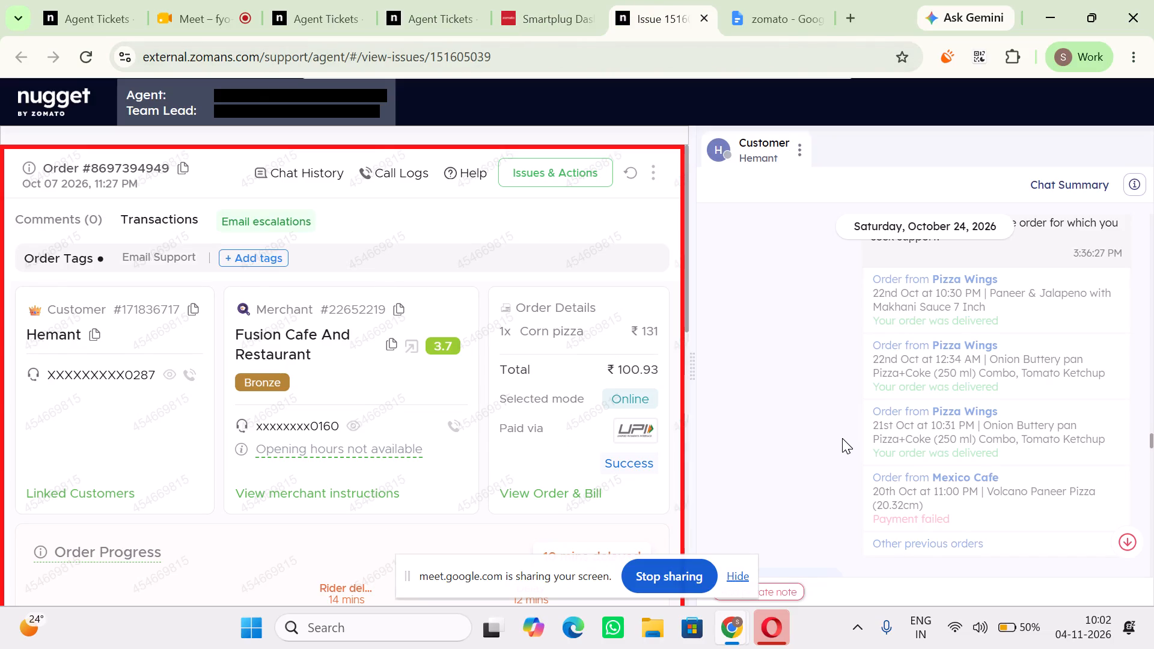
Look through the customer's October 24 chat sessions, checking the past orders offered for support.
scroll(842, 438, down, 1)
scroll(842, 438, up, 4)
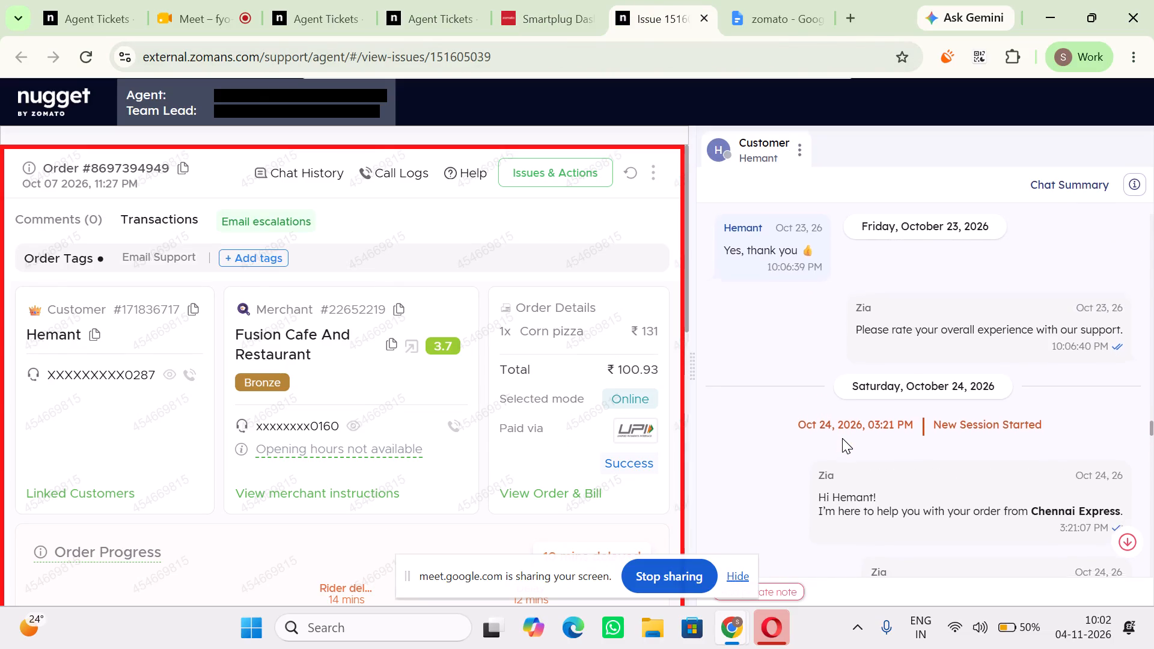
scroll(842, 438, up, 1)
scroll(842, 438, down, 5)
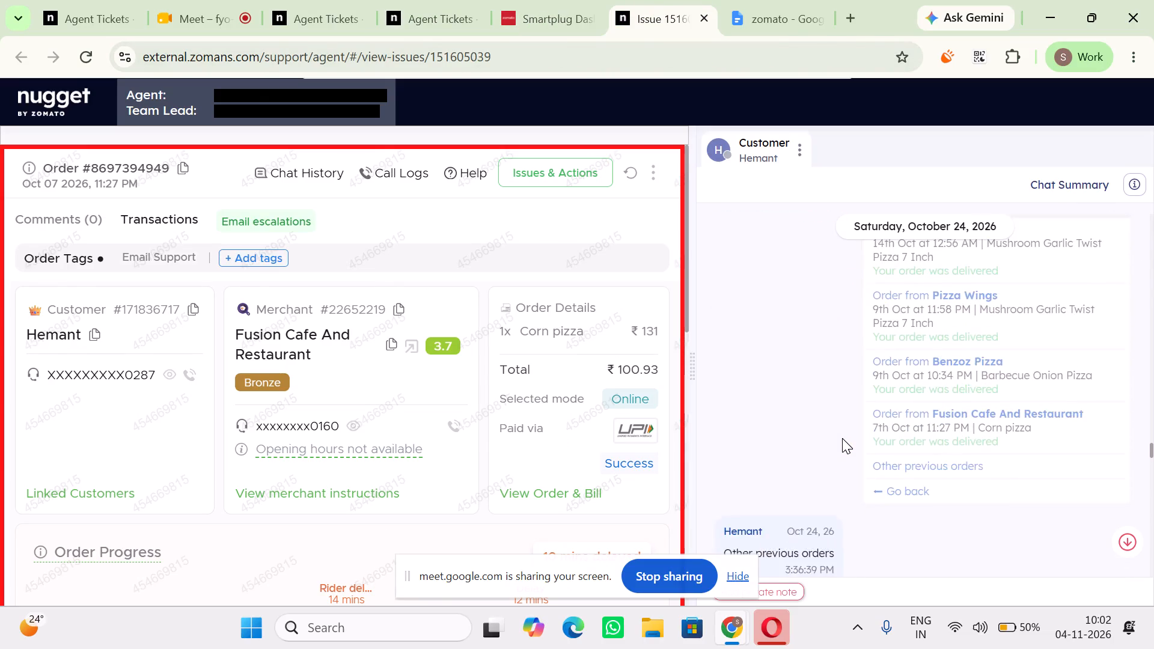
scroll(842, 438, down, 6)
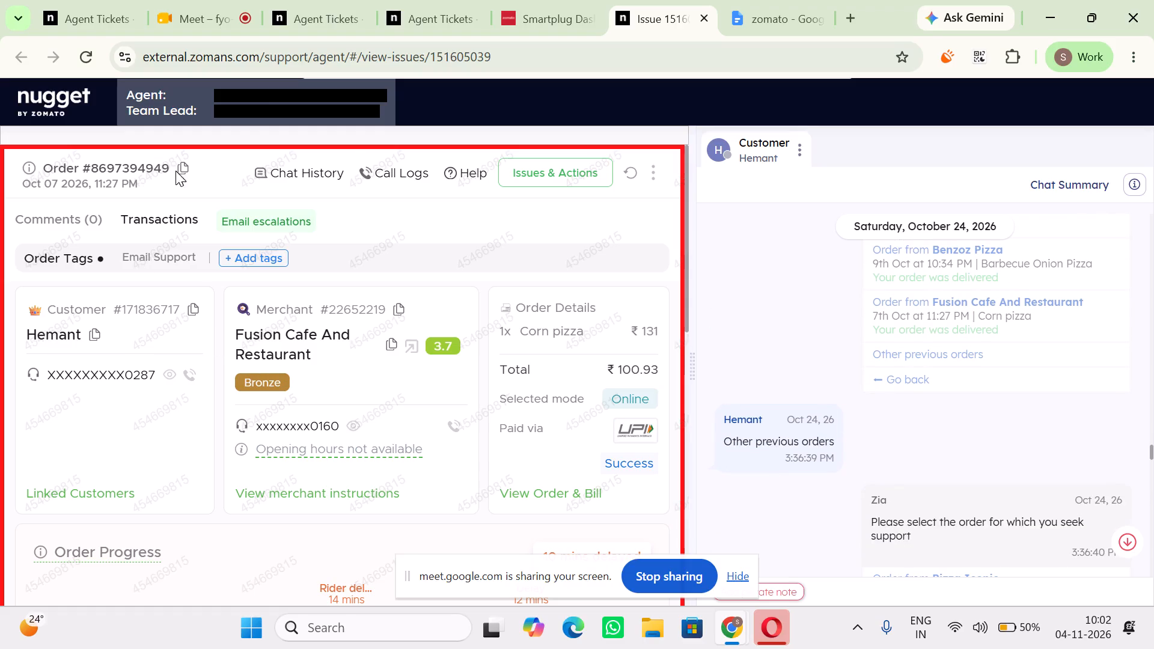
Open the chat history for the Fusion Cafe And Restaurant order and read the October 23 sessions about the customer's complaint.
click(311, 167)
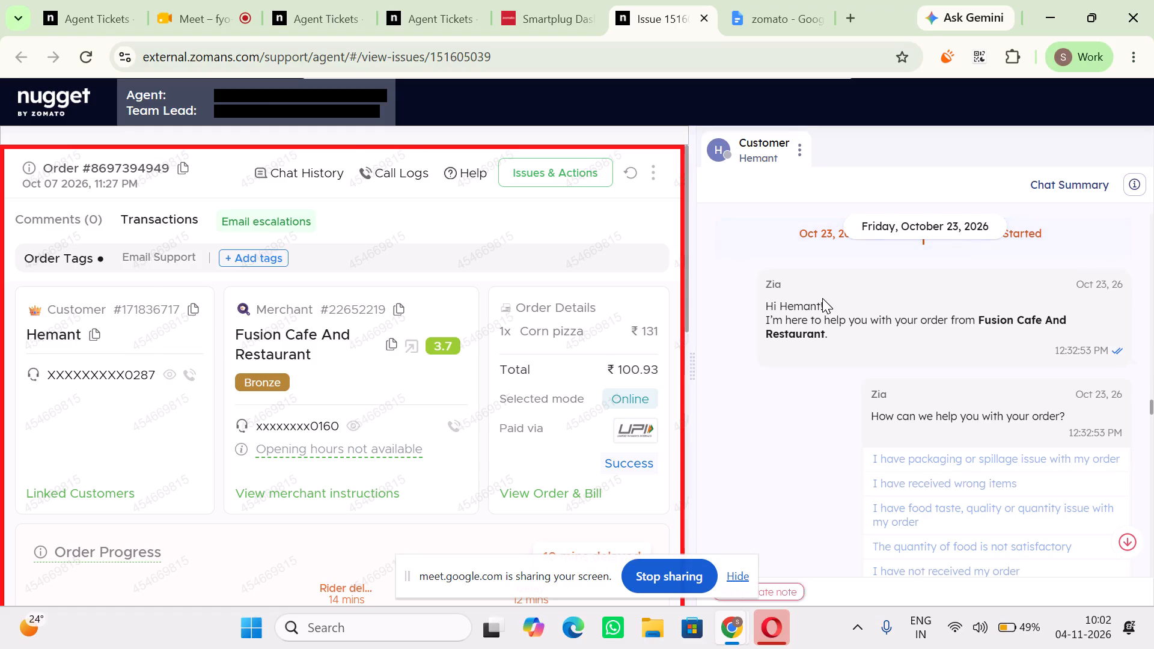
scroll(872, 403, down, 3)
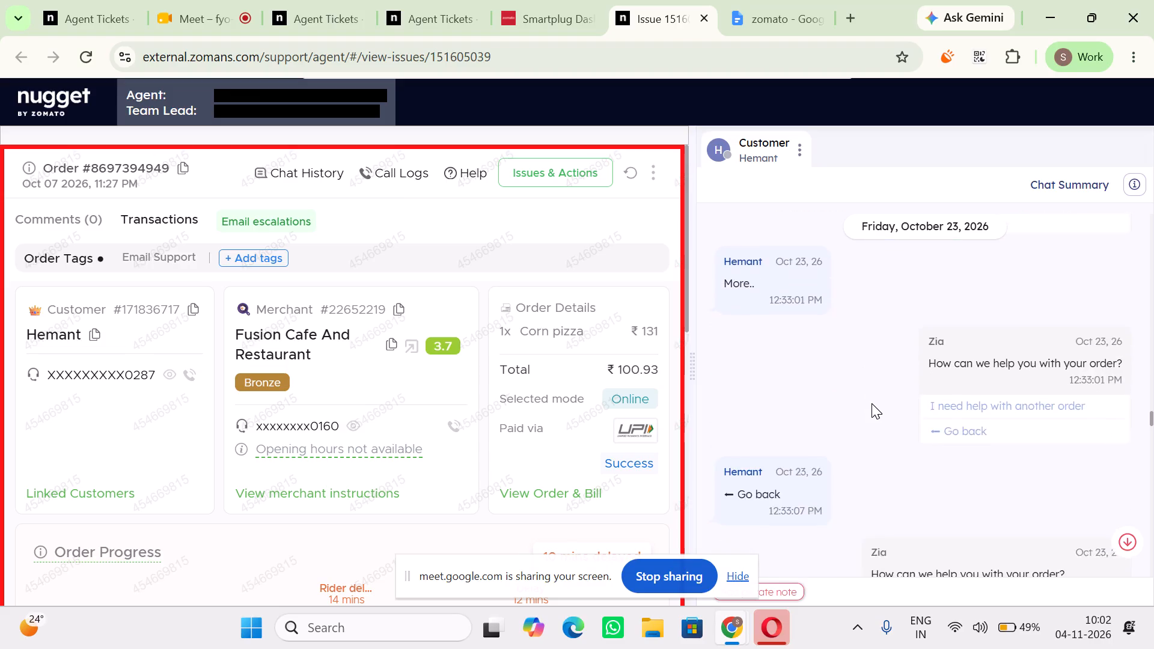
scroll(872, 403, up, 4)
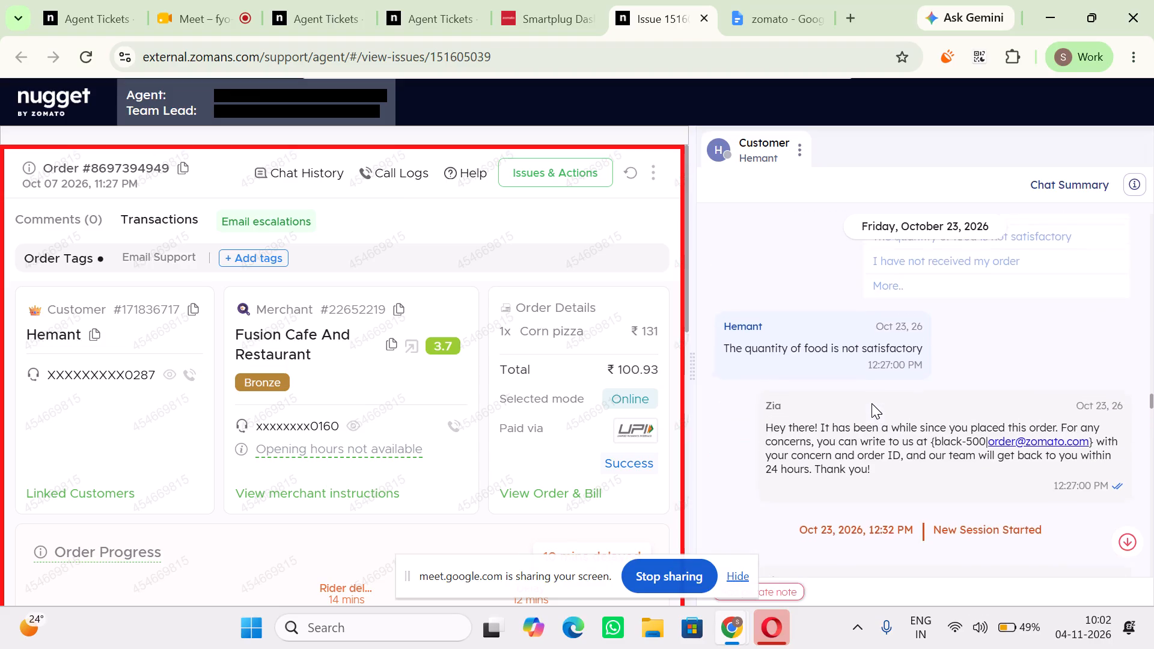
scroll(877, 386, down, 4)
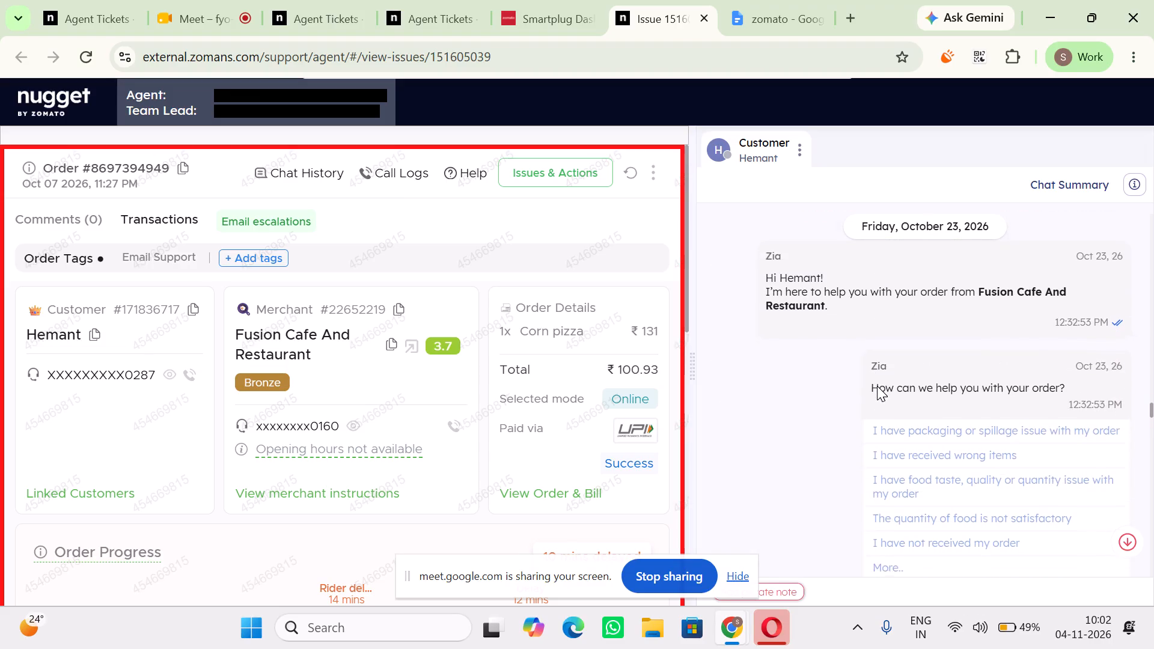
scroll(877, 386, down, 5)
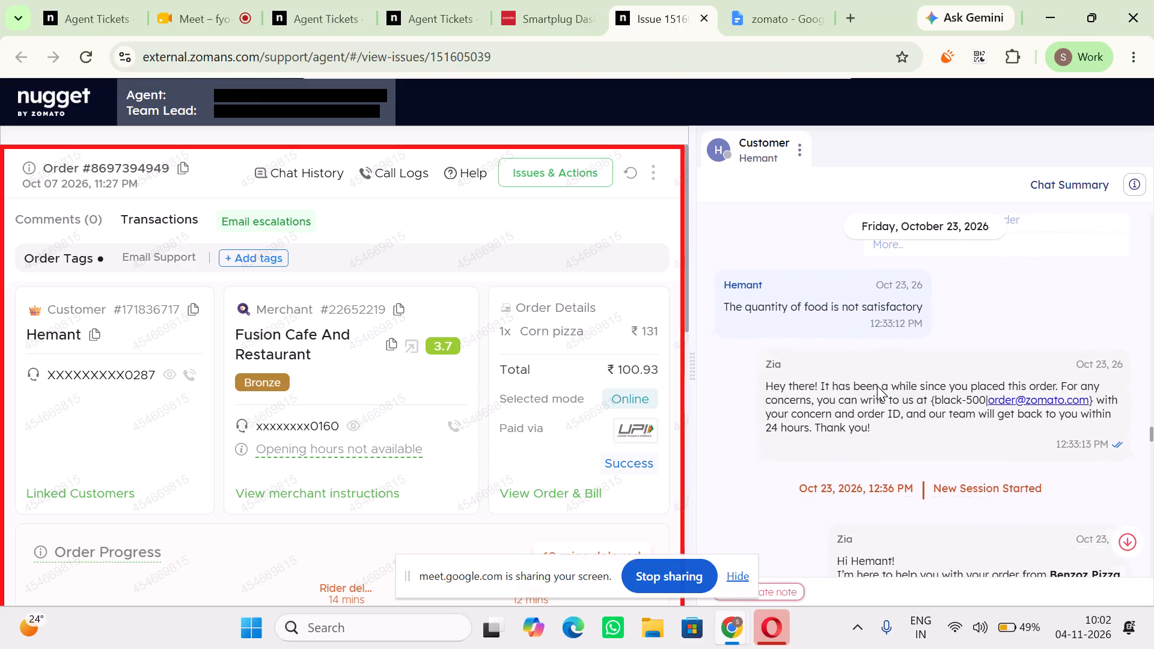
scroll(877, 386, down, 1)
scroll(877, 386, up, 1)
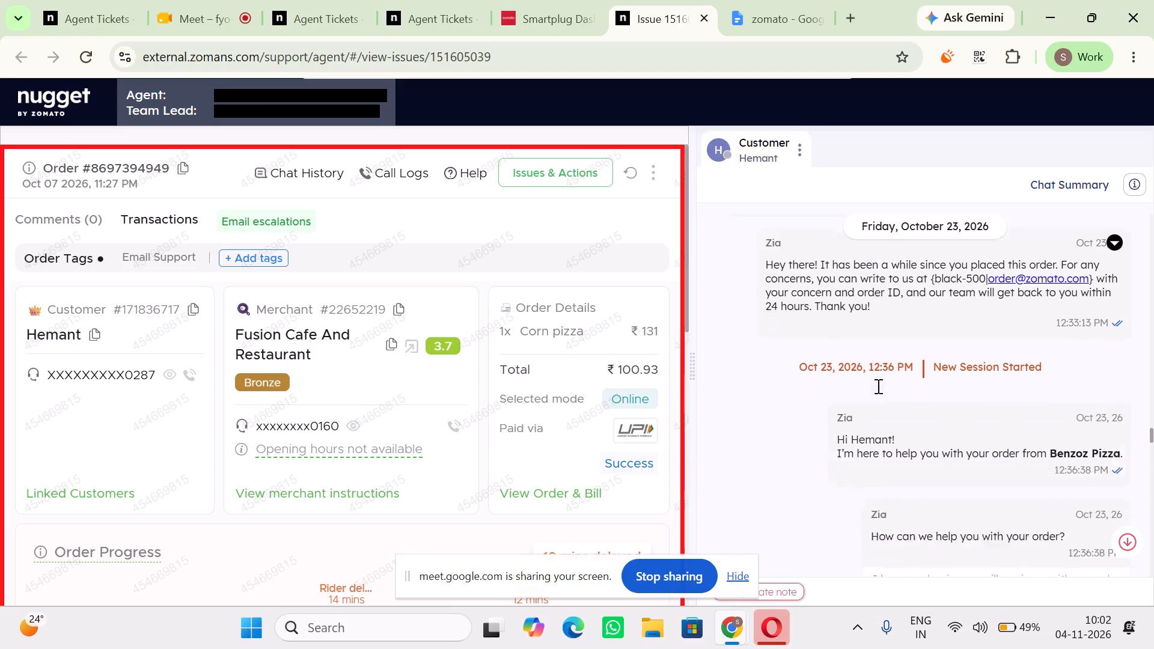
scroll(877, 386, up, 2)
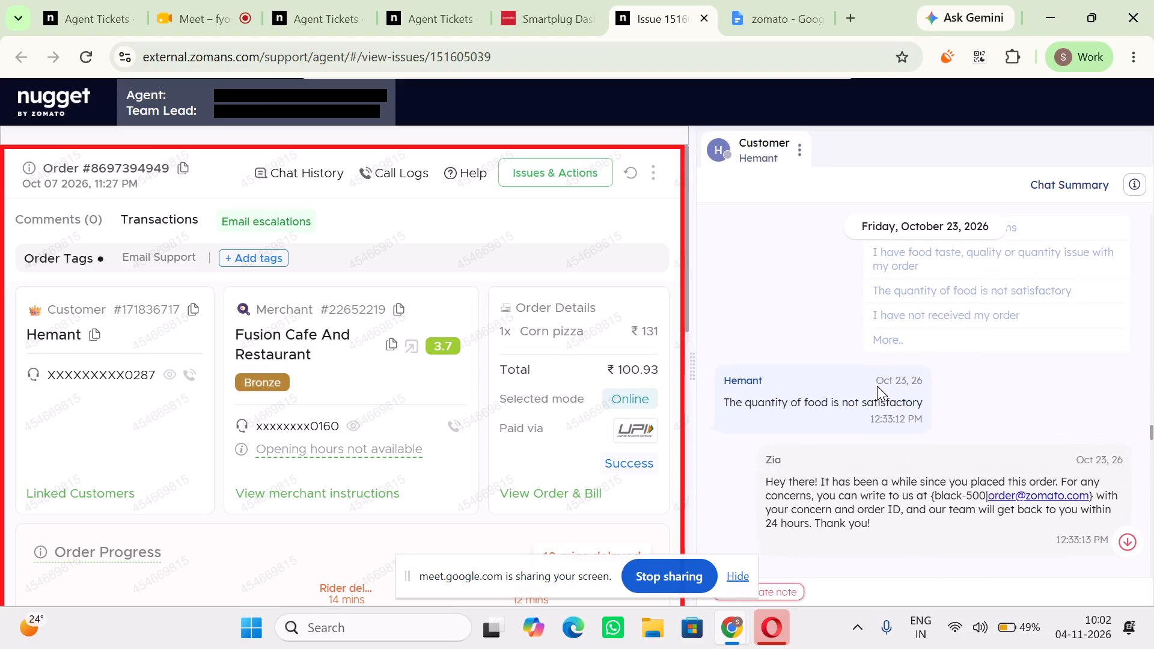
scroll(877, 386, up, 1)
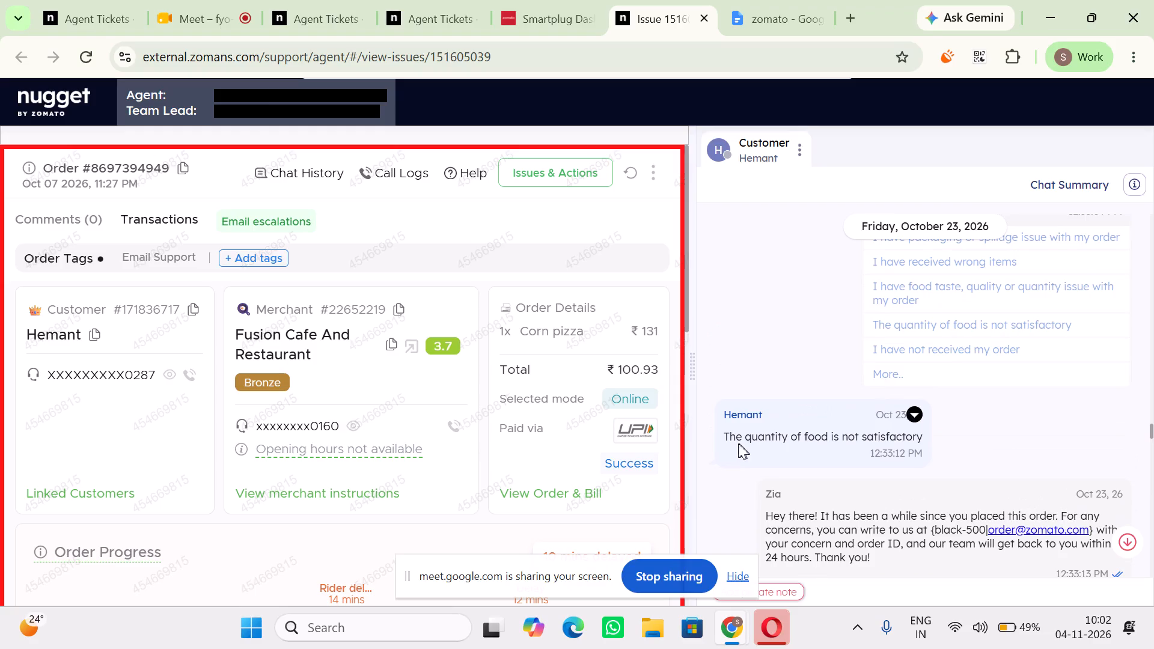
scroll(783, 430, up, 2)
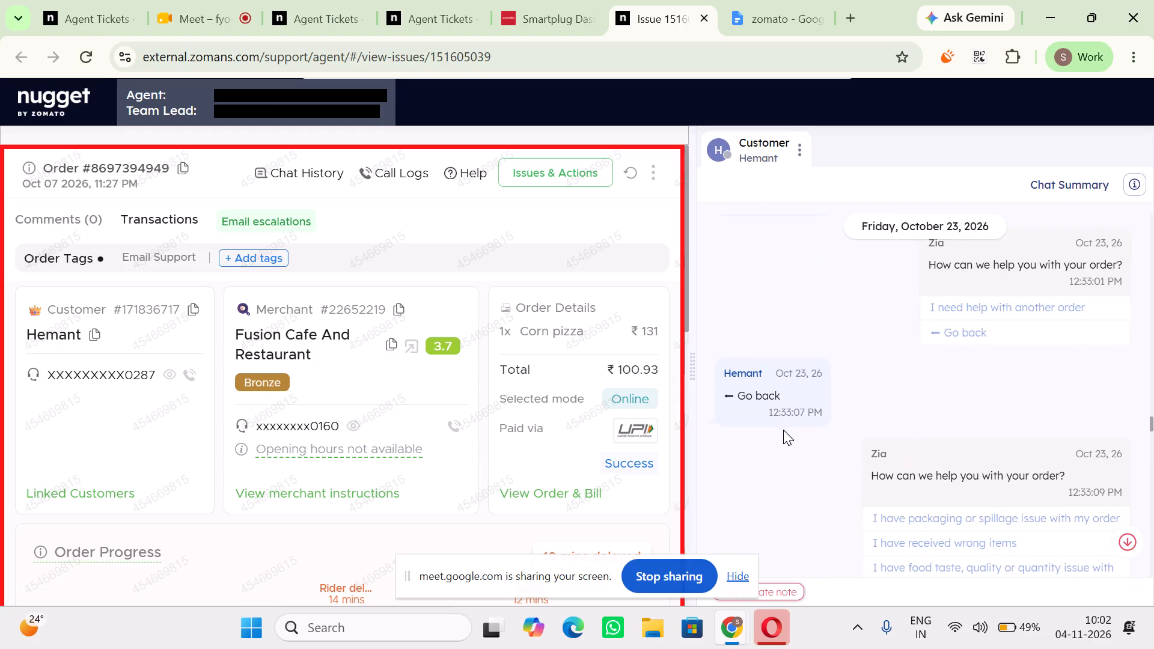
Hide the screen-sharing notice.
click(734, 584)
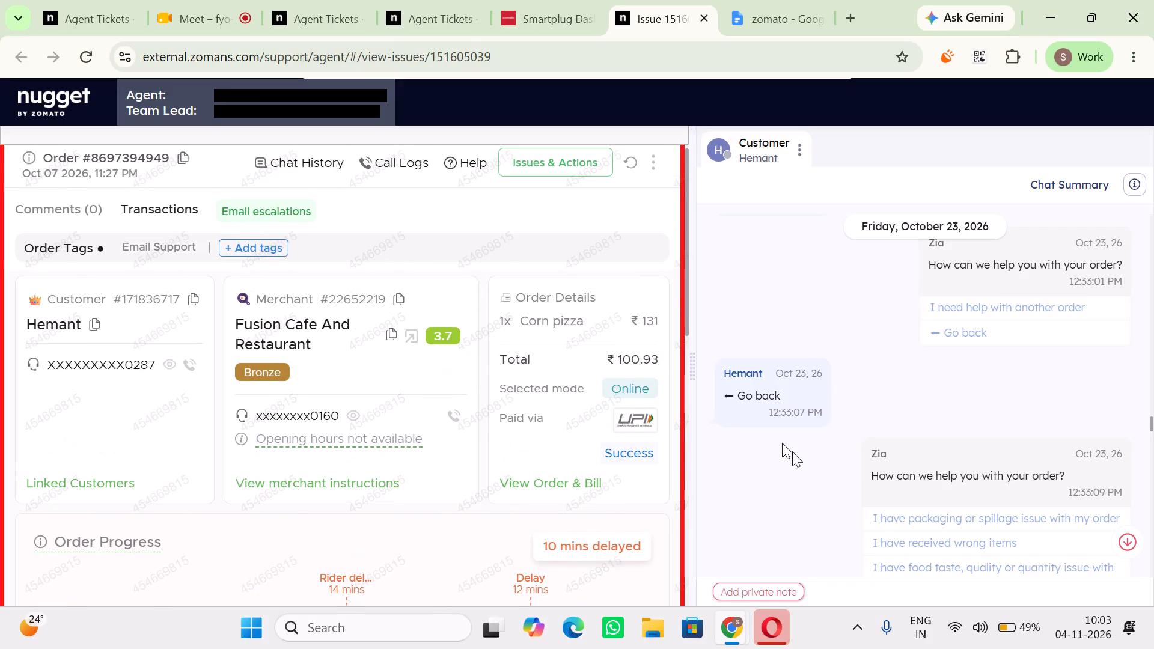
scroll(799, 460, up, 1)
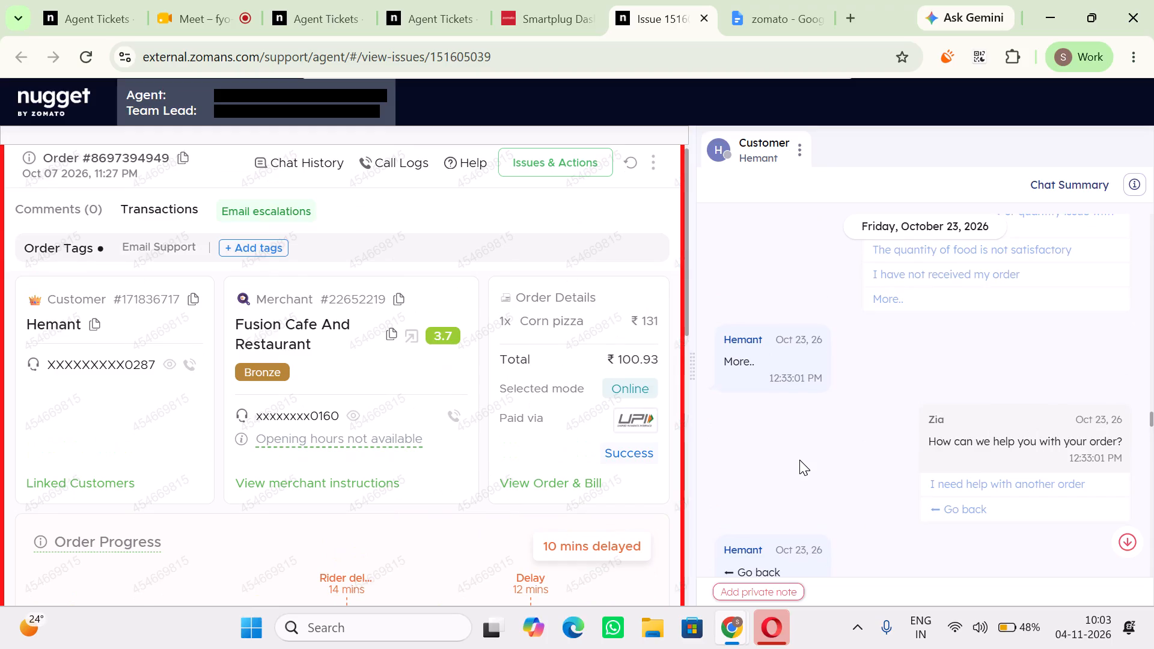
scroll(799, 460, up, 2)
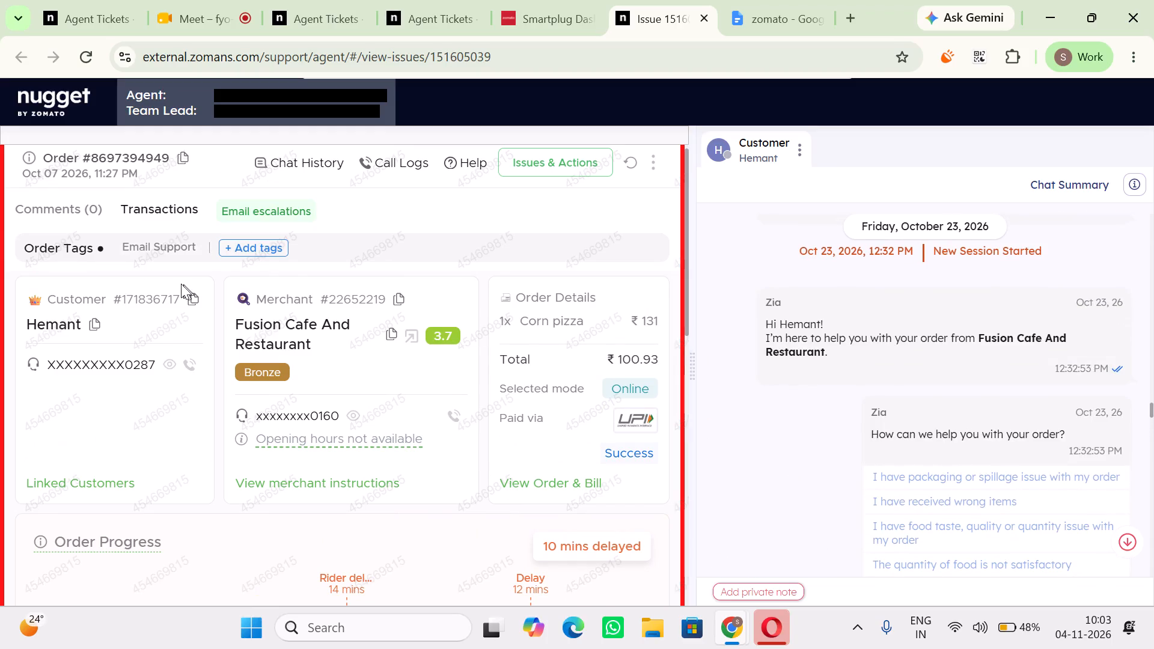
click(60, 327)
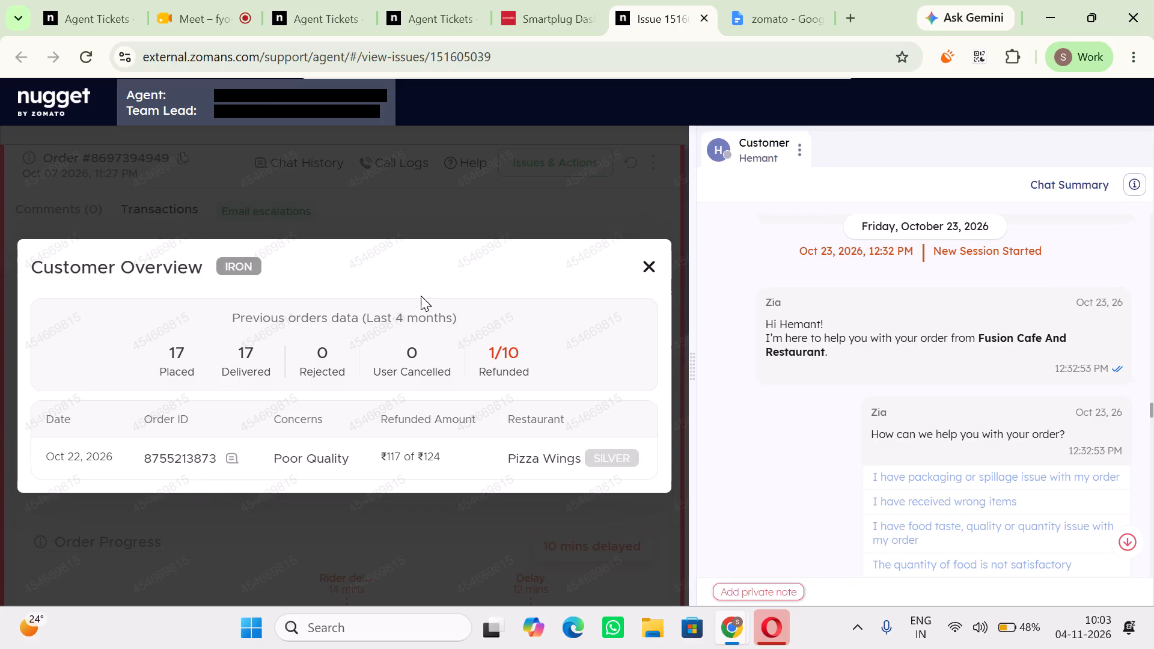
click(641, 268)
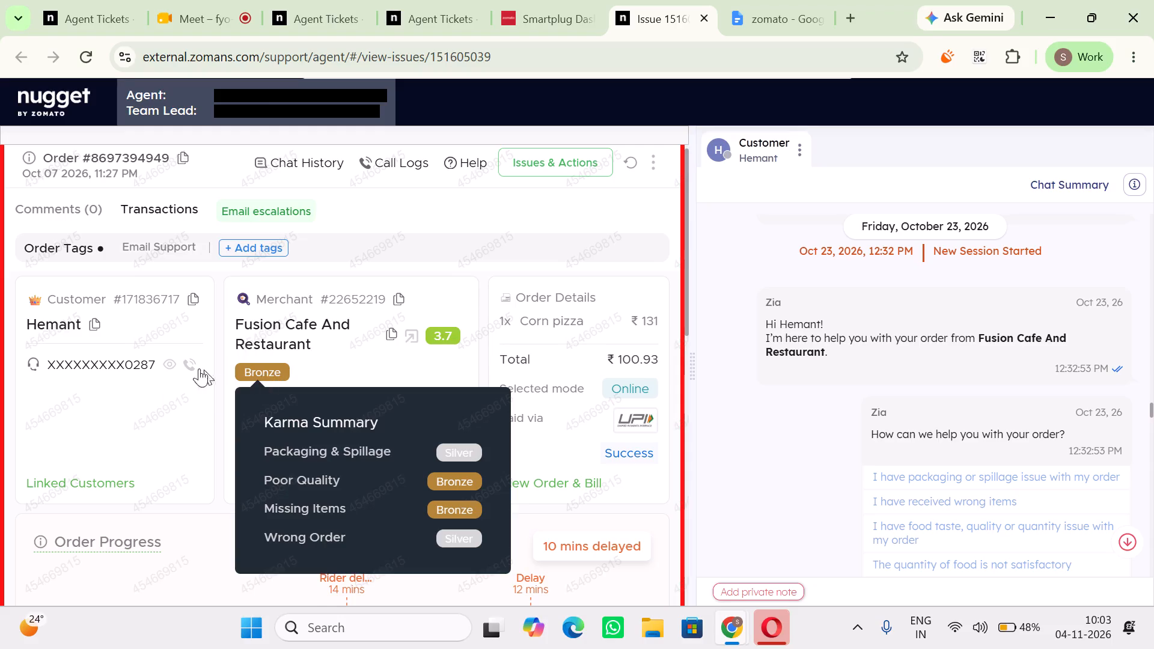
click(587, 0)
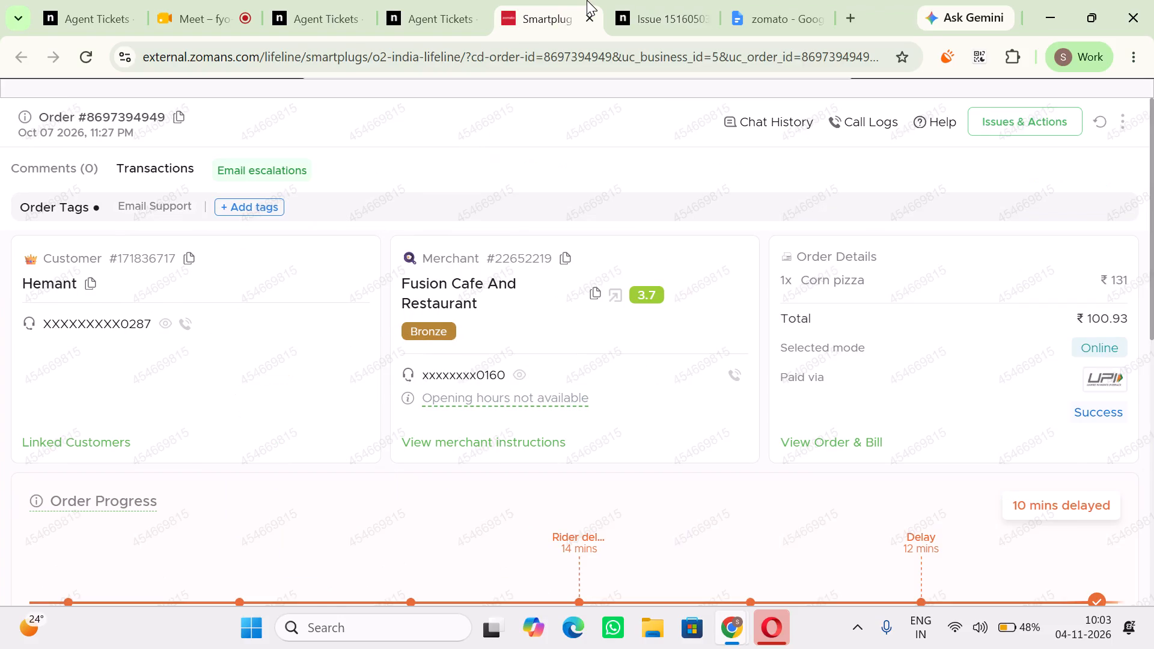
click(669, 0)
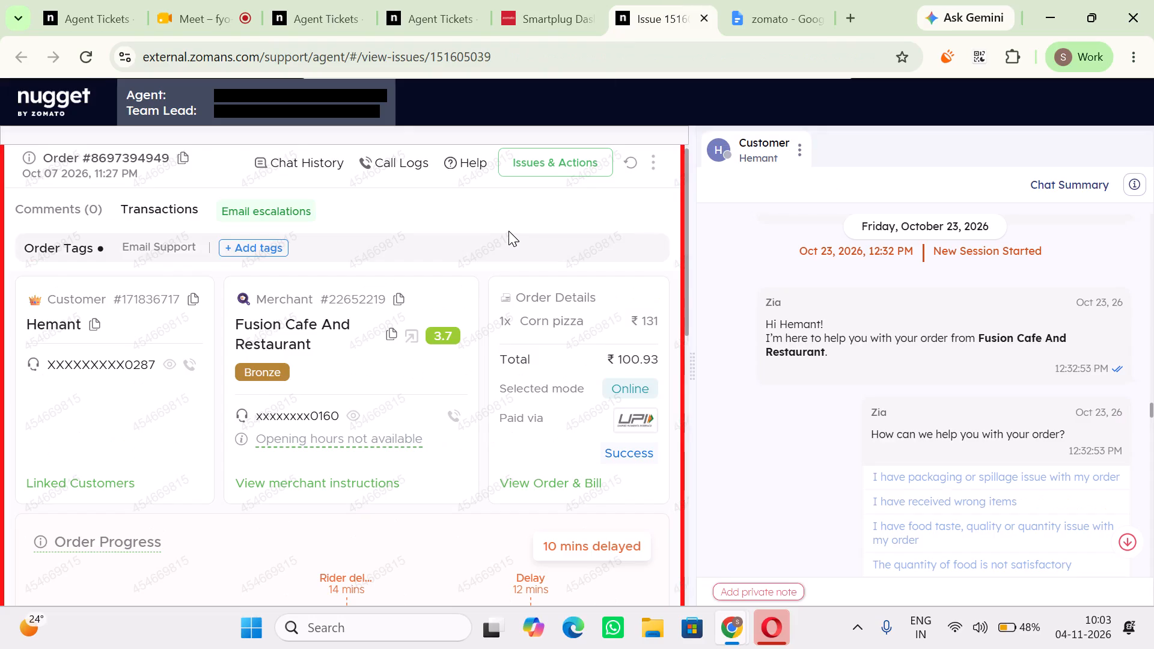
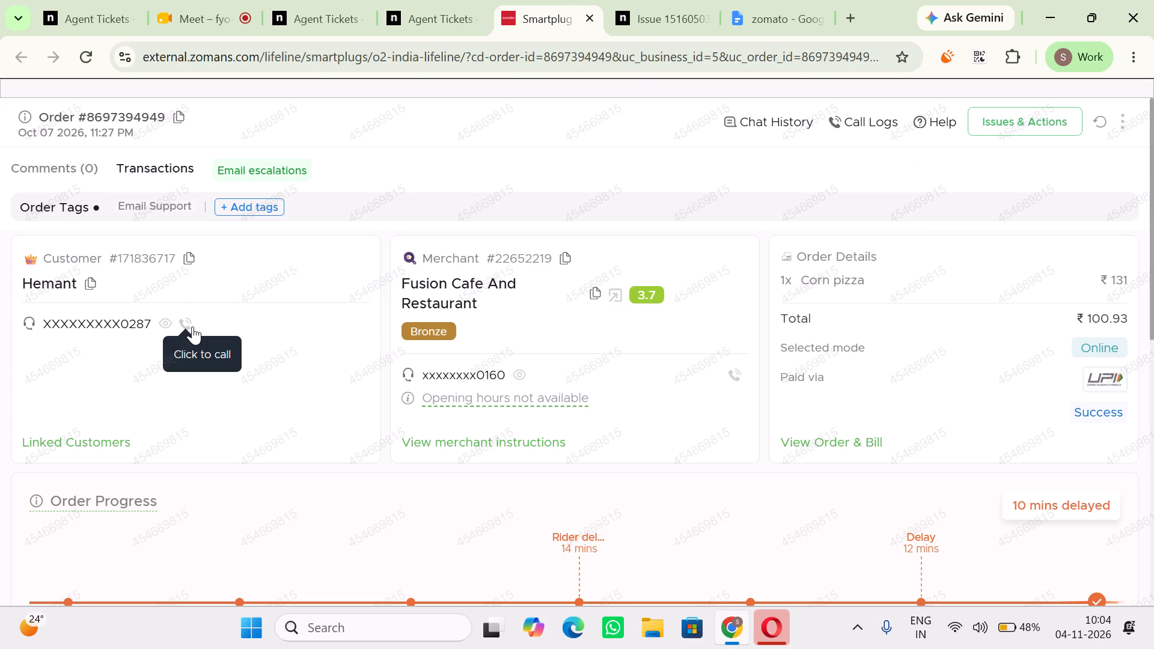
click(192, 326)
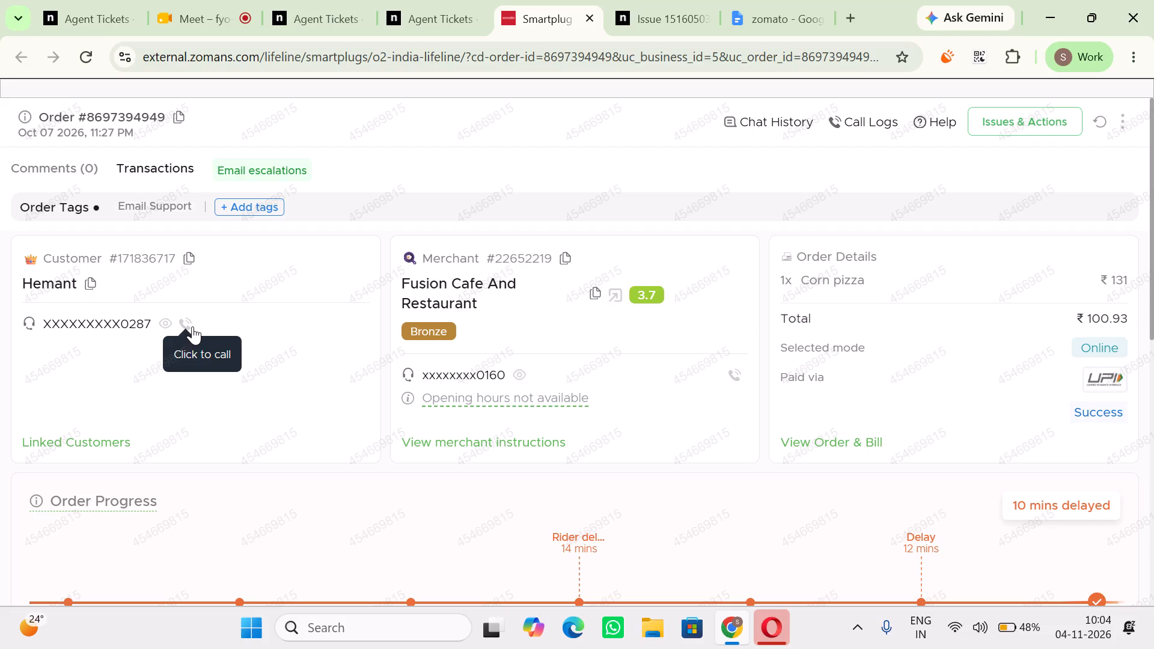
click(185, 320)
click(1025, 425)
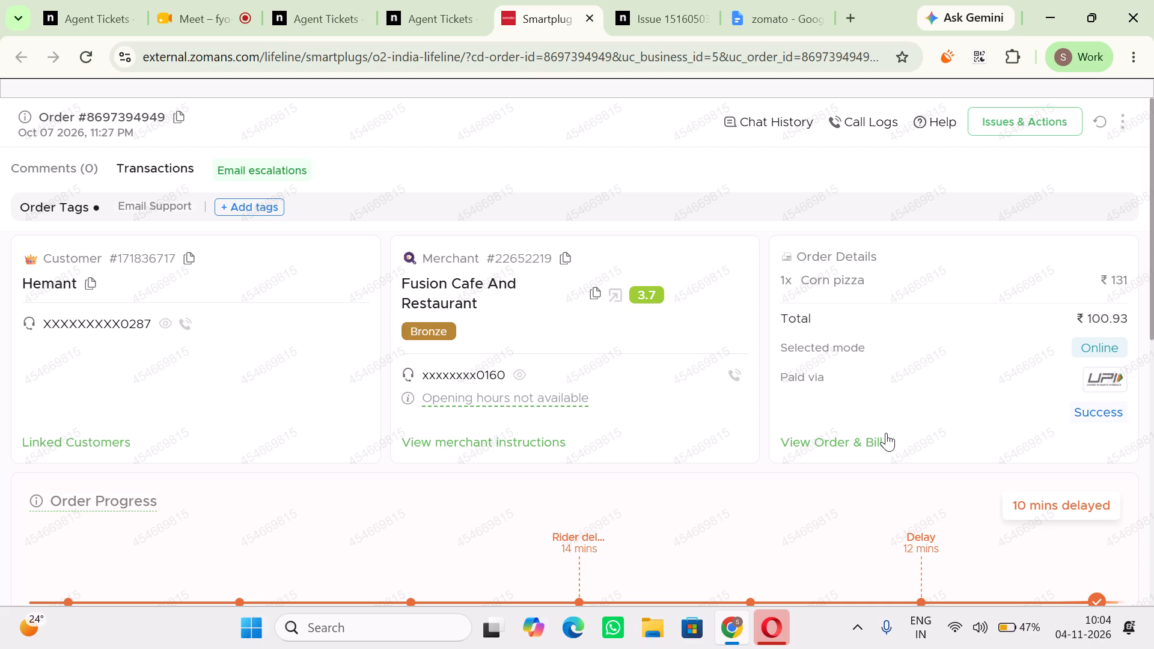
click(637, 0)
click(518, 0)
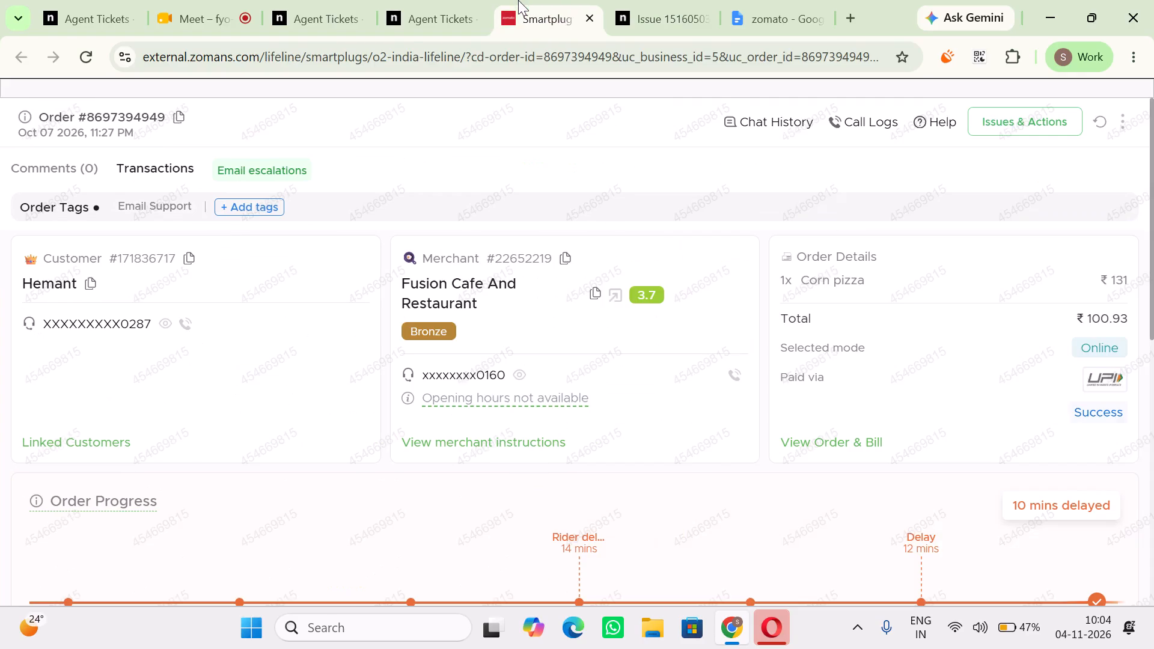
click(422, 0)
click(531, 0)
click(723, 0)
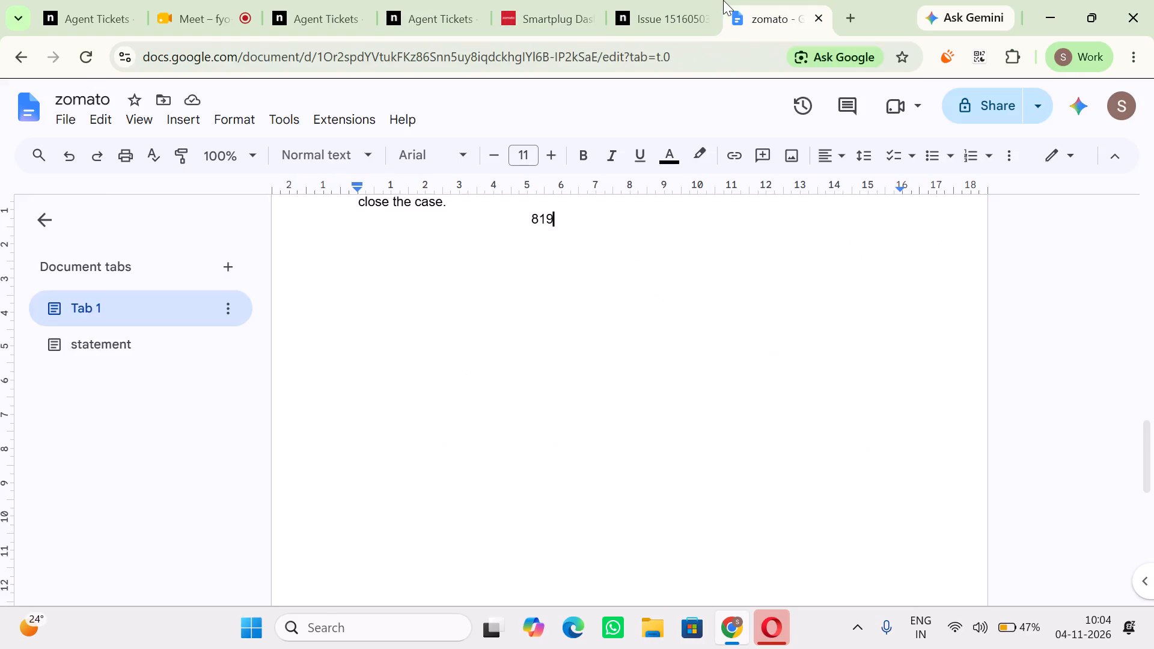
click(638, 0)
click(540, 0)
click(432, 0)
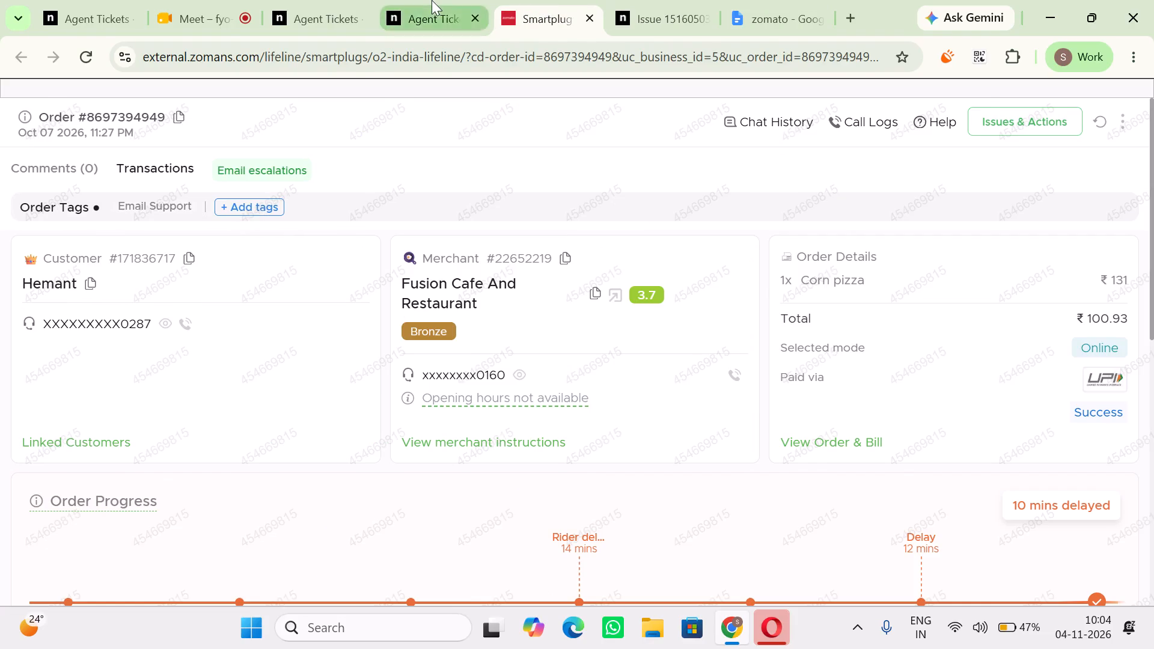
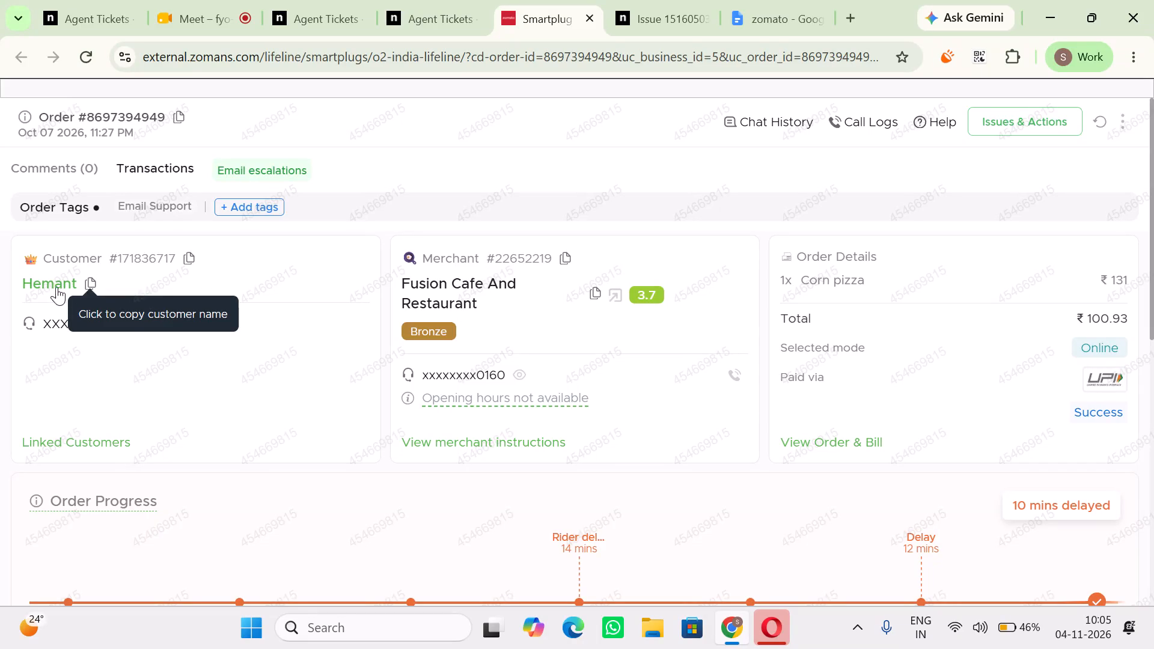
click(55, 285)
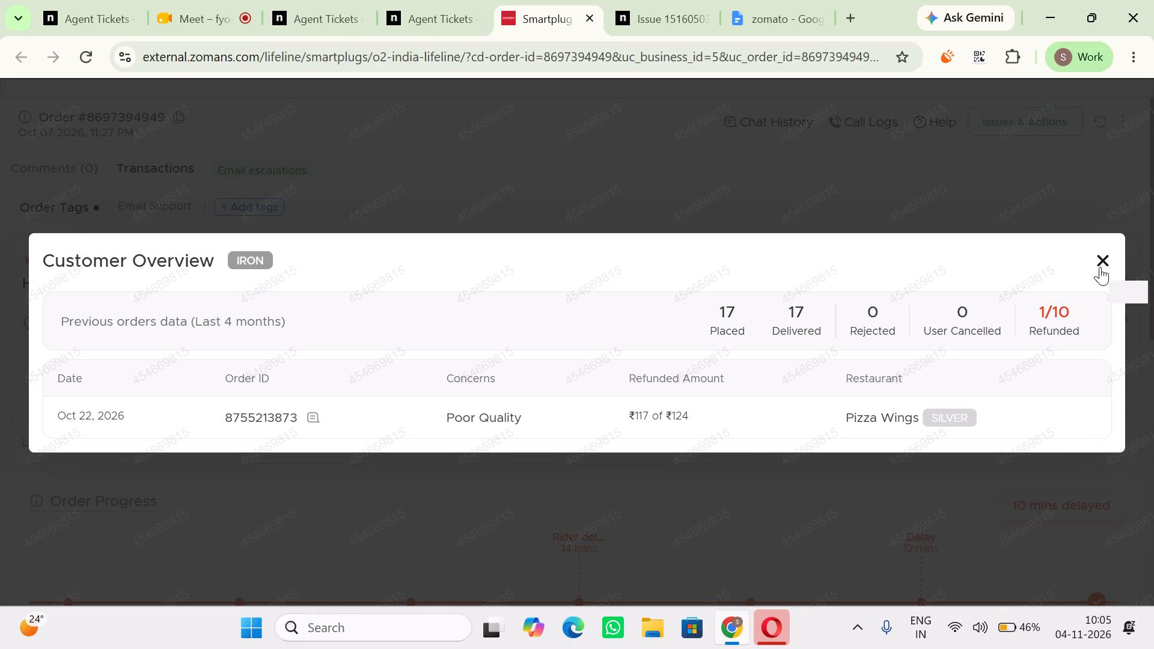
click(1100, 267)
scroll(811, 325, up, 1)
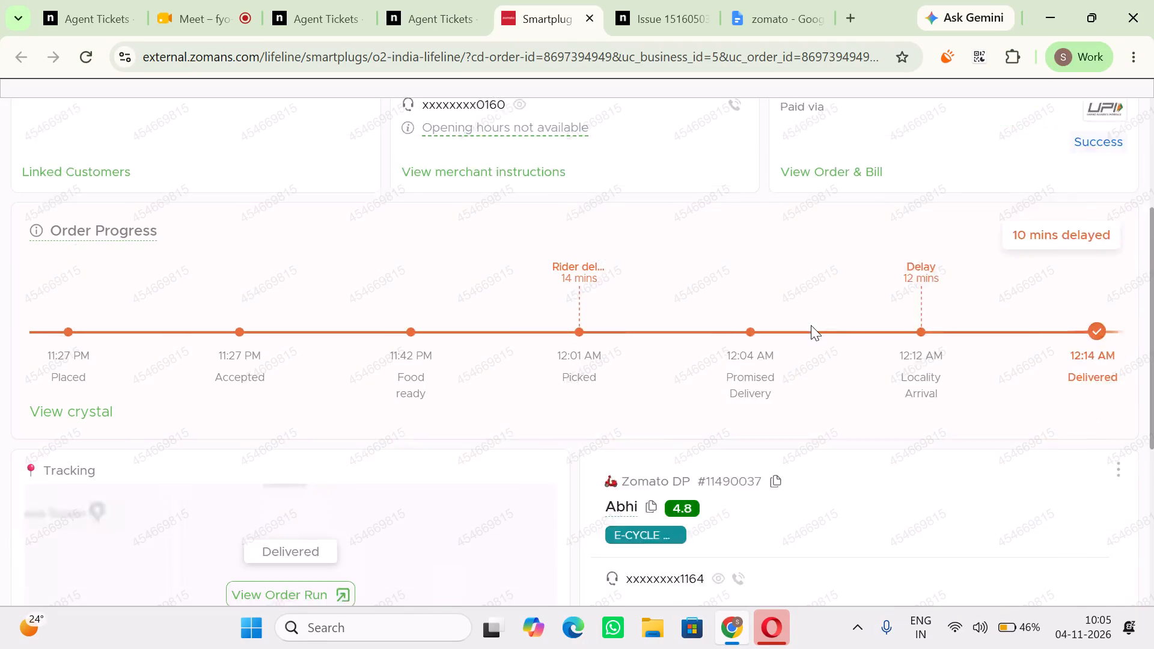
scroll(811, 325, up, 1)
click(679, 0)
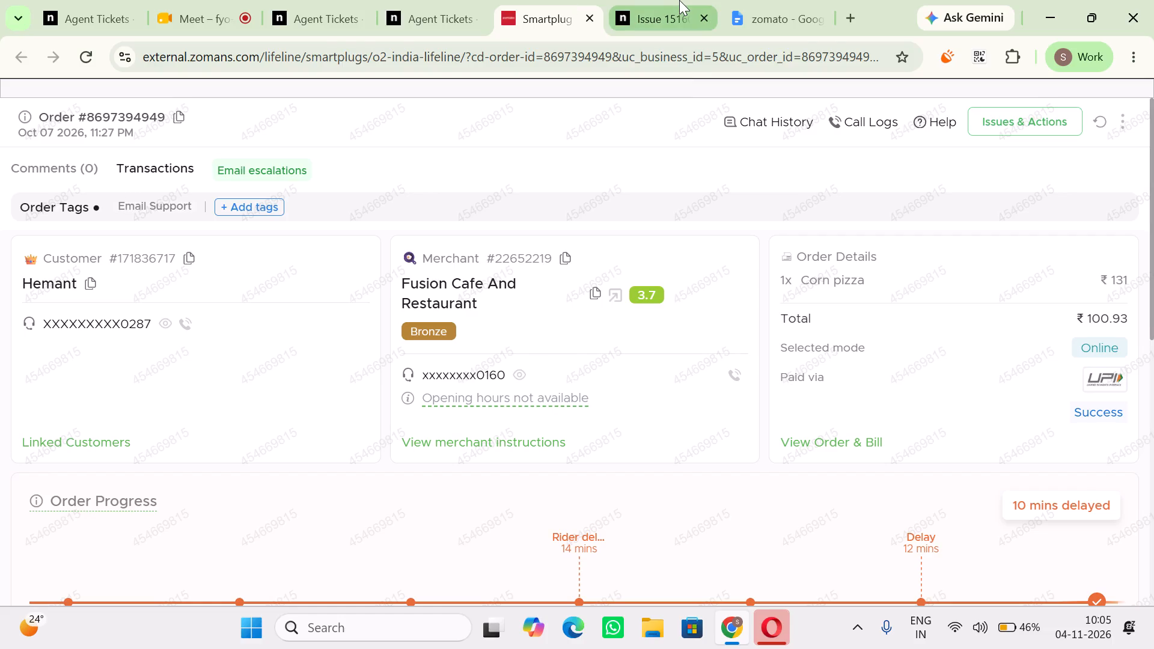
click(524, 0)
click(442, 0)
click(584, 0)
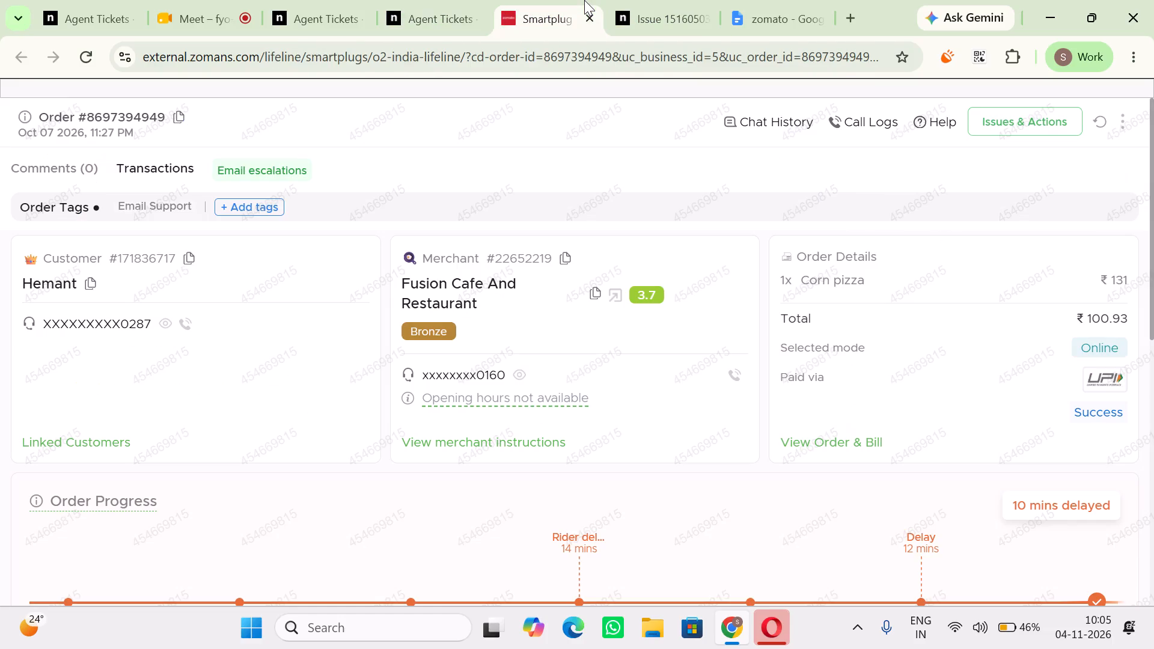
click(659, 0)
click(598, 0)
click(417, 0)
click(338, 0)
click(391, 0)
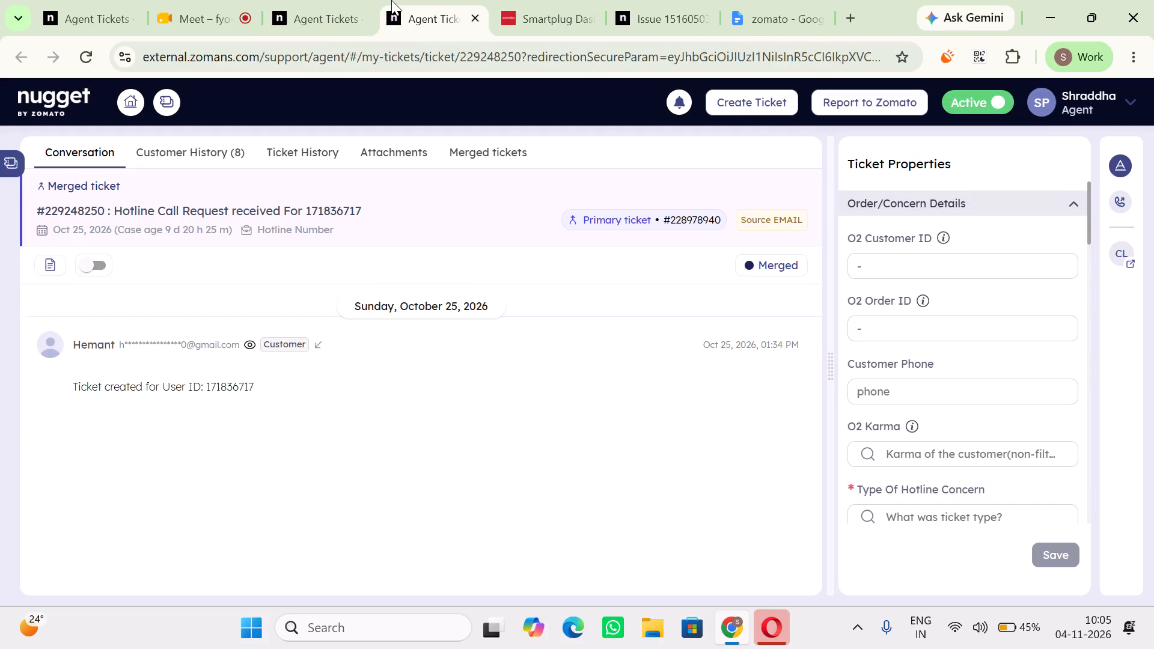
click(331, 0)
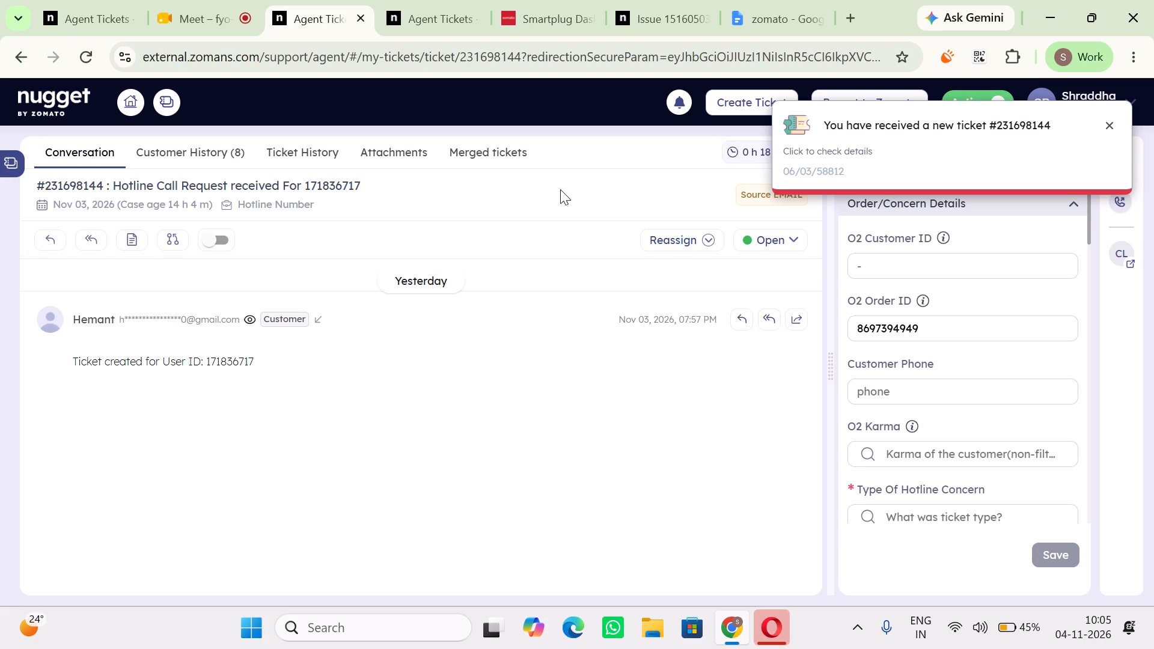
click(410, 0)
click(685, 0)
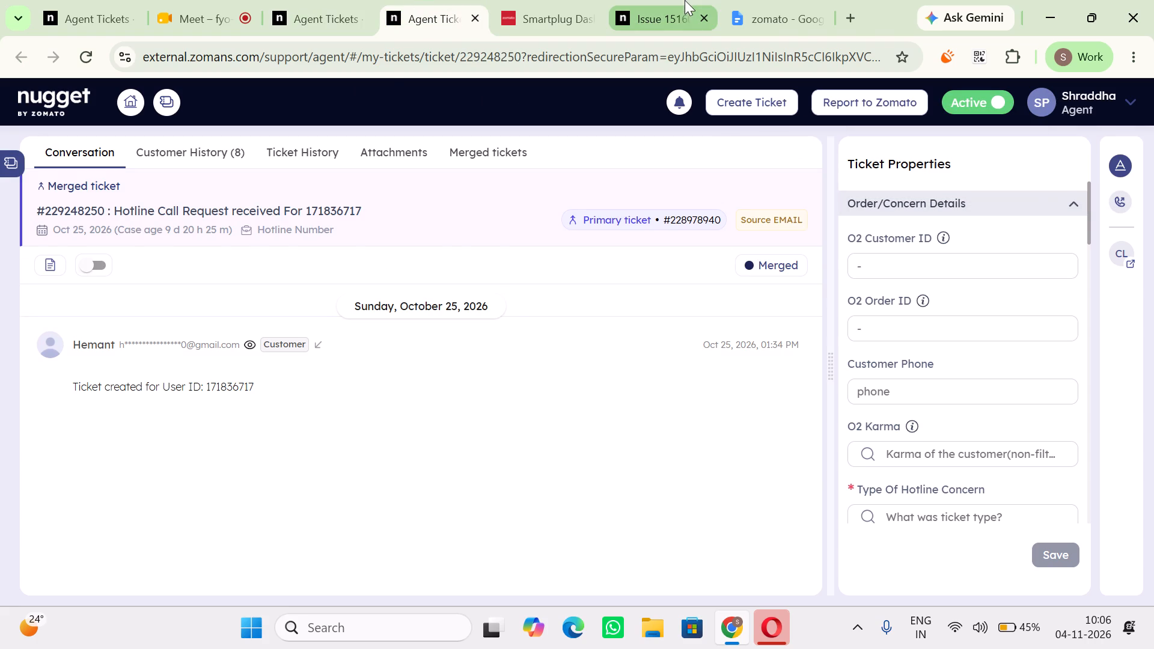
click(554, 0)
click(654, 0)
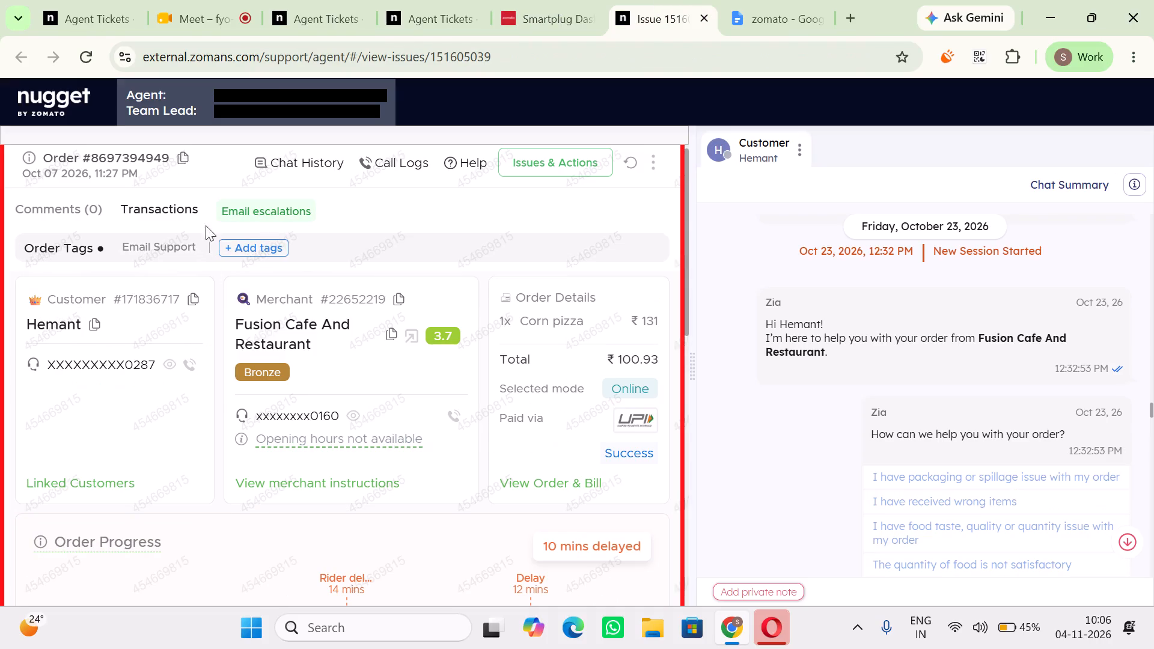
click(179, 157)
click(188, 299)
click(194, 300)
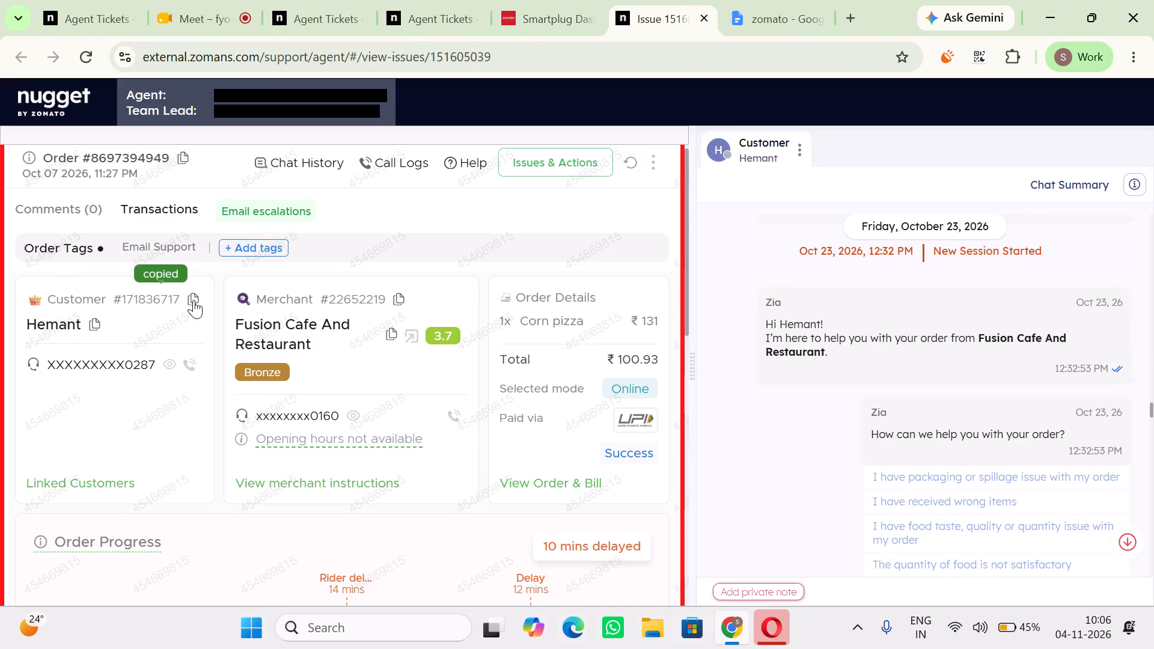
click(350, 0)
click(910, 266)
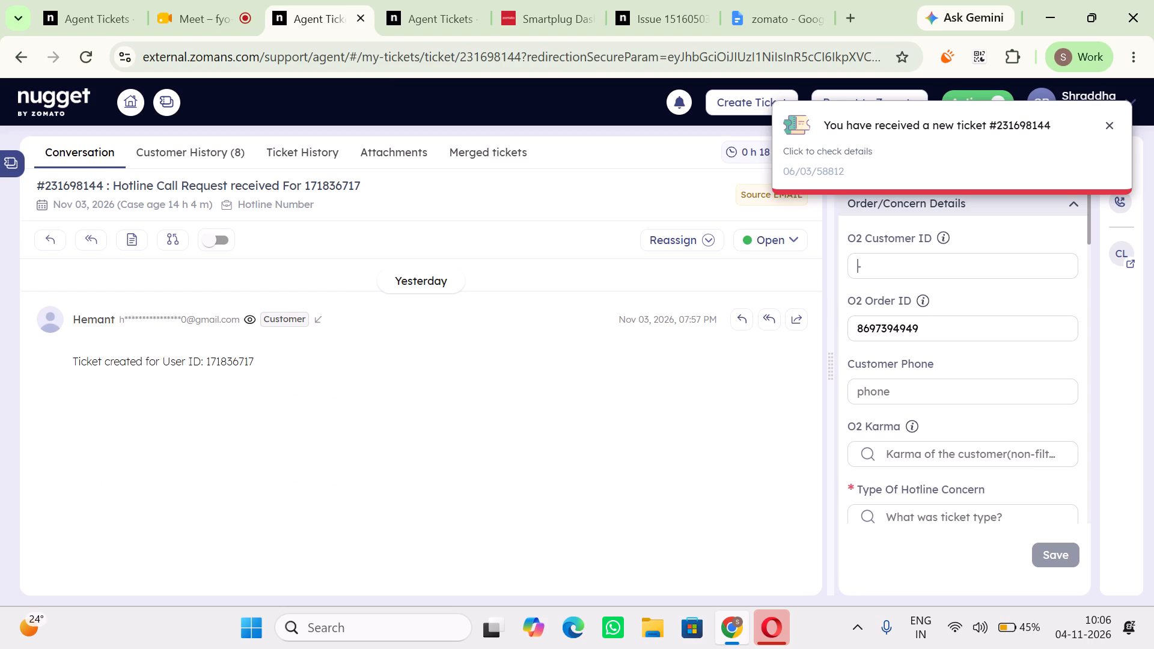
key(ctrl+v)
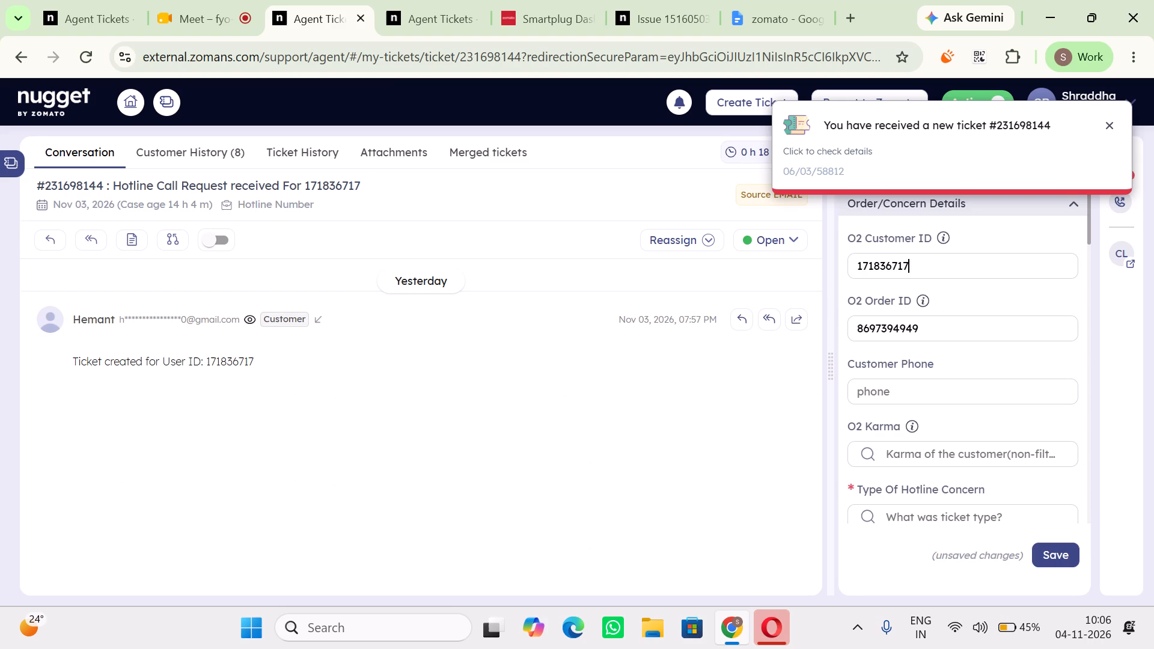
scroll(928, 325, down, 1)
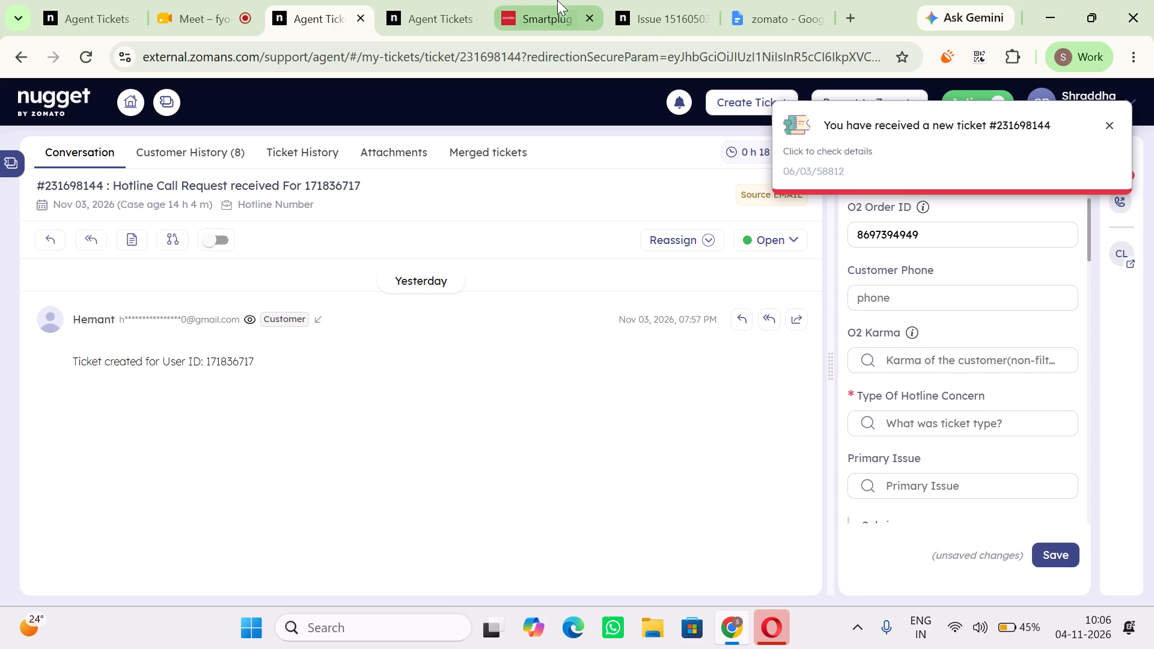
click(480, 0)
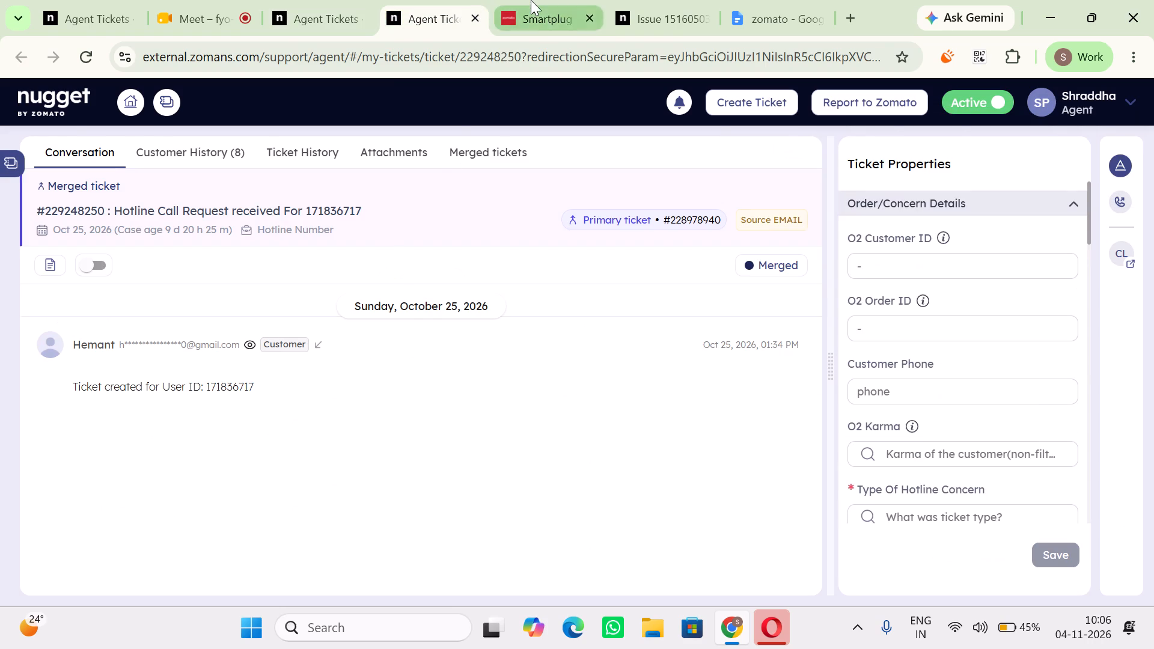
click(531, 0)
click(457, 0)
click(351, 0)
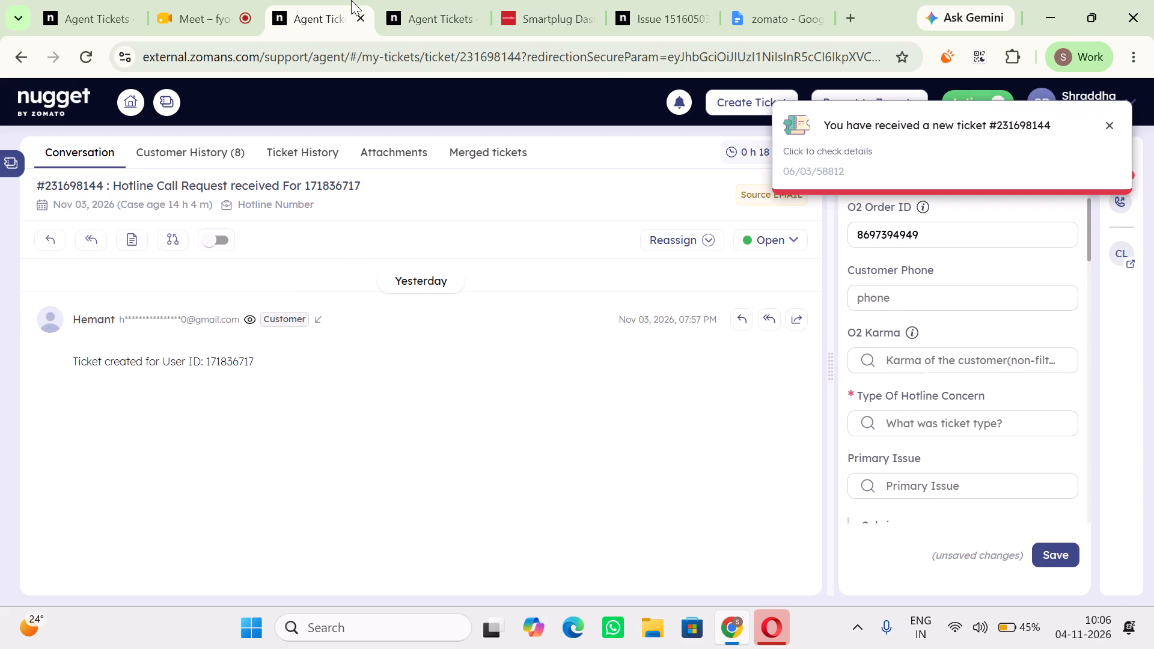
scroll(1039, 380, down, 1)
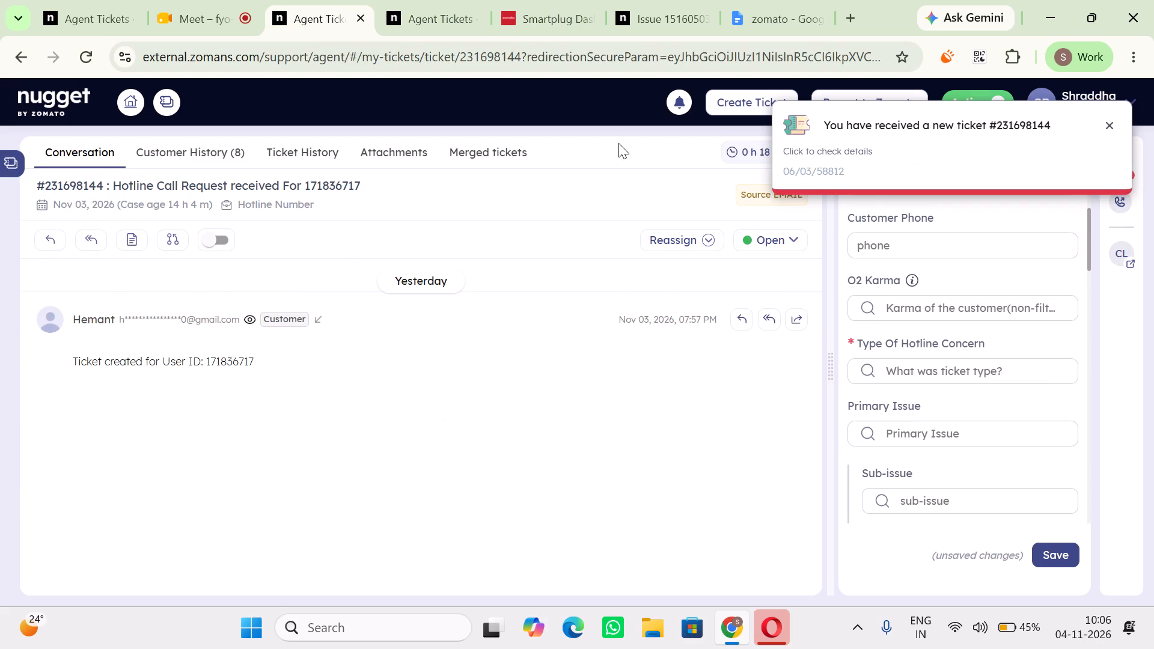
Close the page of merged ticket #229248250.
click(410, 0)
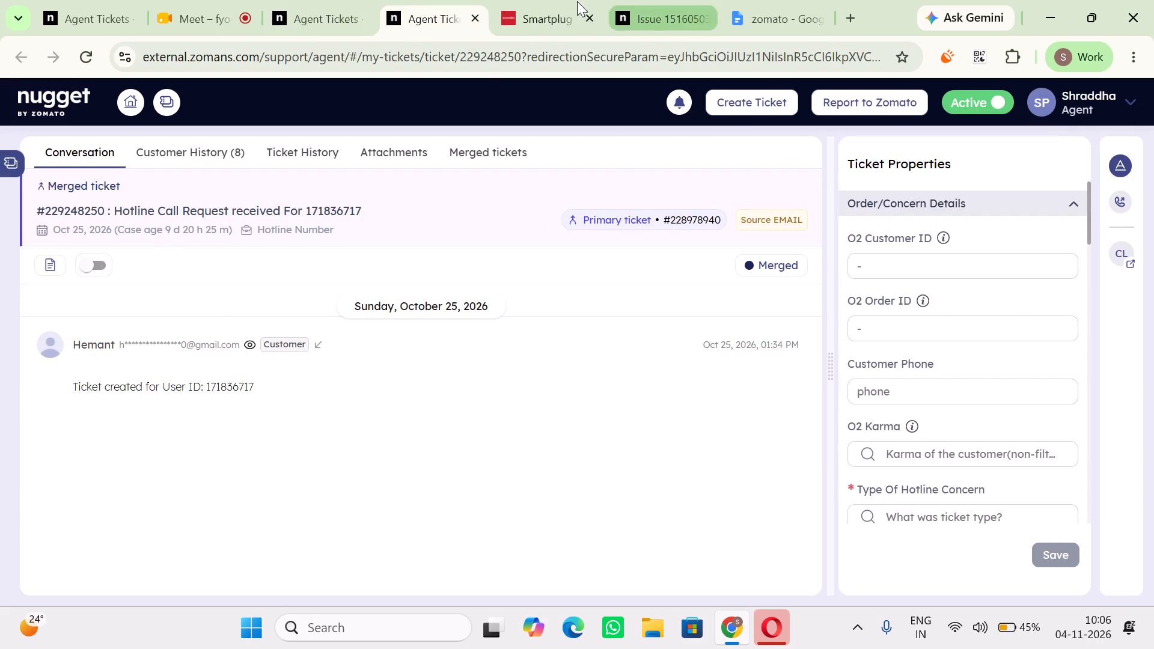
click(477, 16)
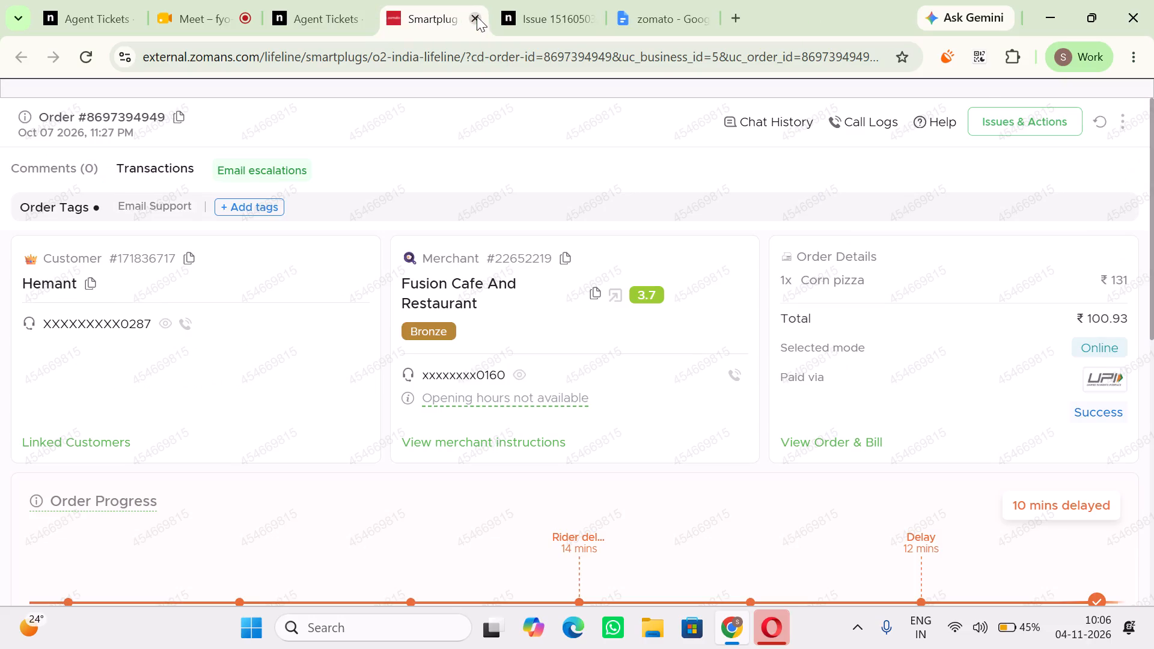
click(298, 0)
click(450, 0)
click(534, 0)
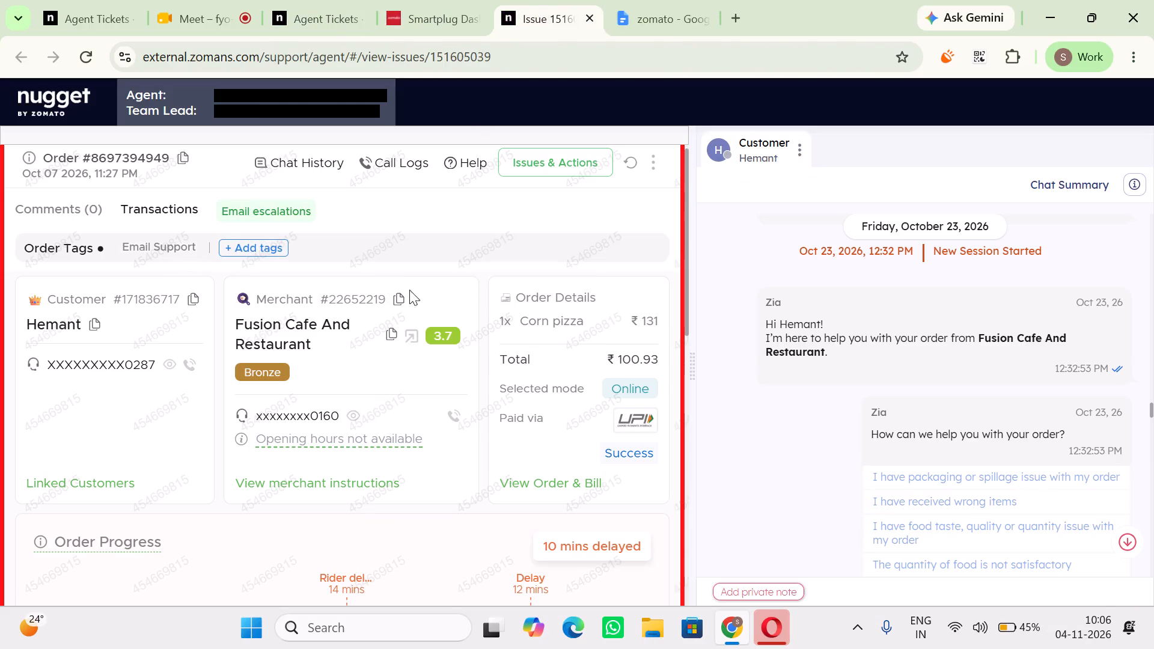
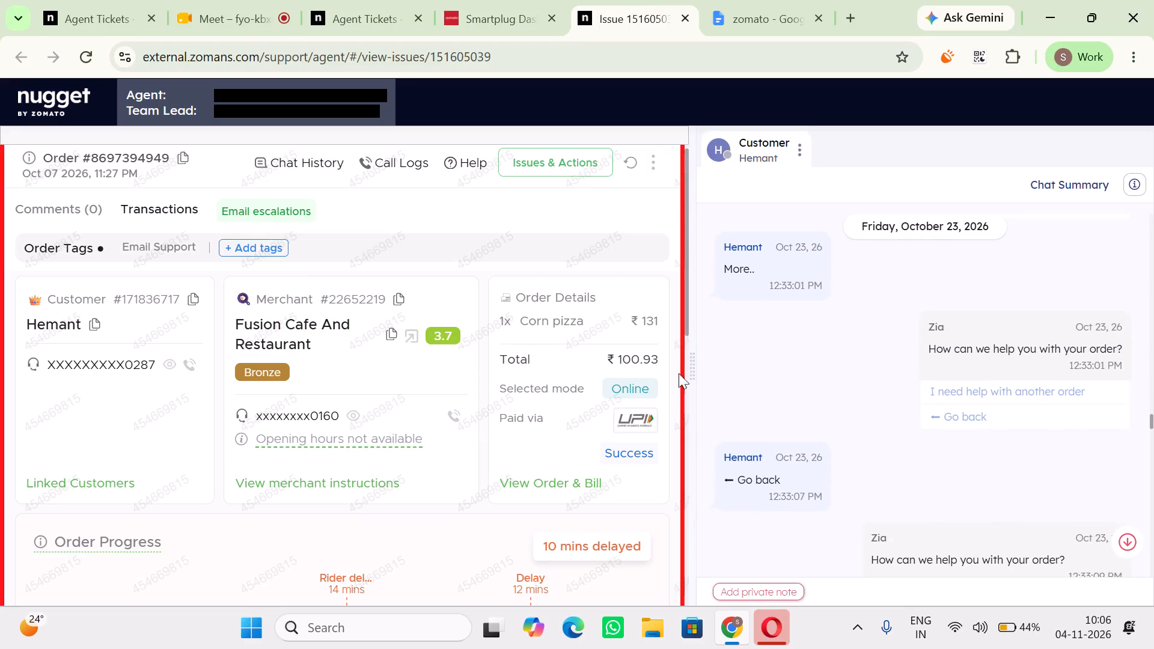
click(195, 298)
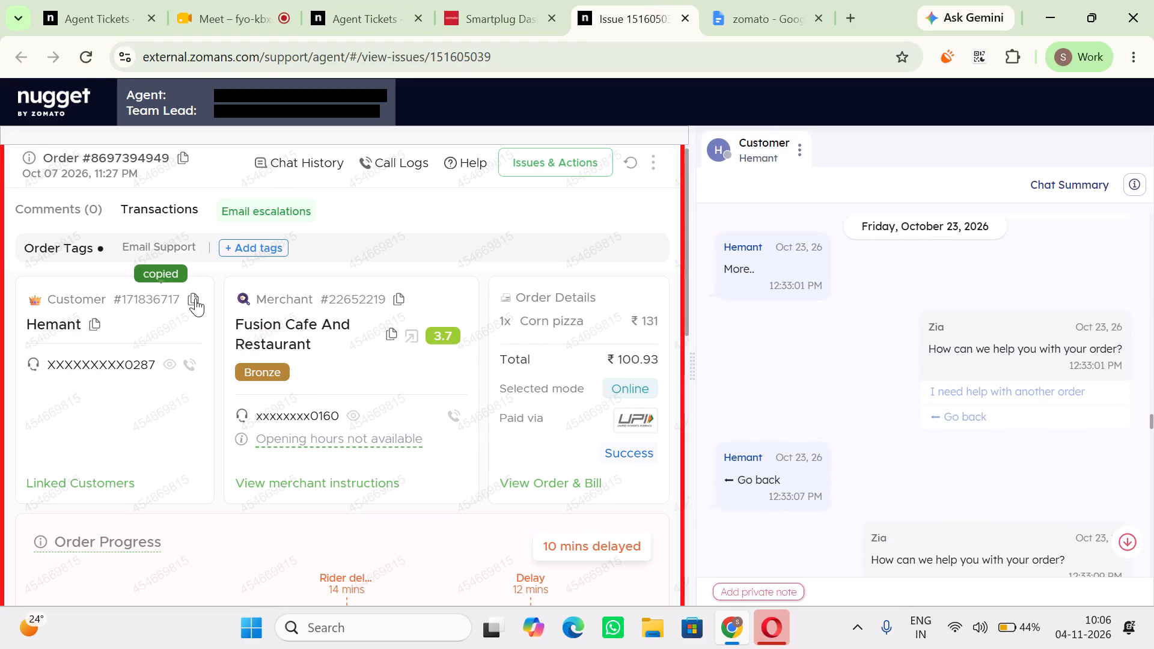
click(374, 11)
scroll(910, 299, up, 2)
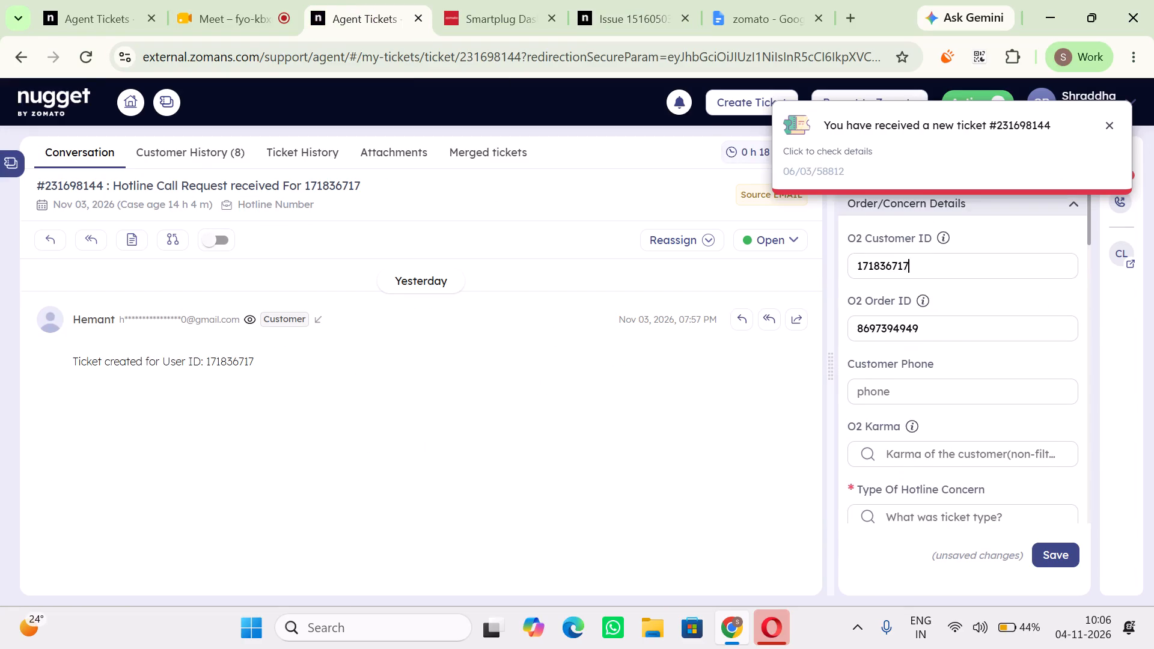
scroll(910, 299, up, 1)
triple_click(904, 261)
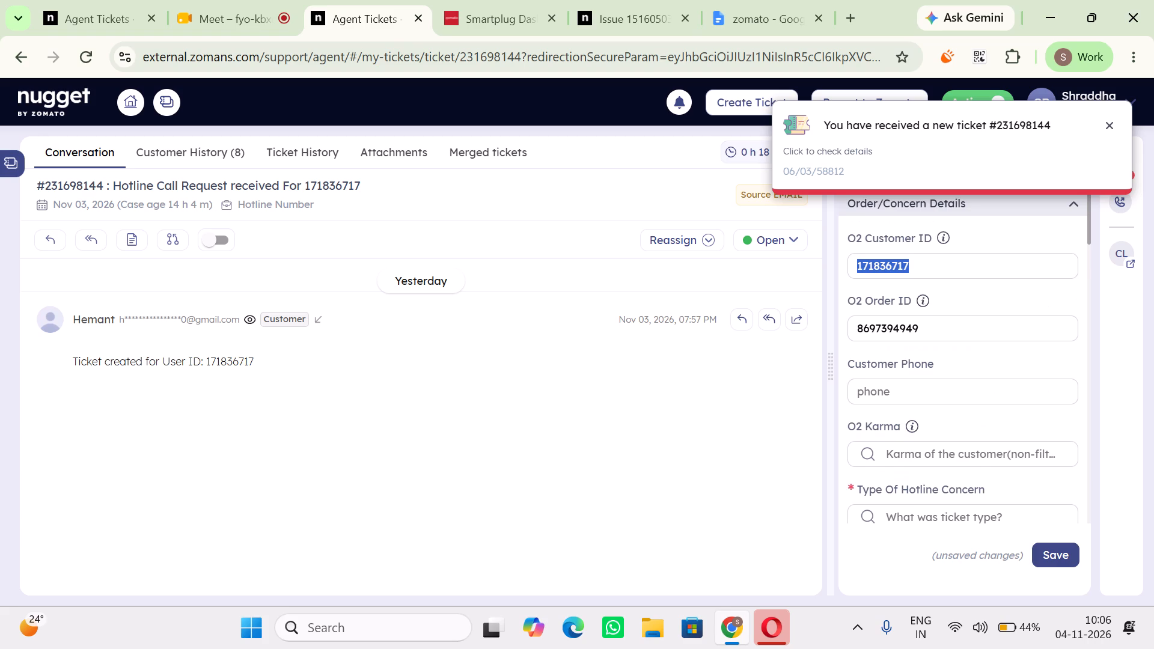
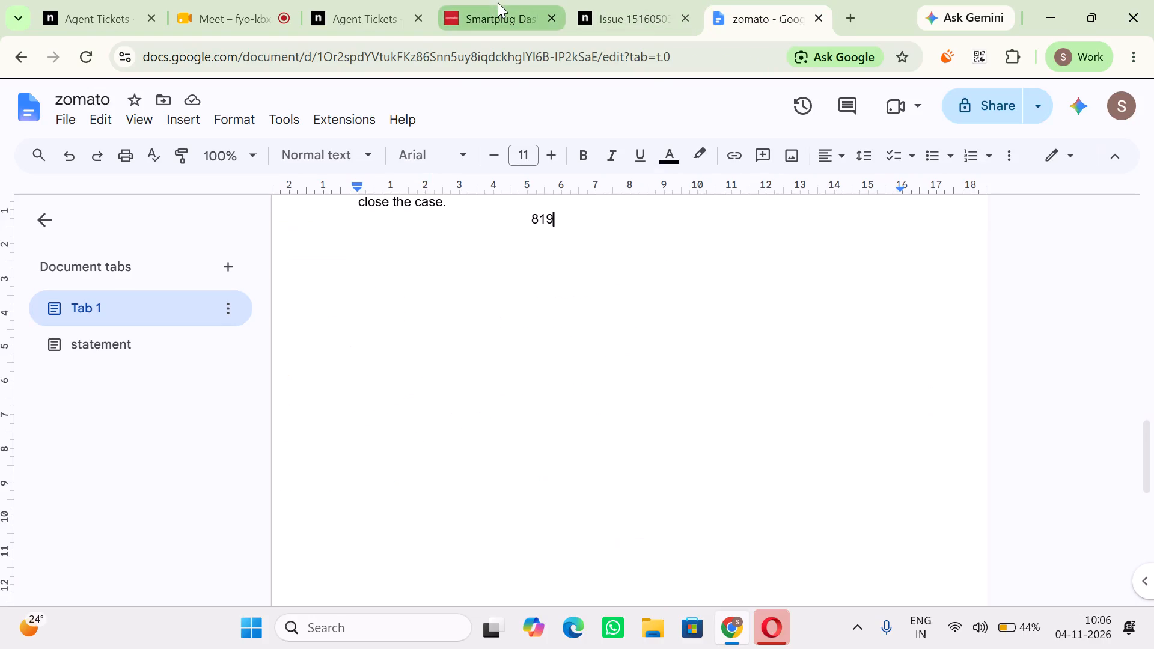
Delete the stray number 819 below the closing line in the zomato document.
double_click(547, 228)
key(BackSpace)
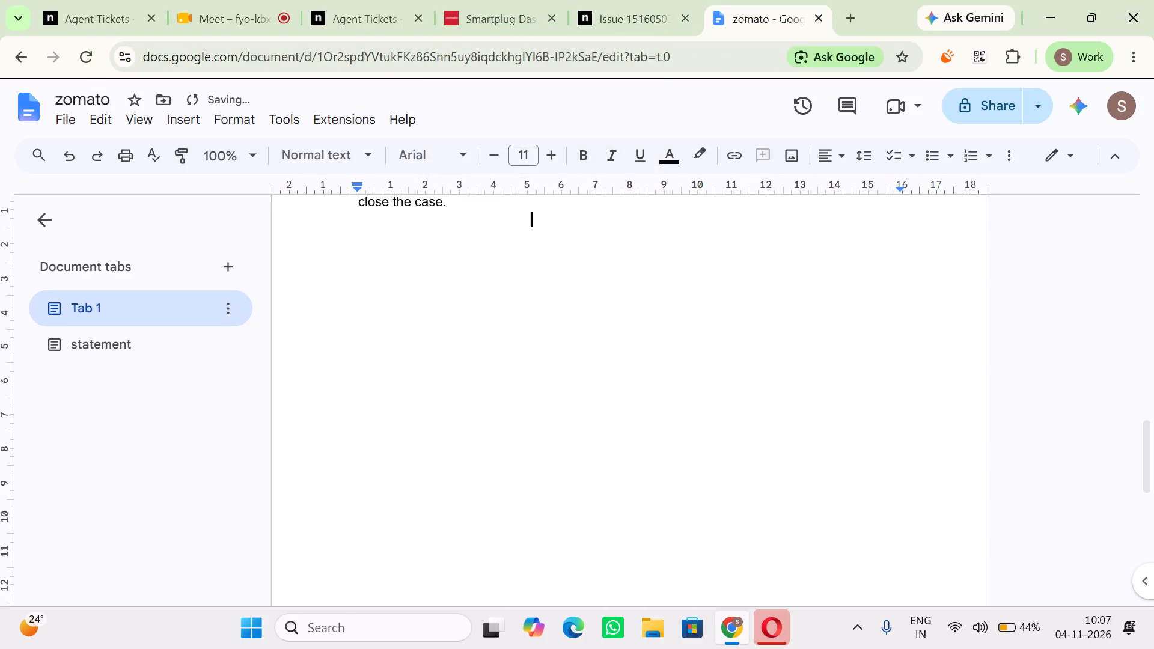
click(504, 0)
click(391, 0)
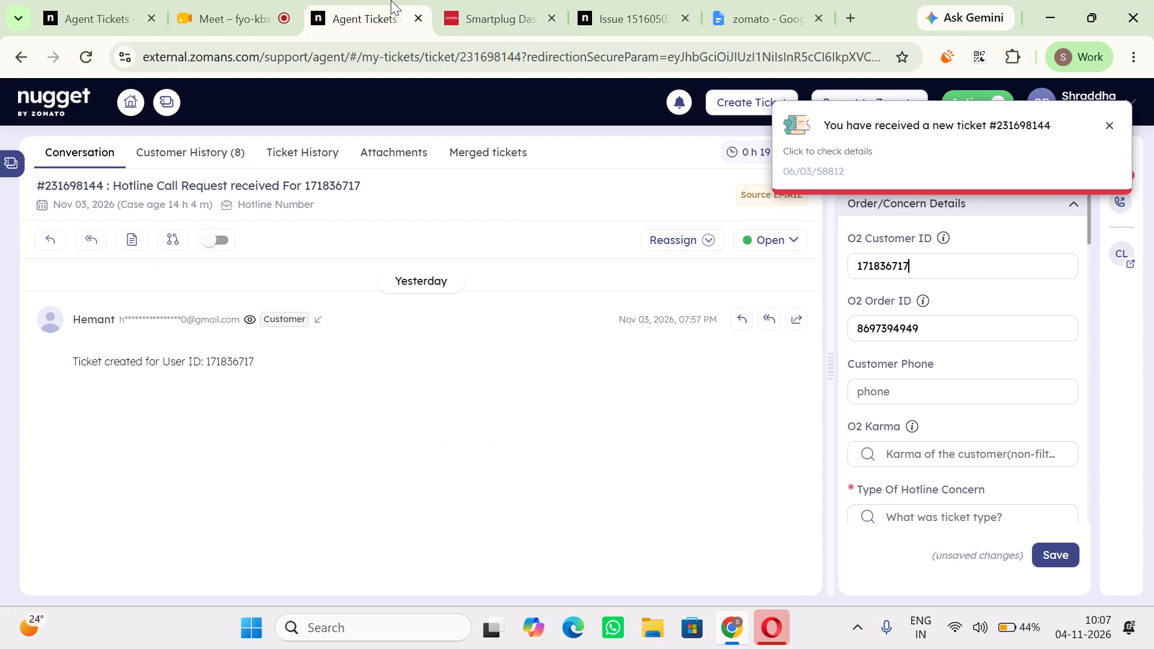
scroll(988, 394, down, 1)
scroll(924, 389, down, 1)
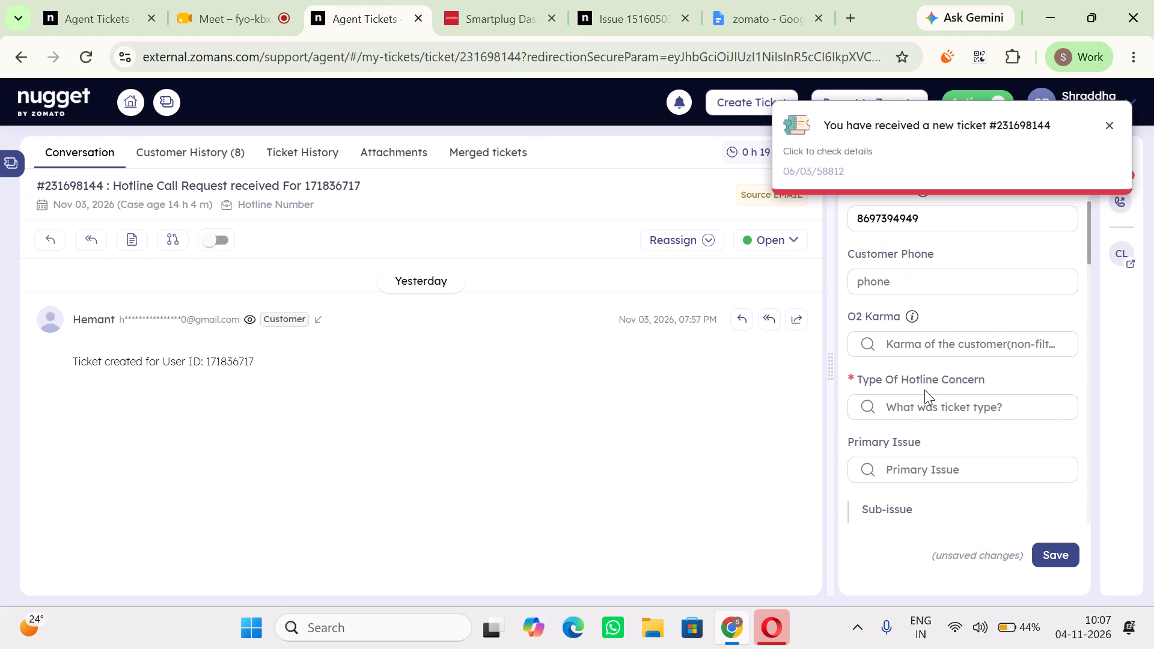
click(460, 0)
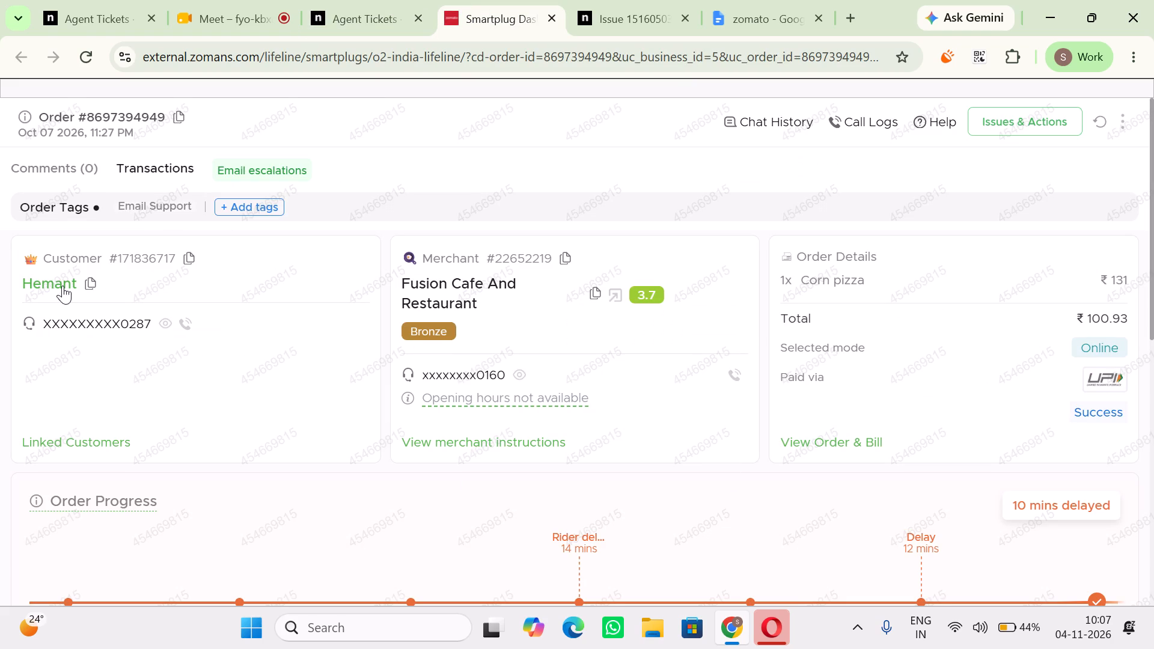
click(63, 285)
triple_click(255, 264)
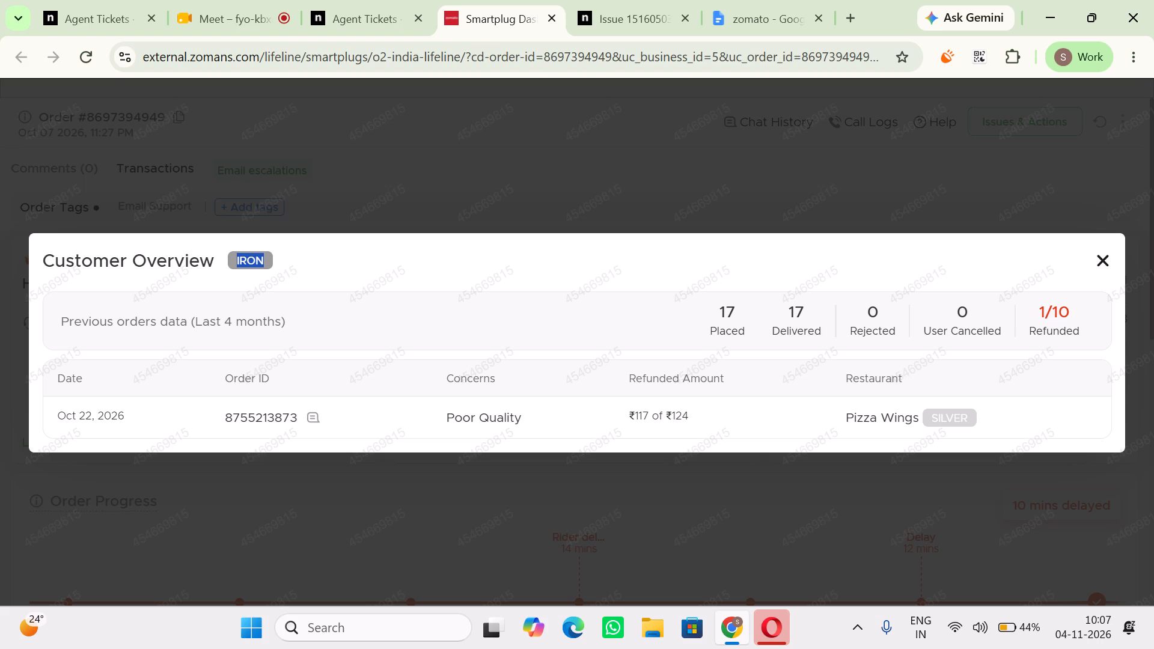
key(ctrl+c)
click(343, 0)
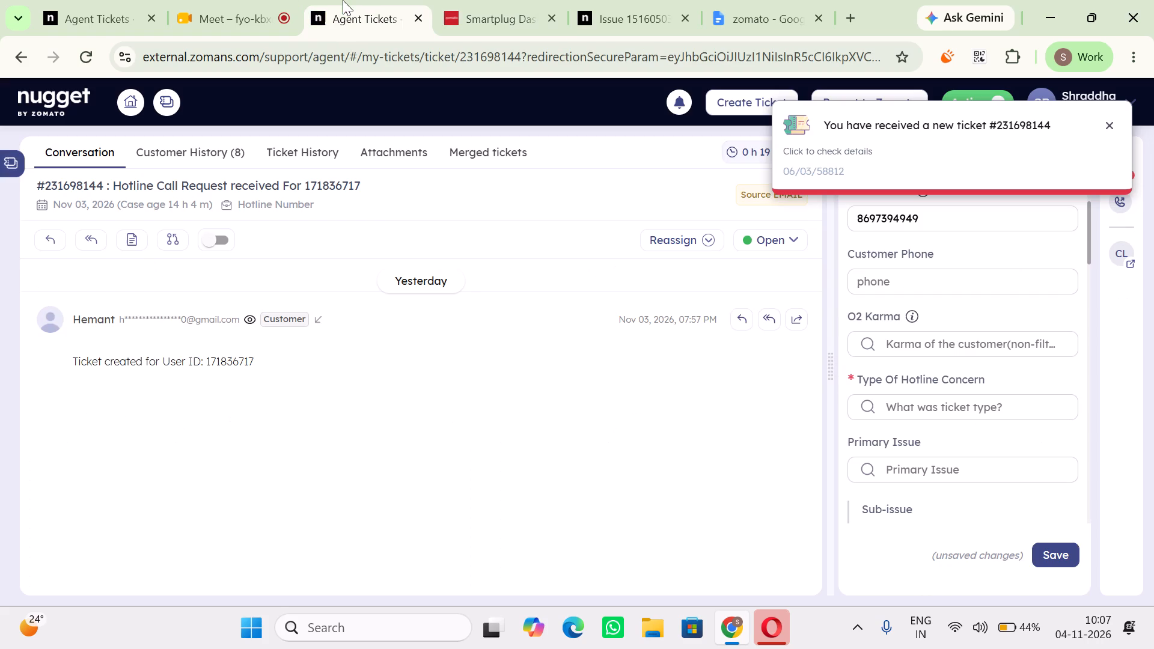
click(900, 332)
key(ctrl+v)
click(894, 364)
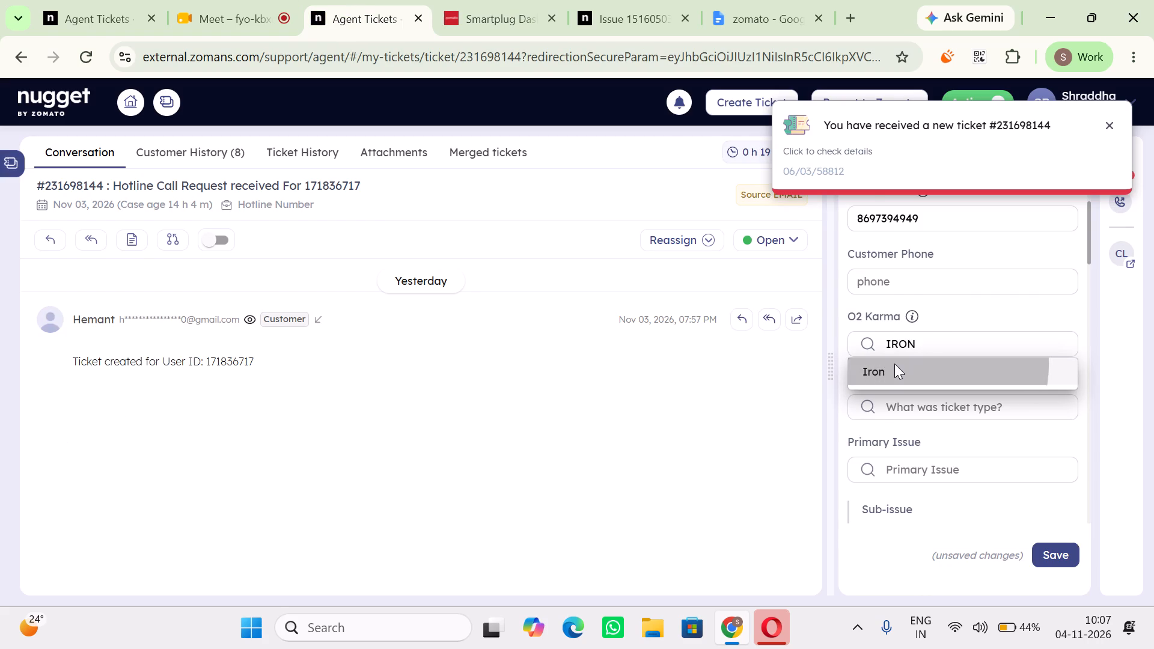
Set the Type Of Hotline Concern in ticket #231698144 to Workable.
scroll(894, 364, up, 2)
scroll(894, 364, down, 2)
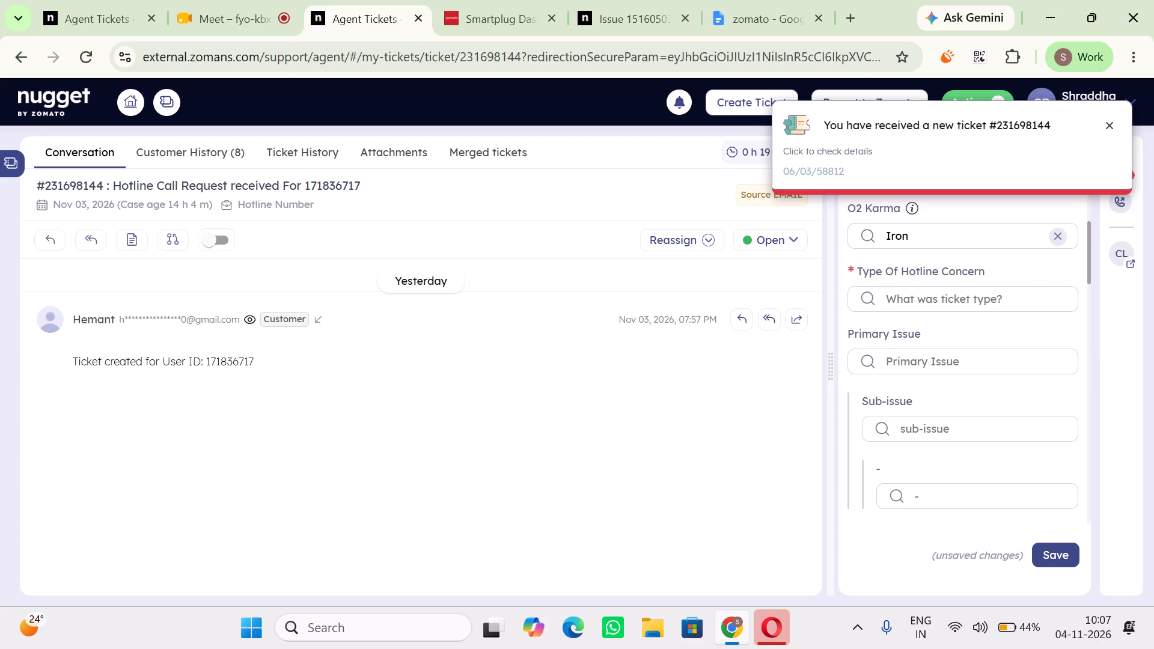
click(962, 298)
scroll(871, 384, down, 1)
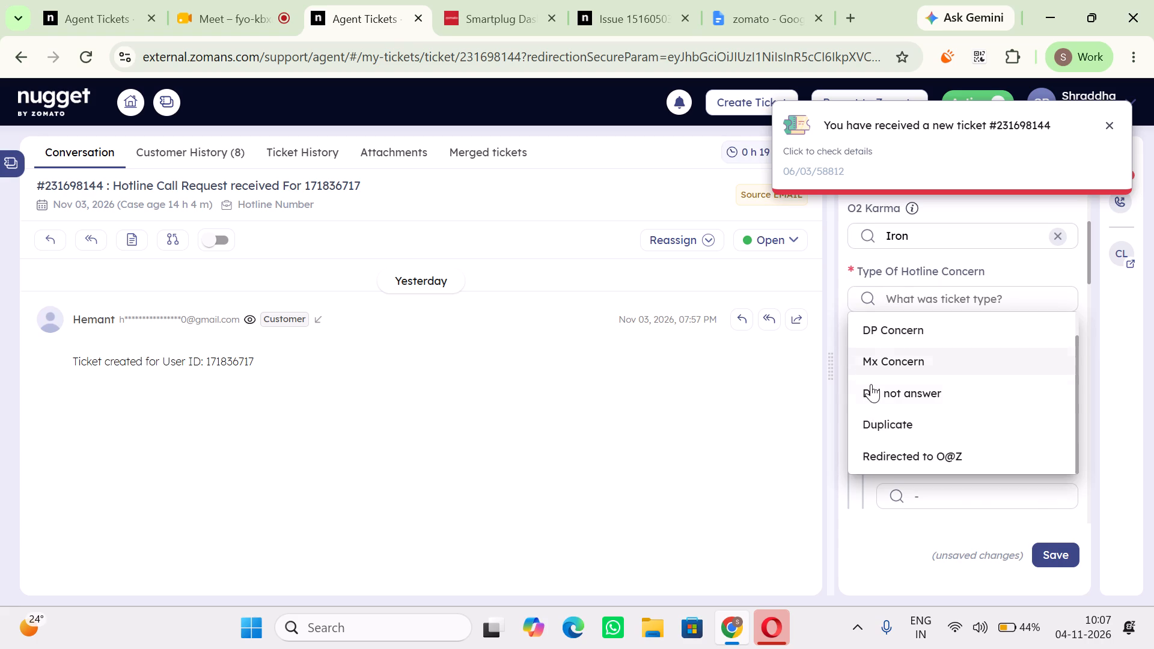
scroll(906, 362, up, 3)
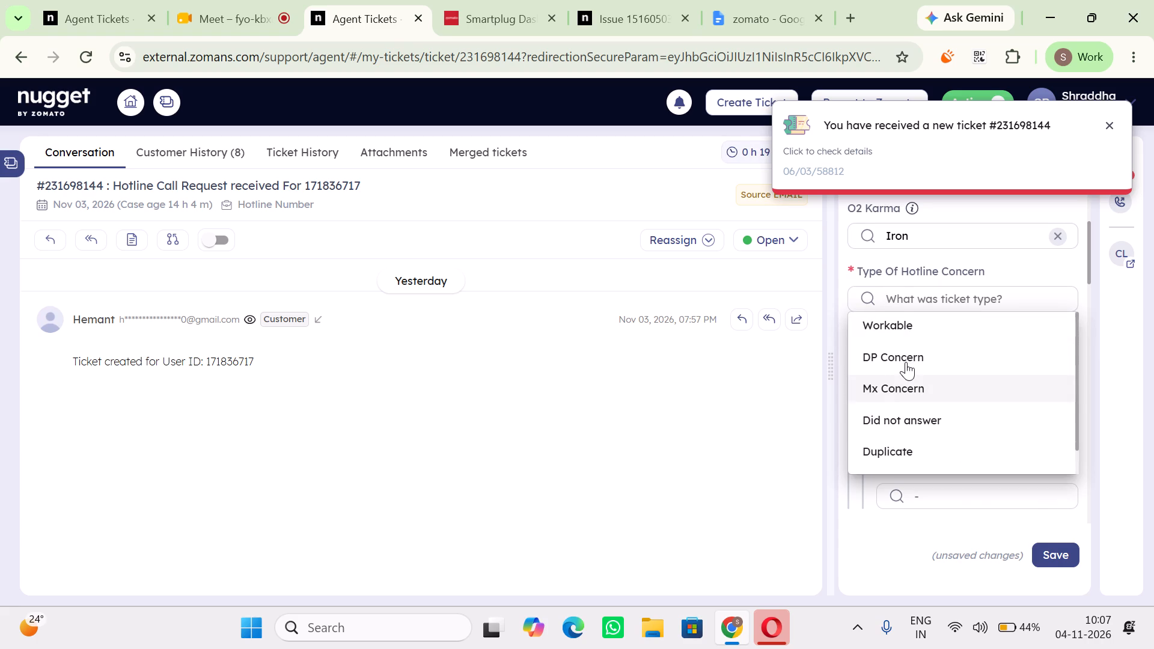
click(978, 329)
Set the Primary Issue to Poor quality with the sub-issue for unverifiable issues such as smell and taste.
click(922, 365)
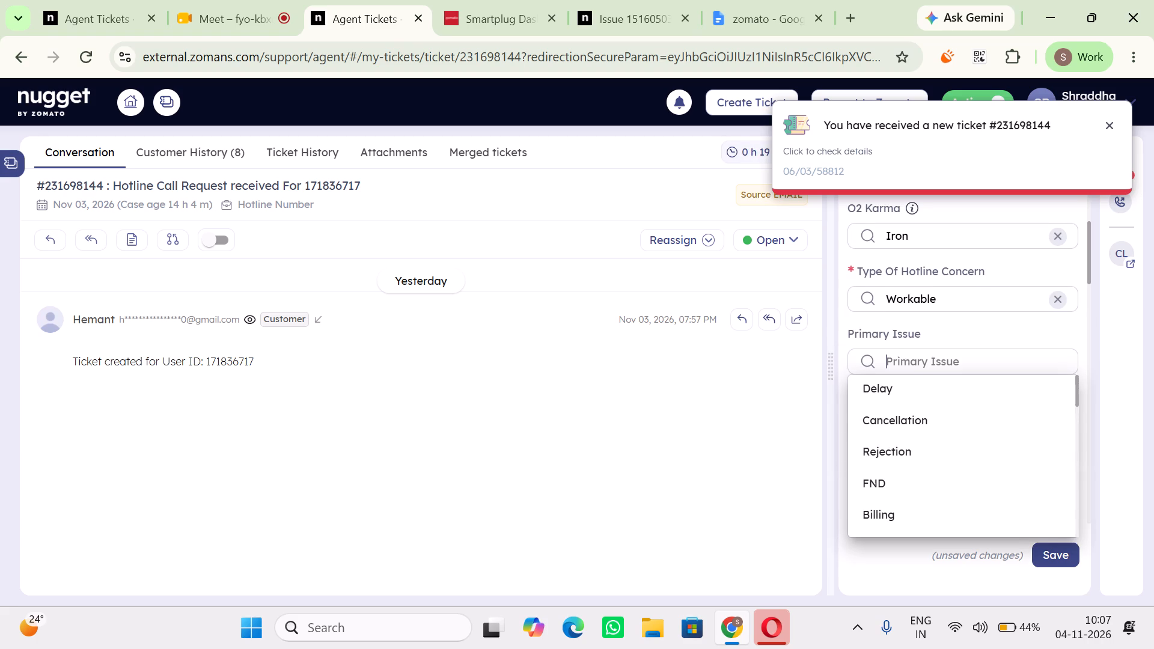
scroll(891, 480, down, 2)
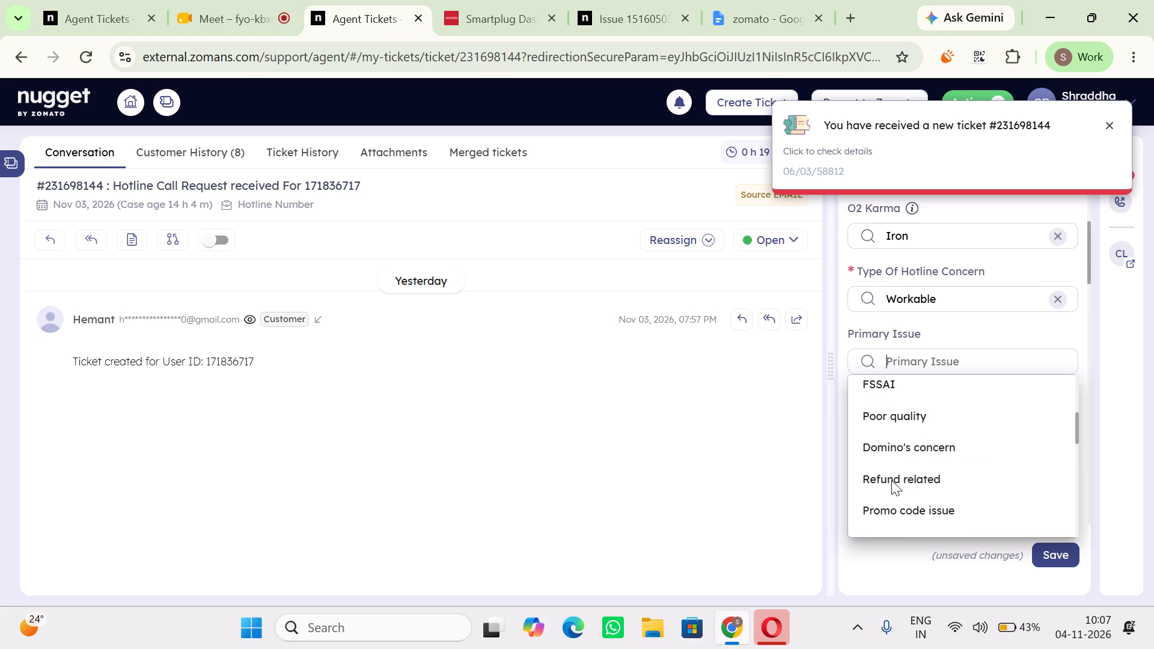
scroll(891, 480, down, 2)
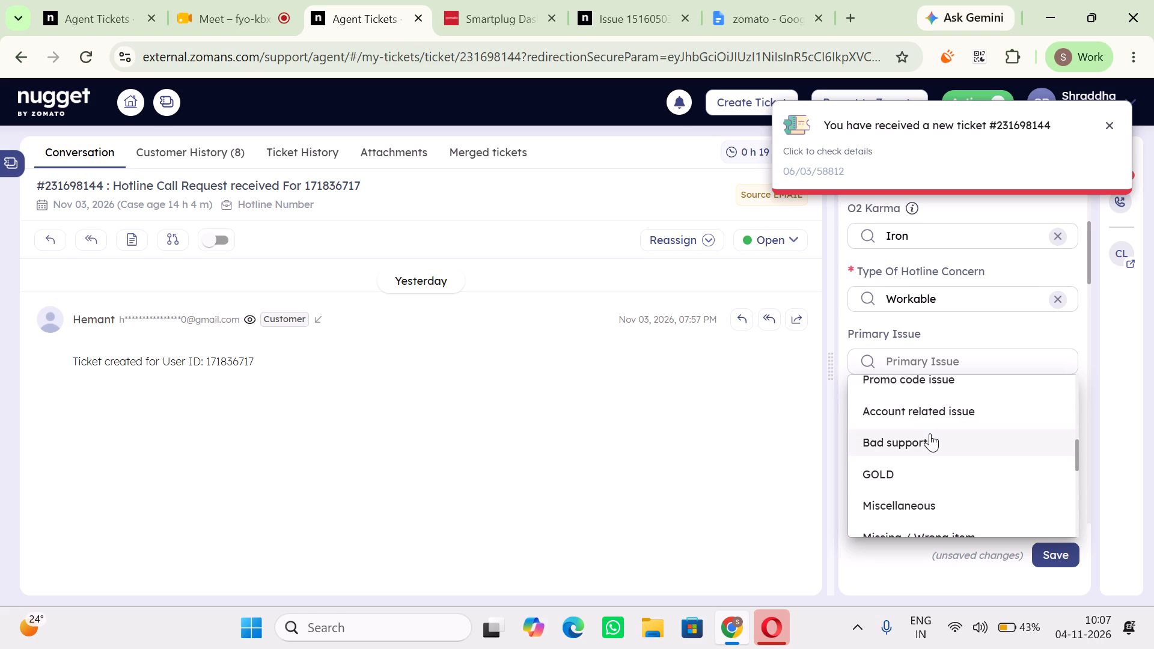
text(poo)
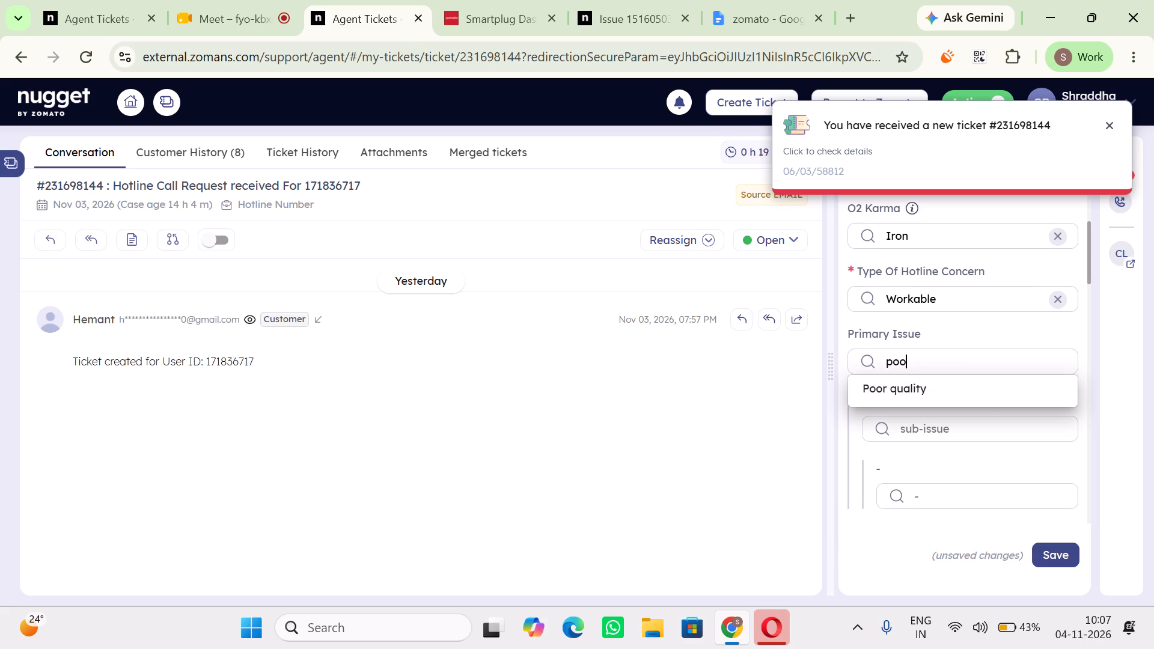
click(923, 383)
click(944, 411)
click(954, 415)
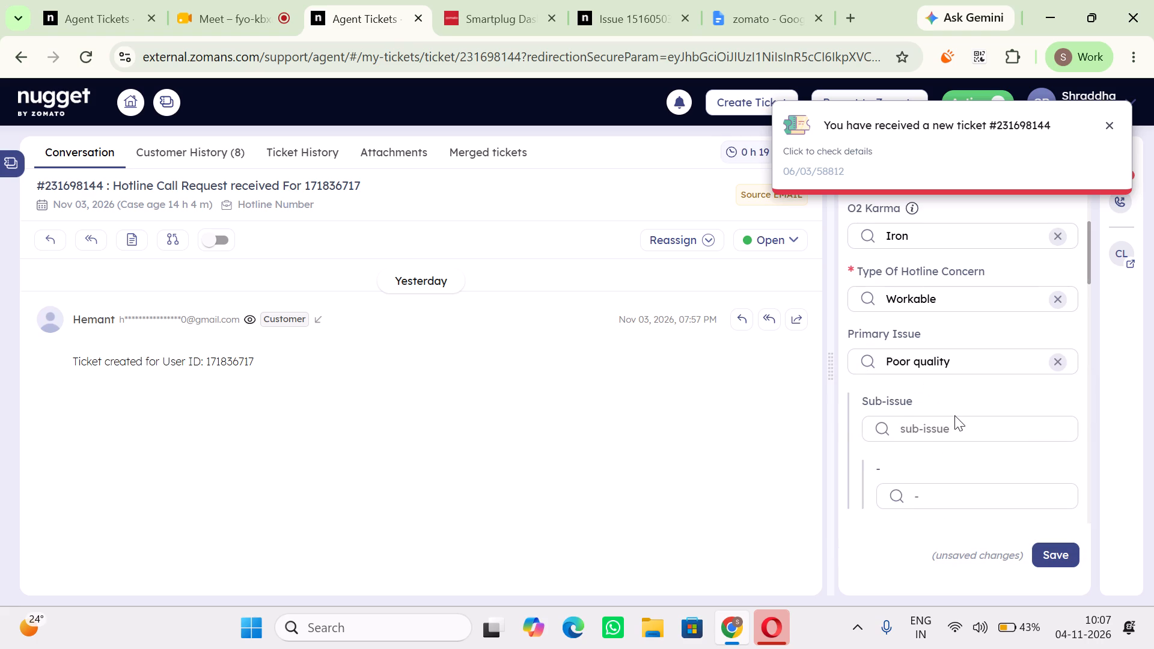
click(972, 425)
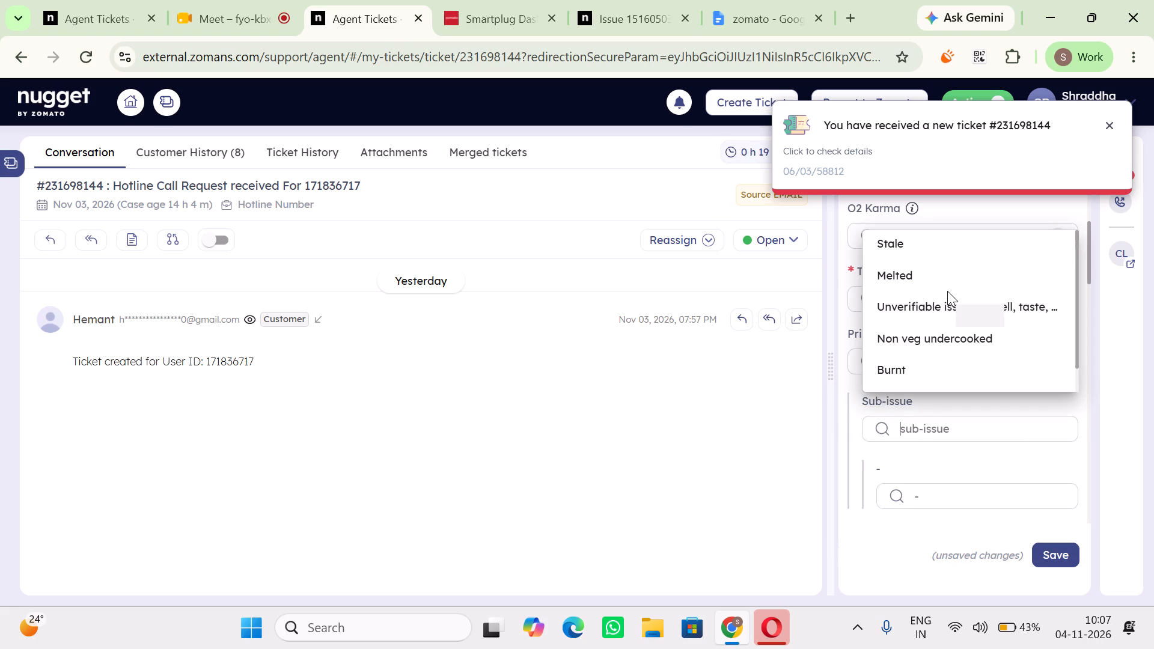
scroll(947, 291, down, 2)
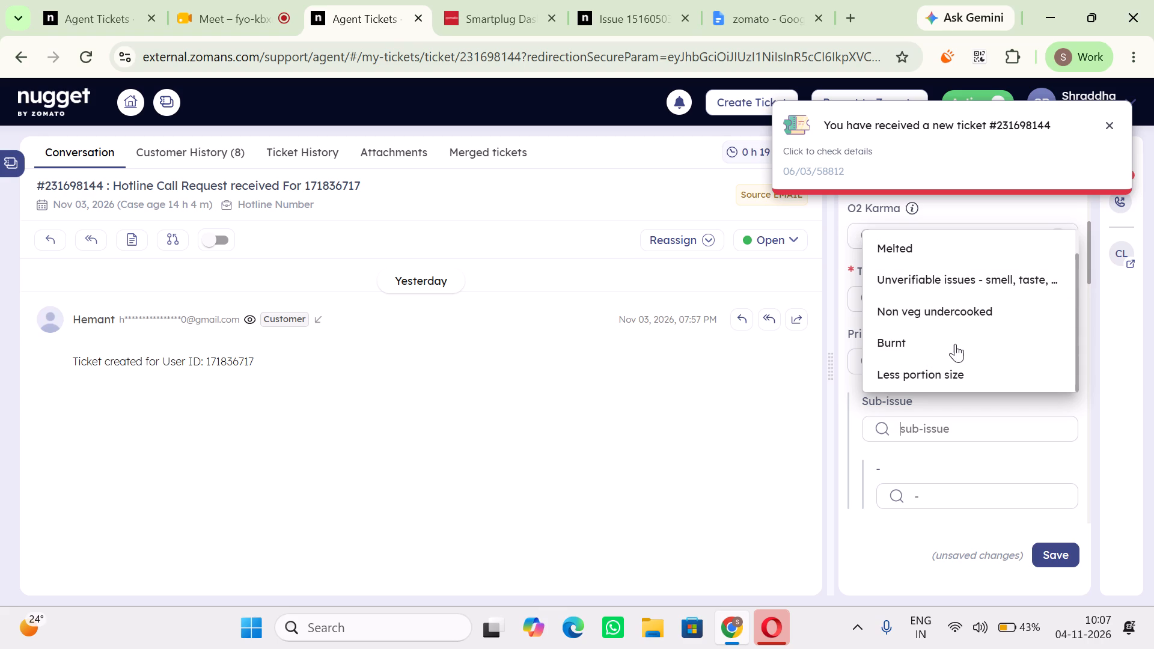
scroll(937, 380, up, 1)
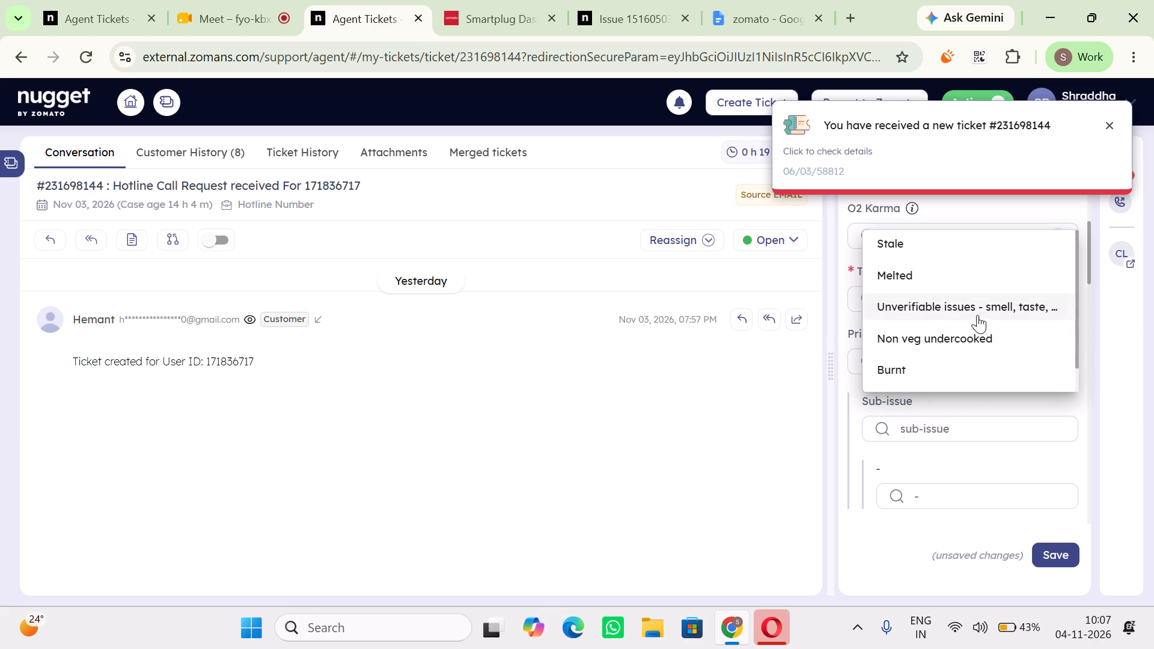
scroll(948, 320, up, 1)
click(1004, 312)
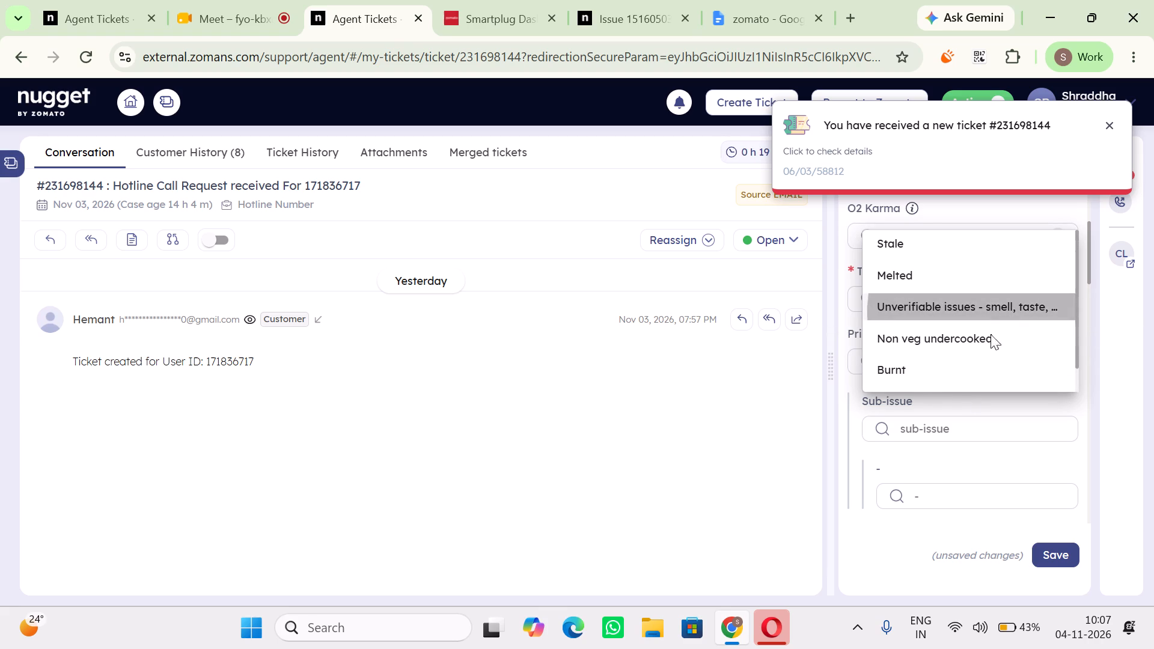
Set the Primary Reason For Issue to MX.
scroll(970, 395, down, 2)
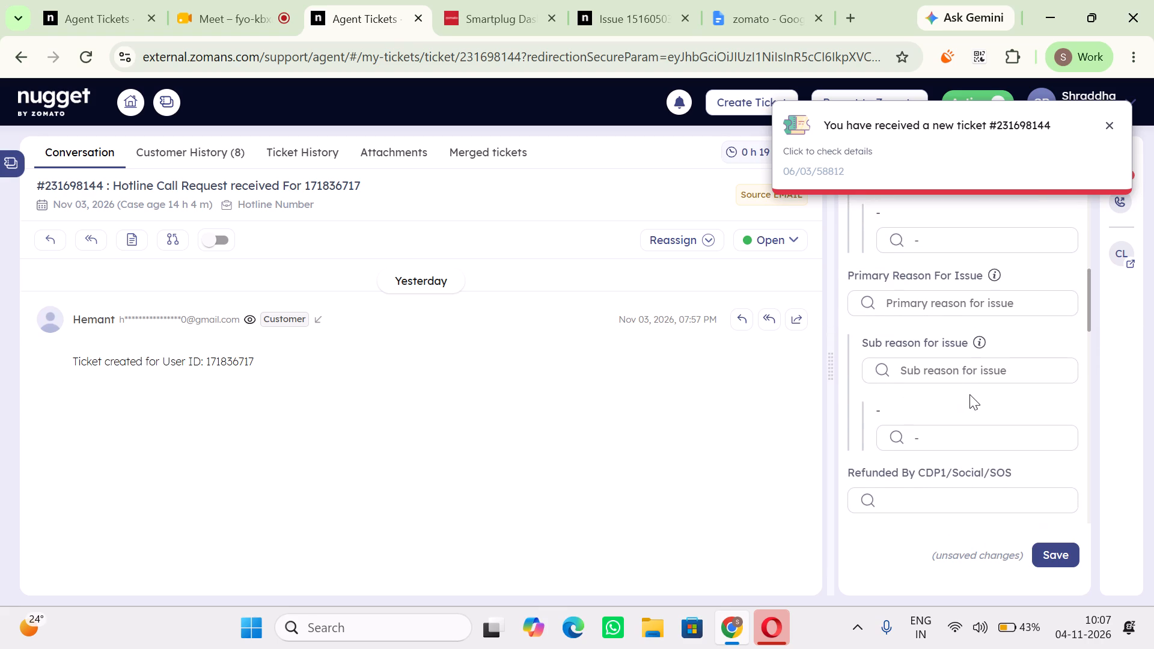
click(951, 299)
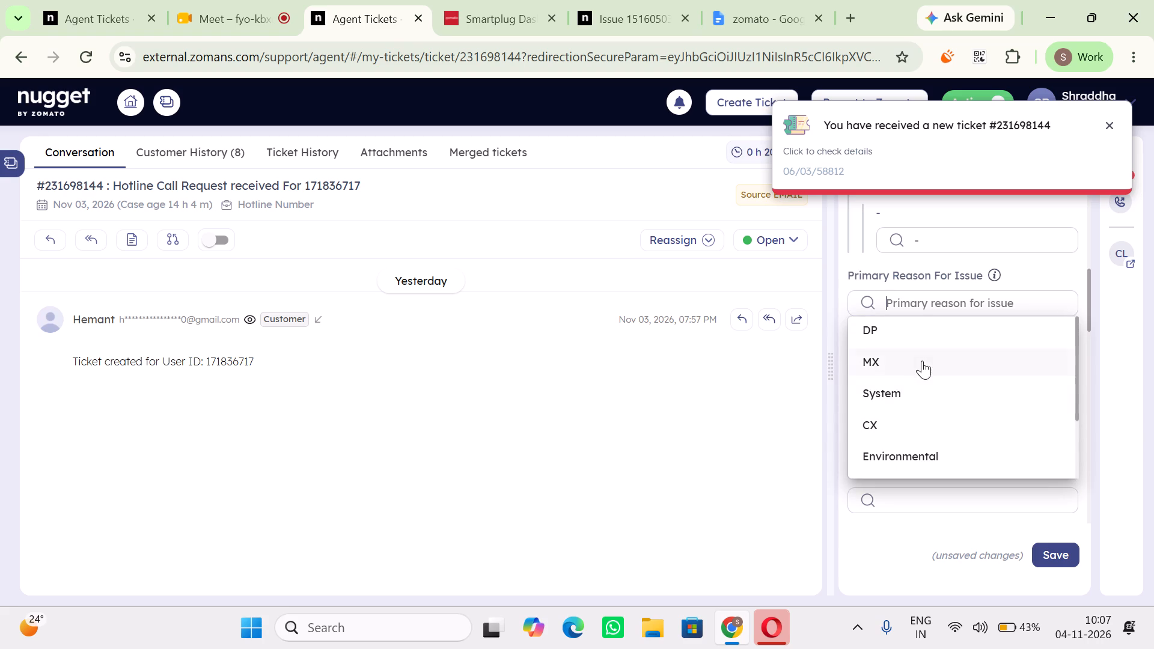
click(912, 358)
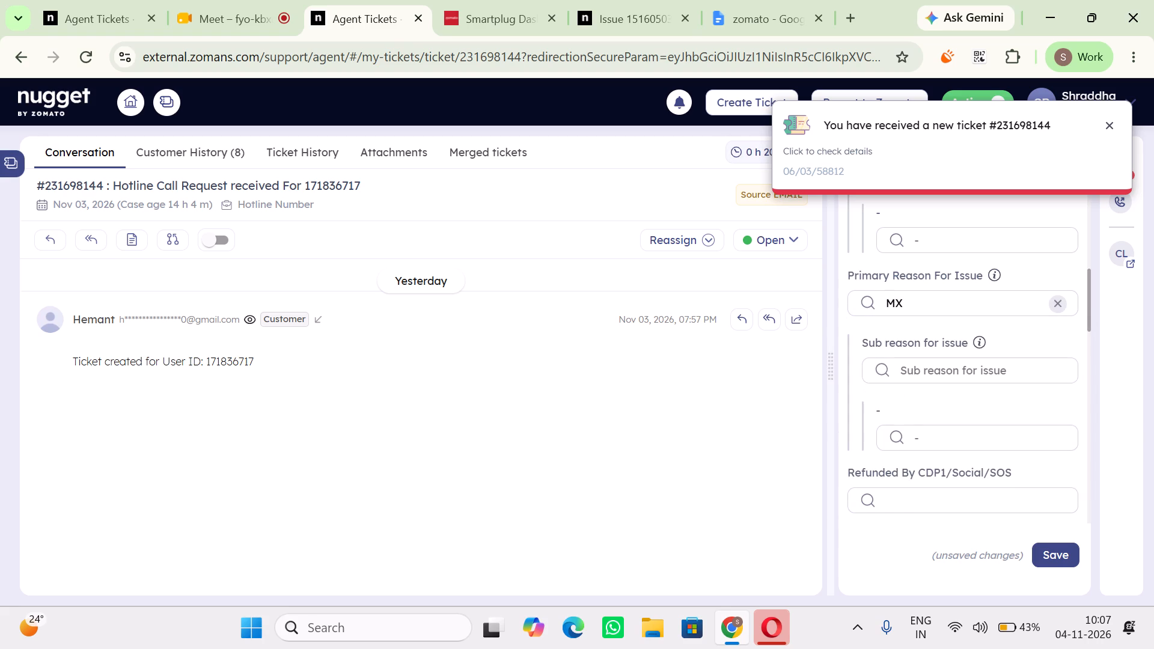
Look through the Sub reason for issue options under MX for one matching the poor quality concern.
click(953, 359)
scroll(939, 492, down, 2)
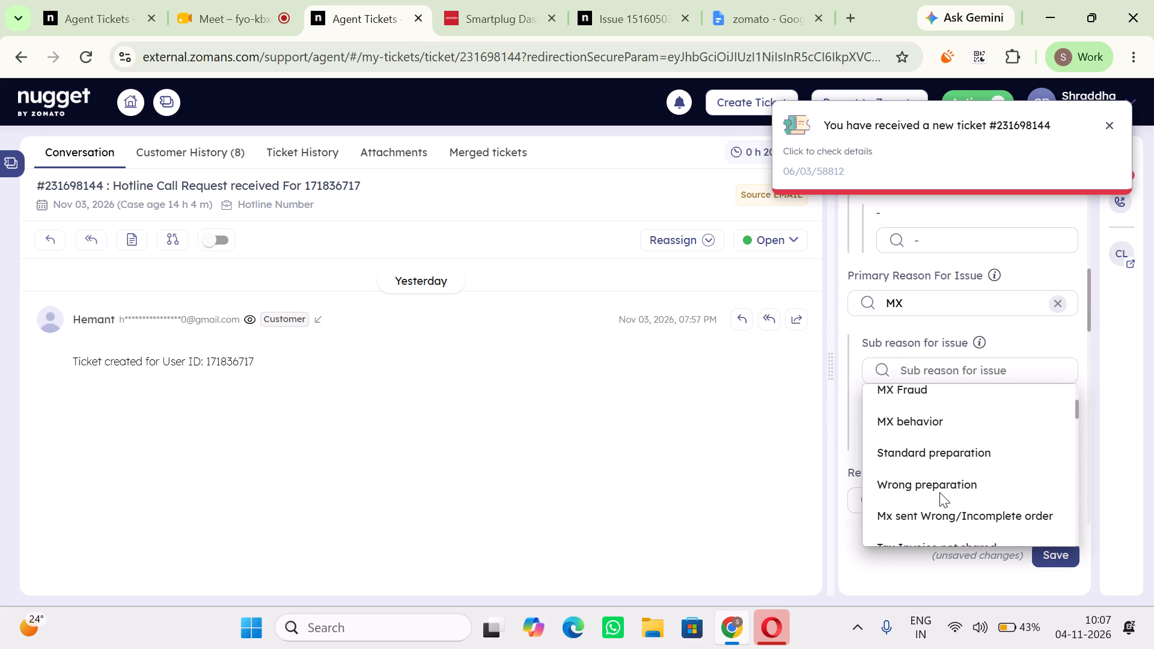
scroll(939, 492, down, 1)
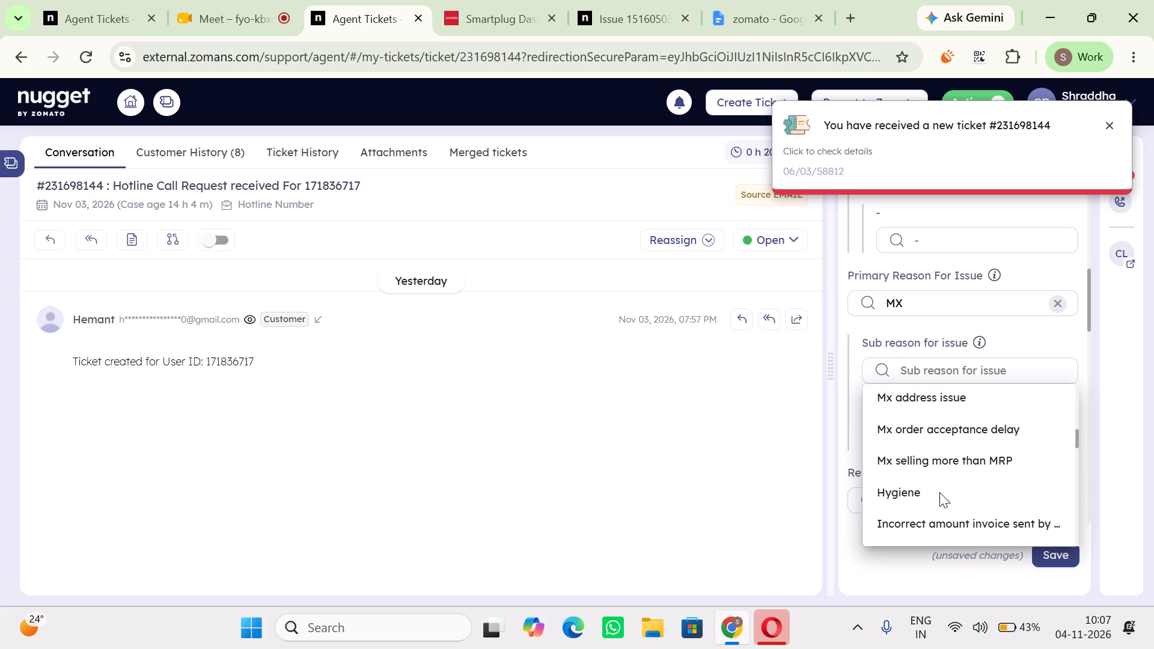
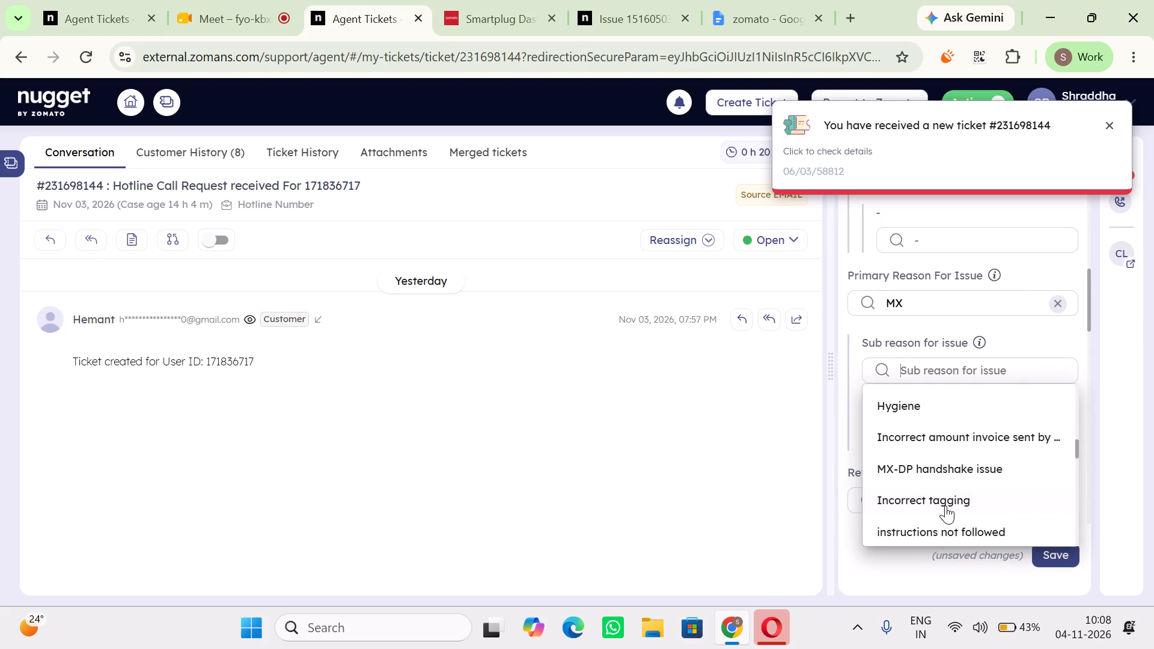
Continue looking through the Sub reason for issue options under MX for one that fits the poor quality concern.
scroll(945, 505, down, 2)
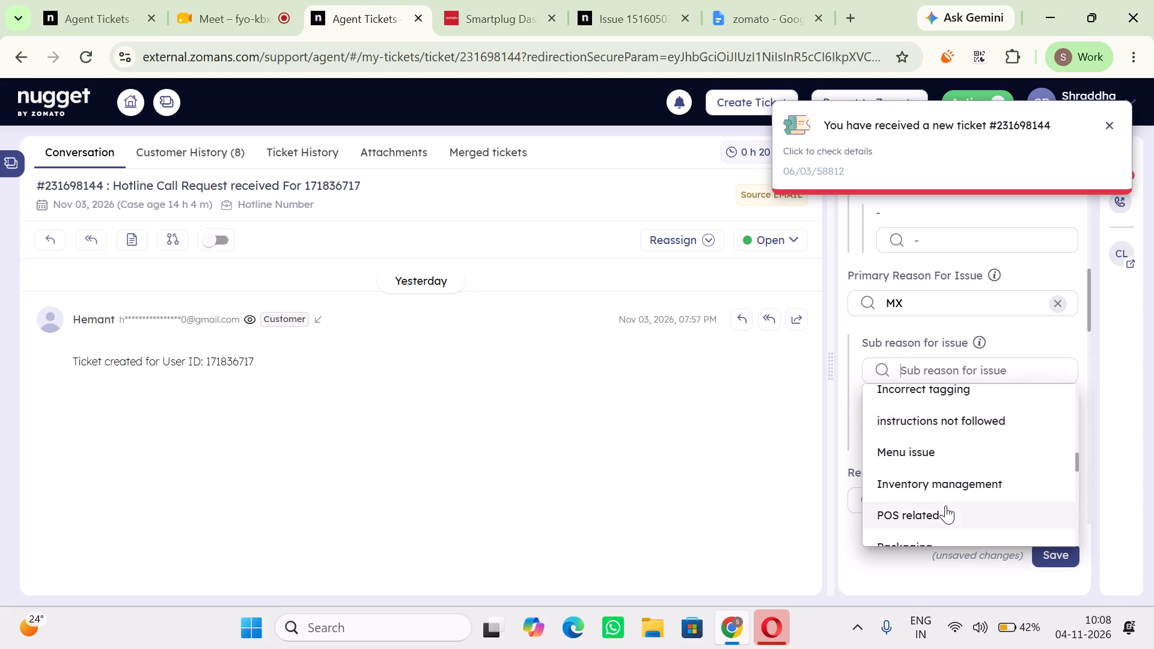
scroll(945, 505, down, 2)
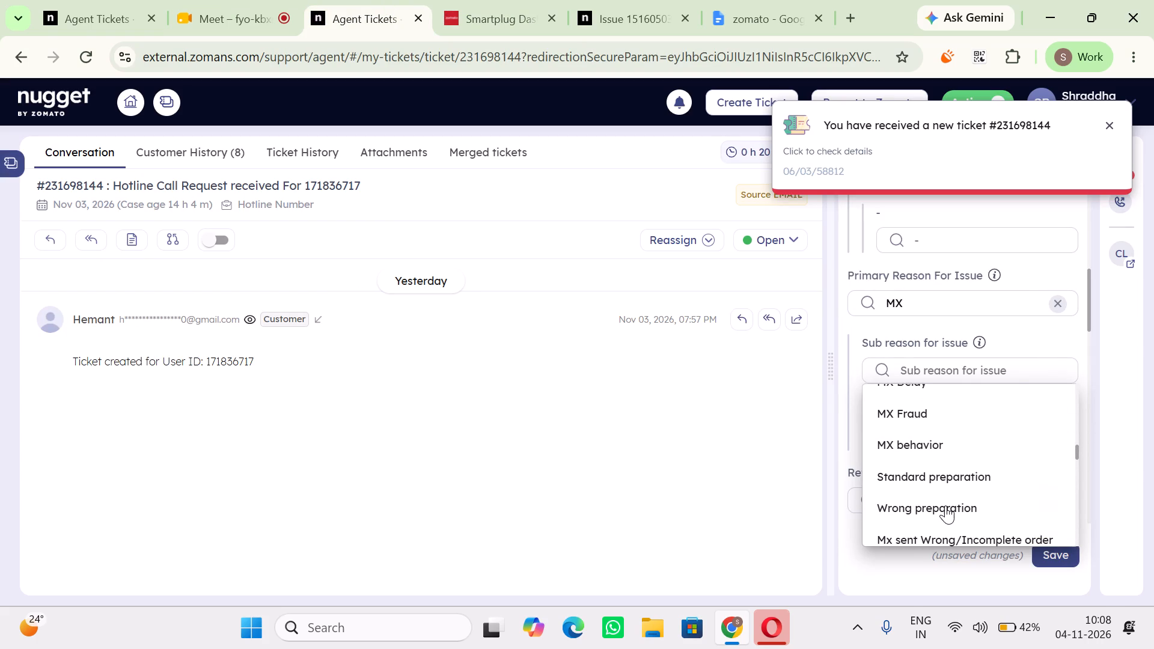
scroll(945, 505, down, 2)
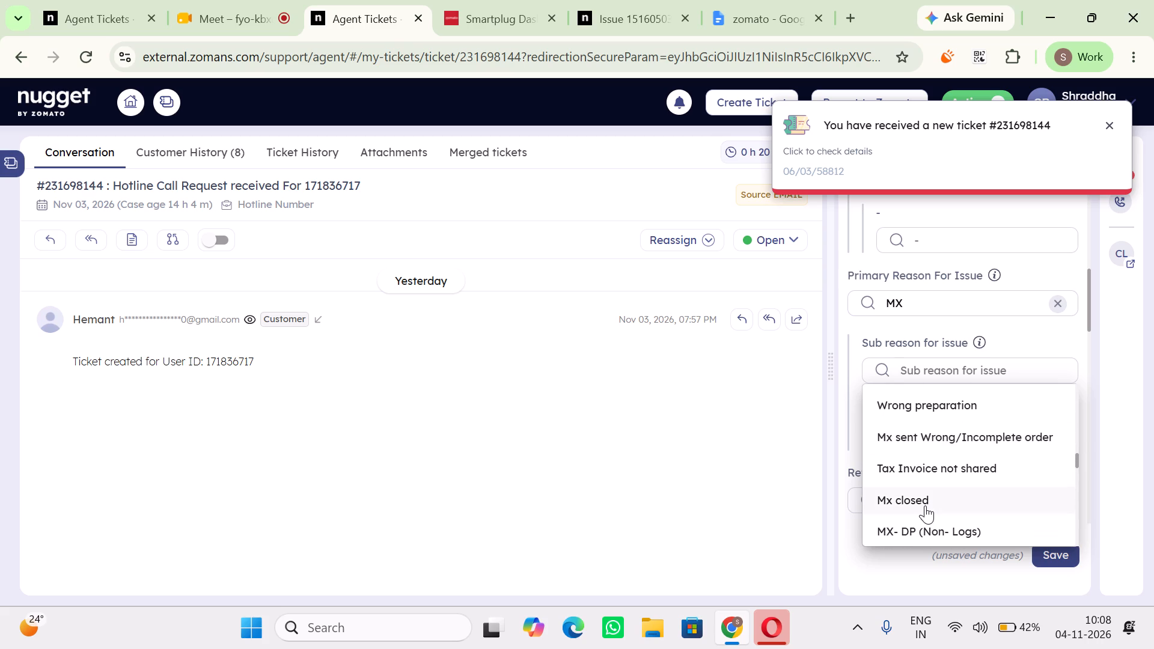
scroll(925, 505, down, 2)
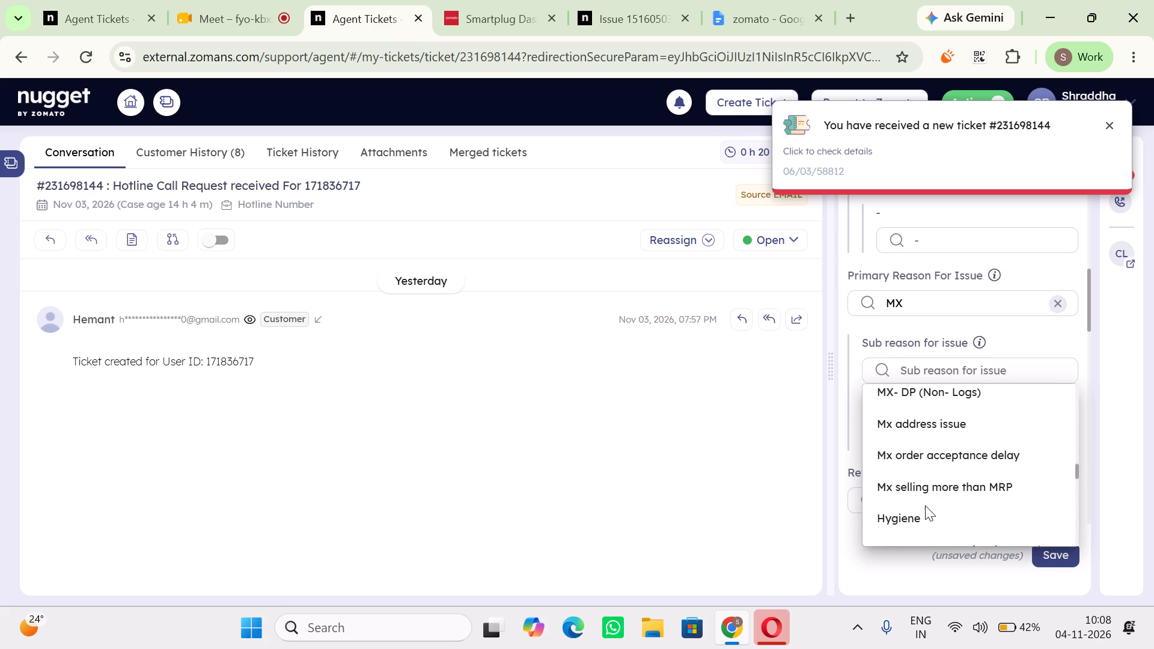
scroll(925, 505, down, 2)
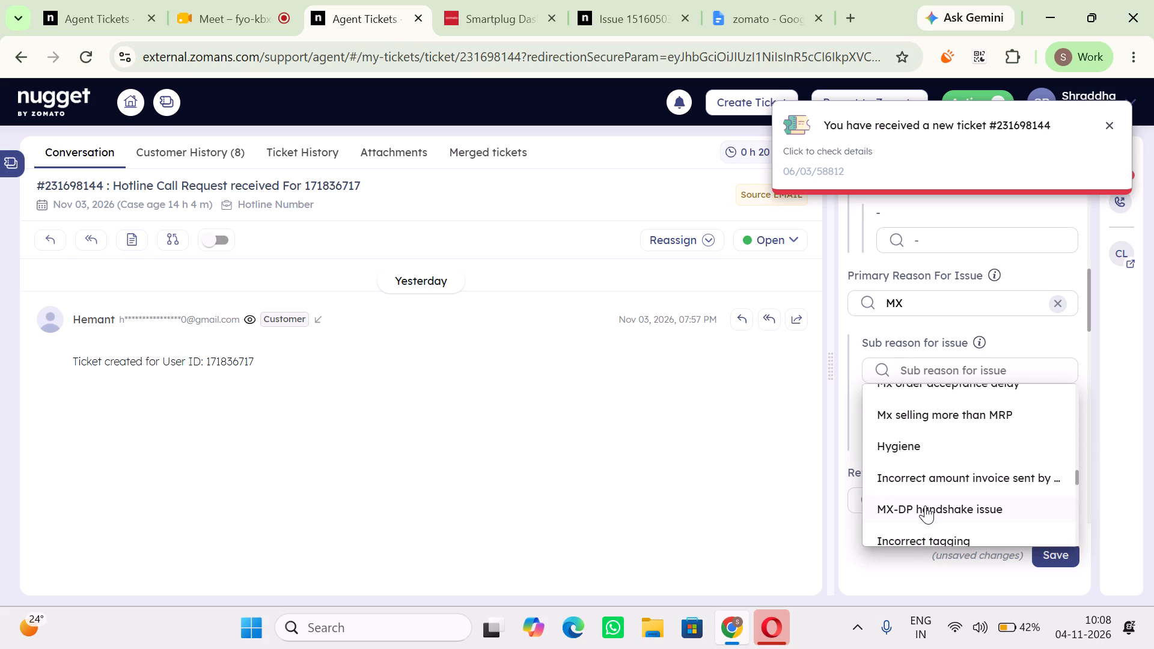
scroll(925, 505, down, 2)
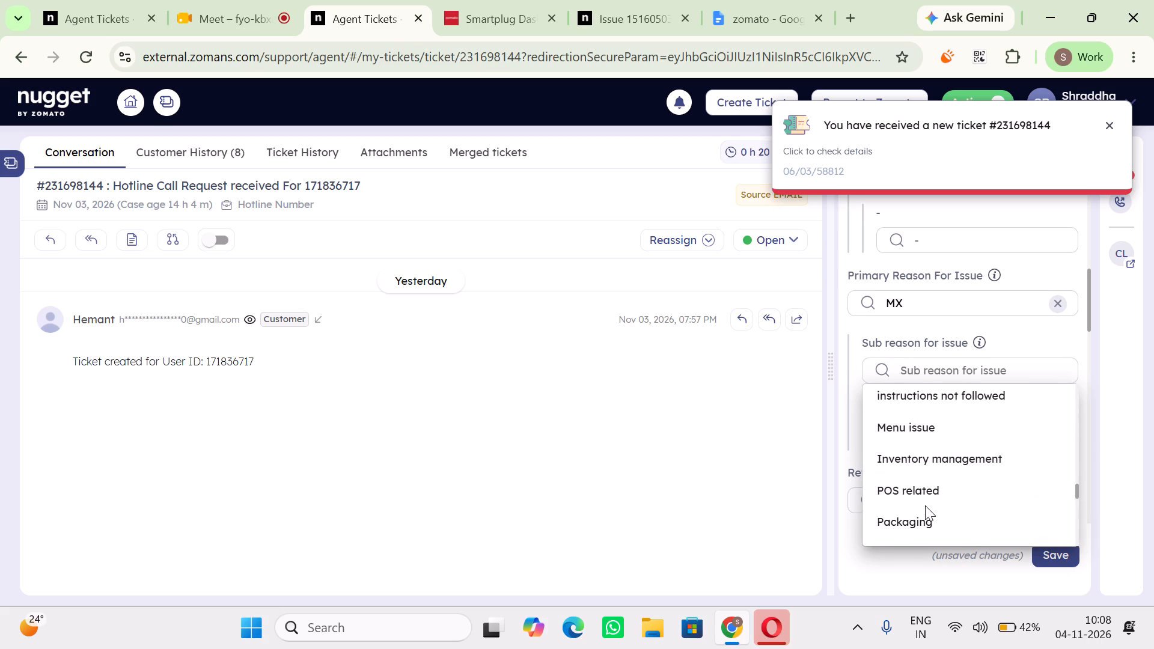
scroll(925, 505, down, 1)
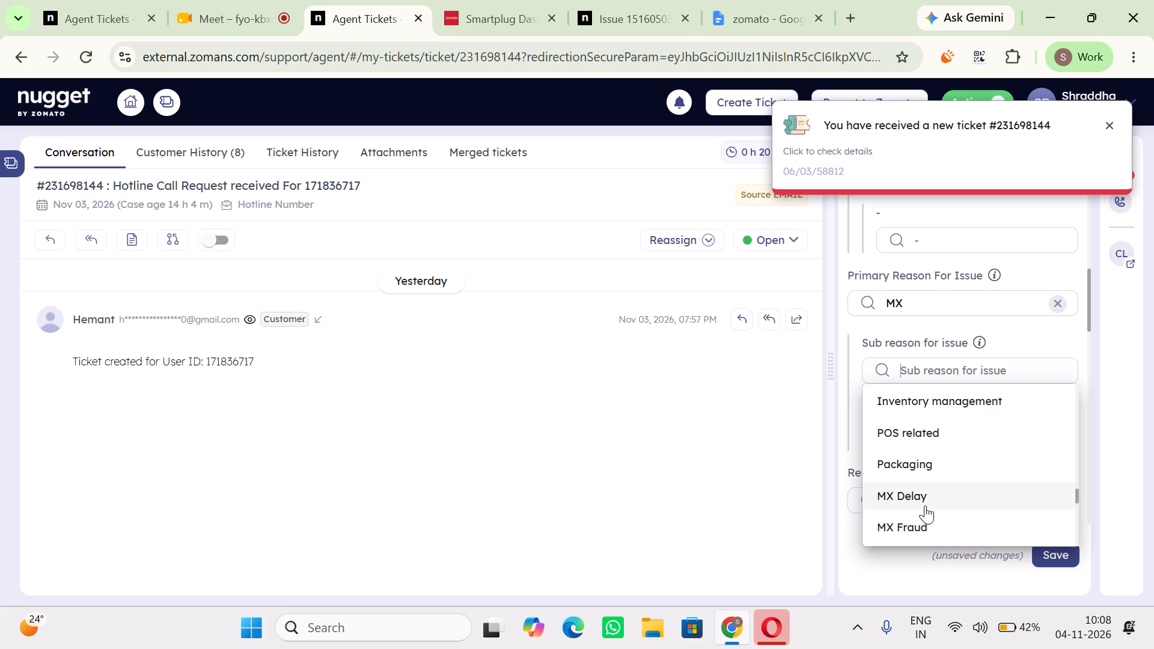
scroll(925, 505, down, 2)
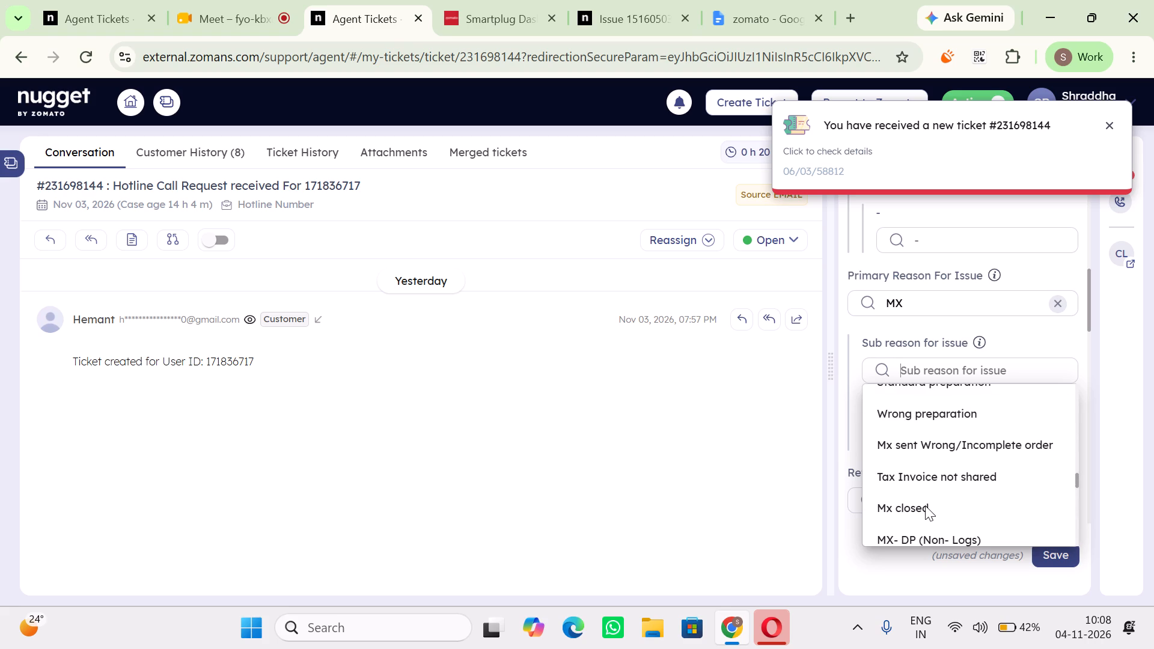
scroll(925, 505, down, 2)
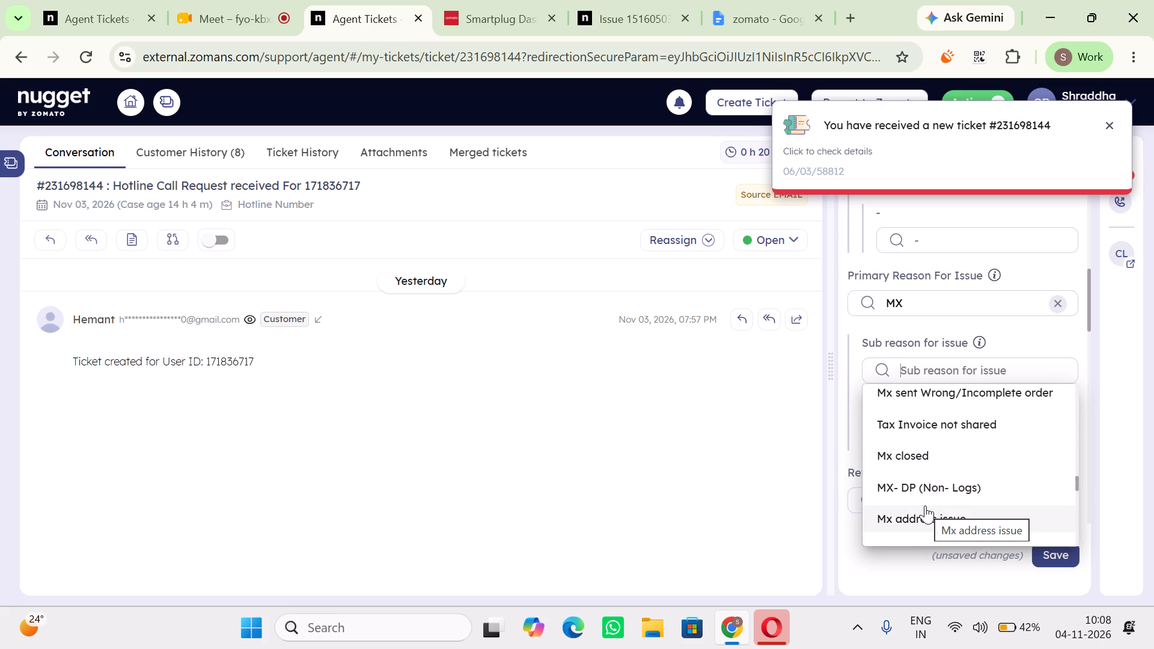
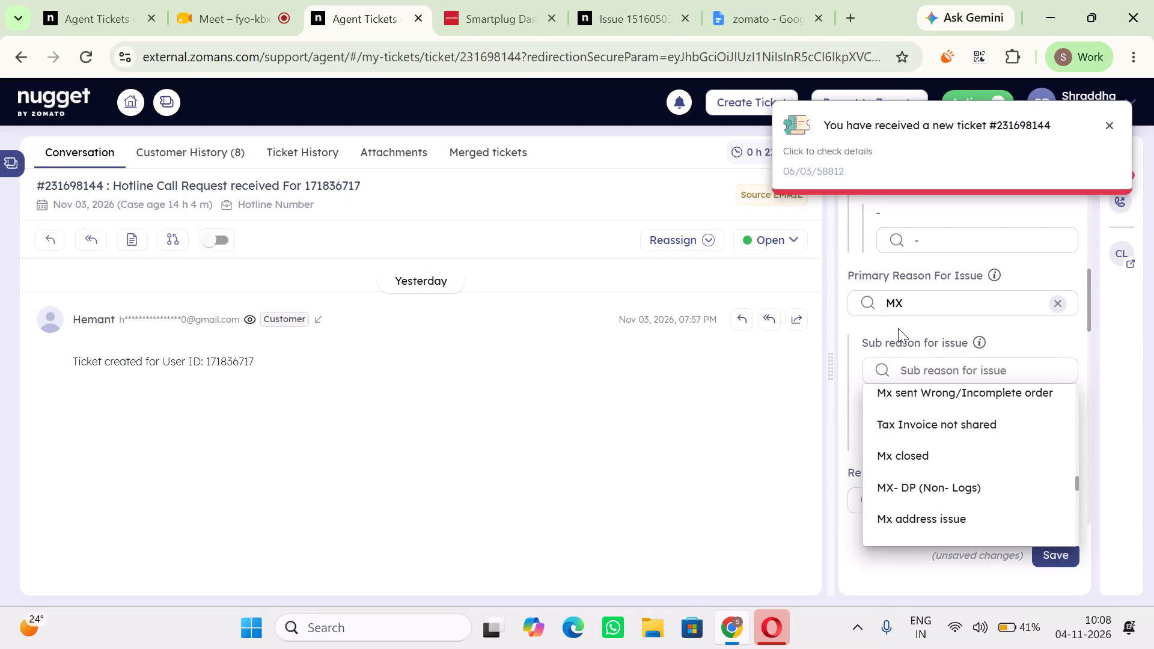
Set the Sub reason for issue under MX to Standard preparation.
scroll(893, 462, up, 8)
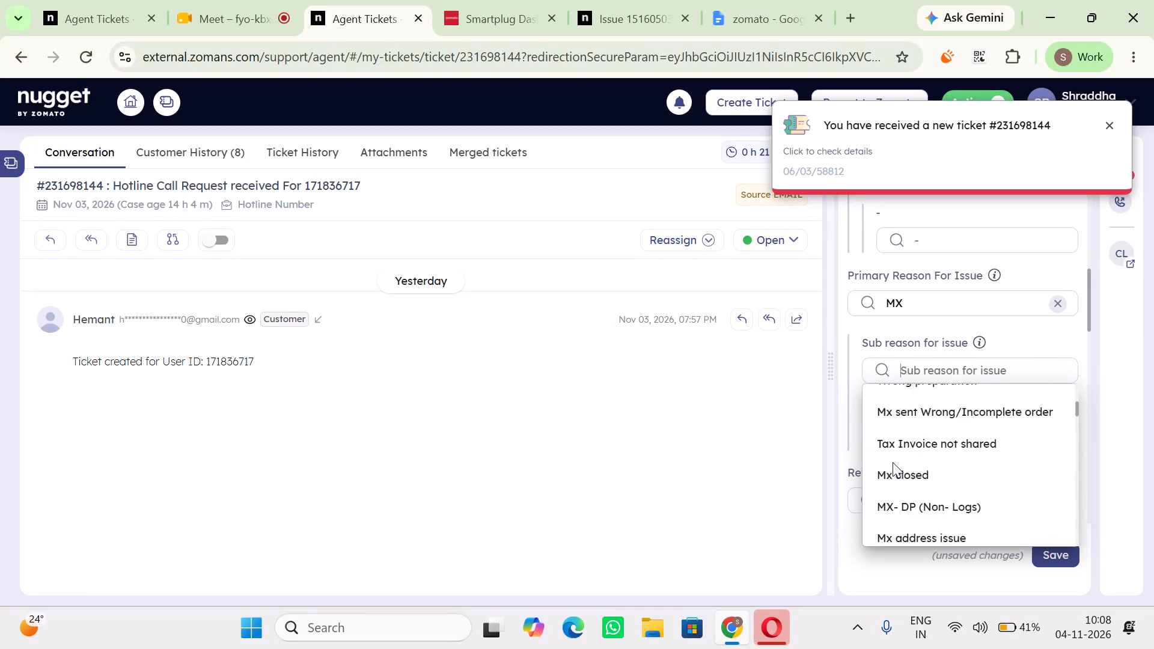
scroll(893, 462, up, 3)
scroll(893, 462, down, 1)
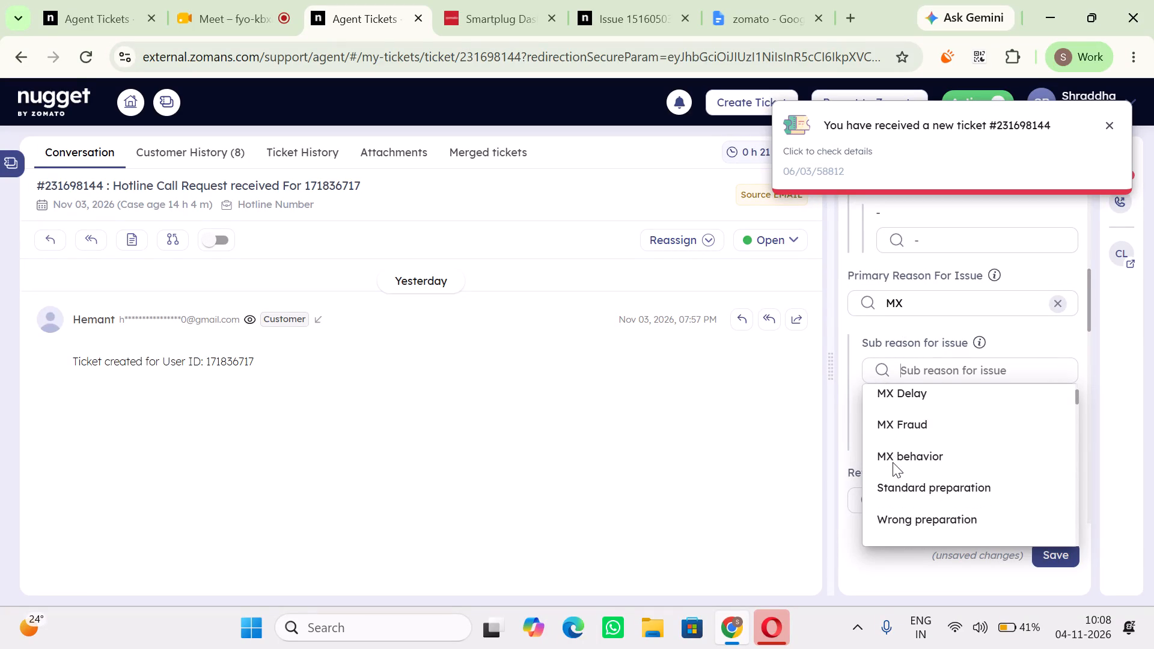
scroll(893, 462, down, 1)
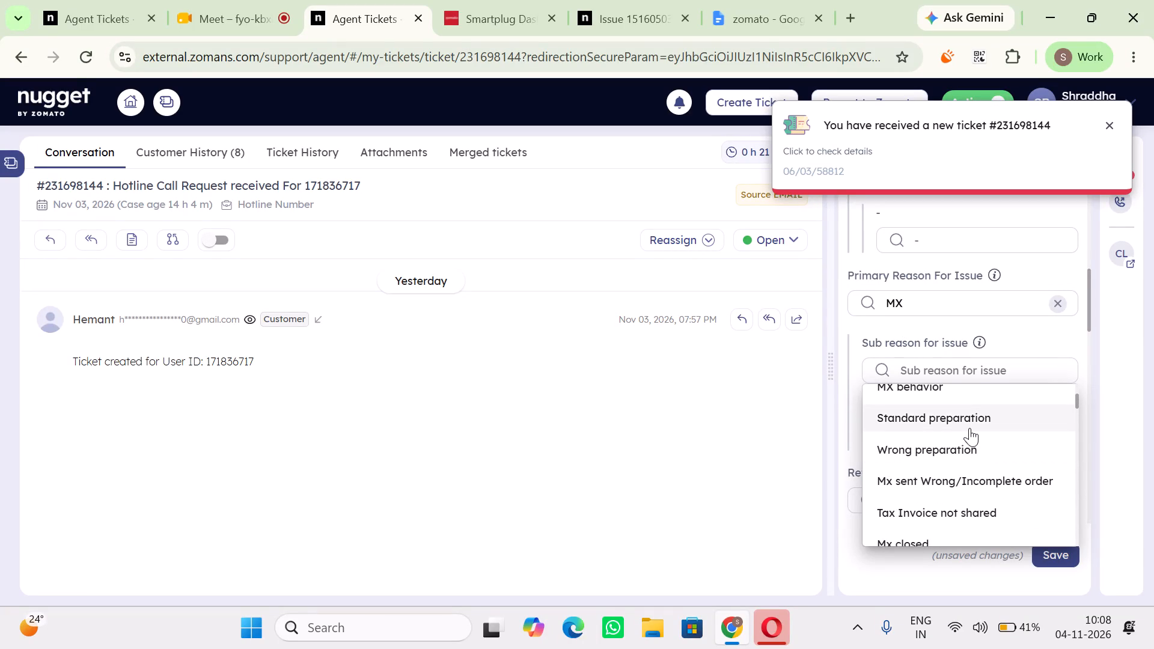
click(969, 428)
click(924, 431)
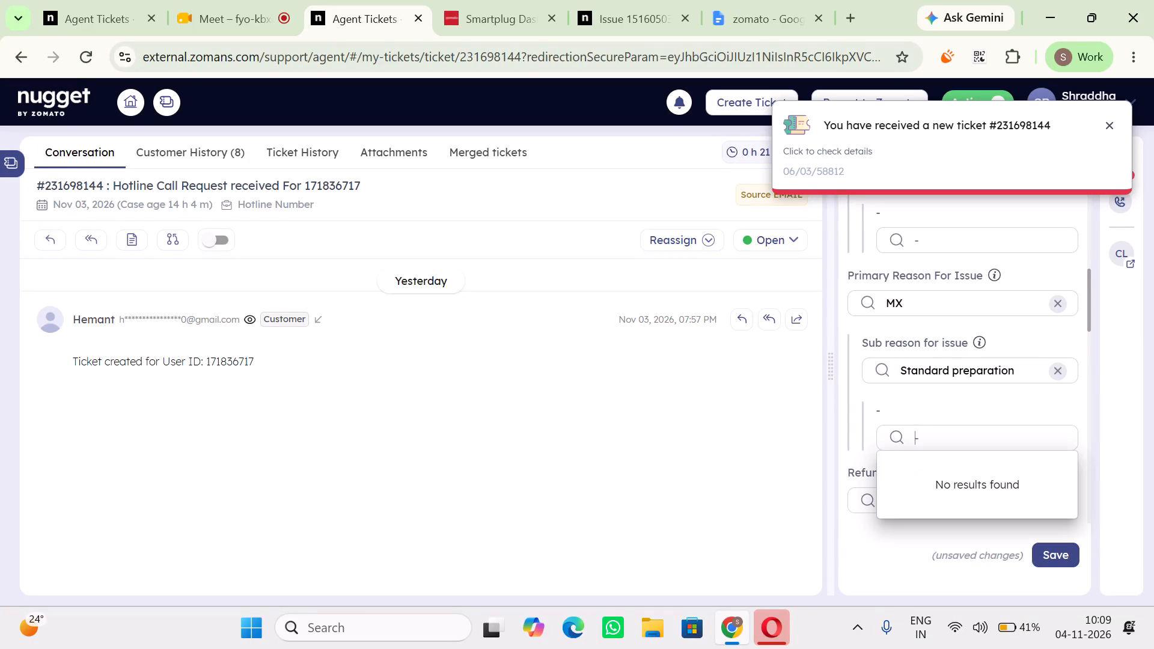
triple_click(946, 371)
click(946, 371)
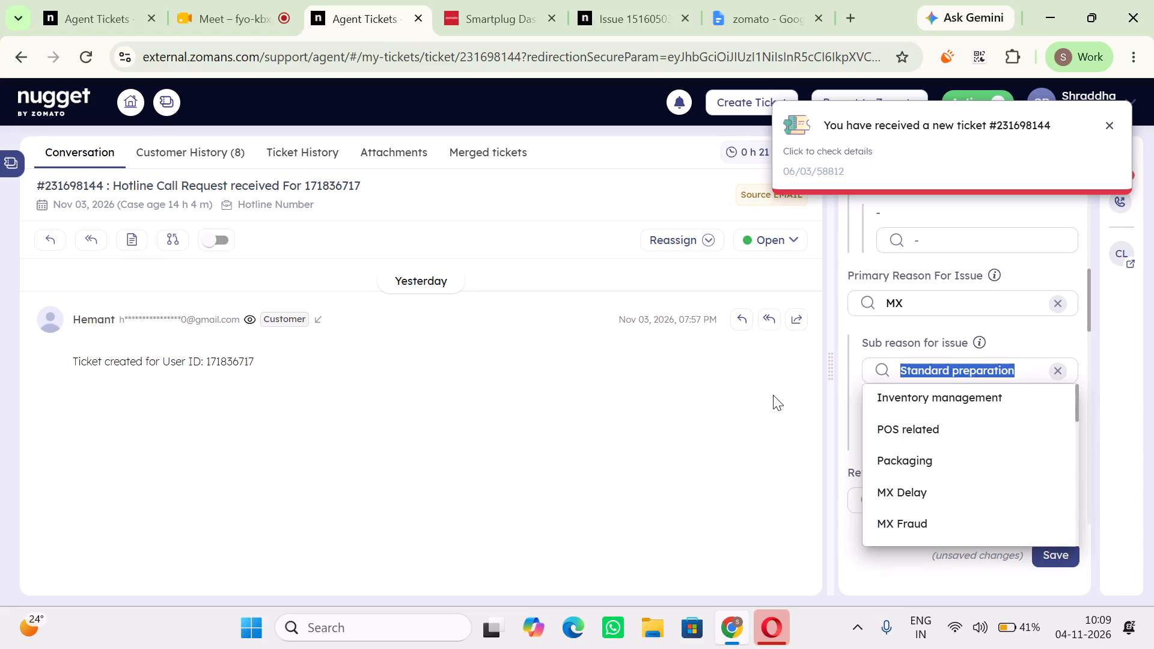
click(773, 395)
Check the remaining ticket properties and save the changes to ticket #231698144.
scroll(997, 439, down, 6)
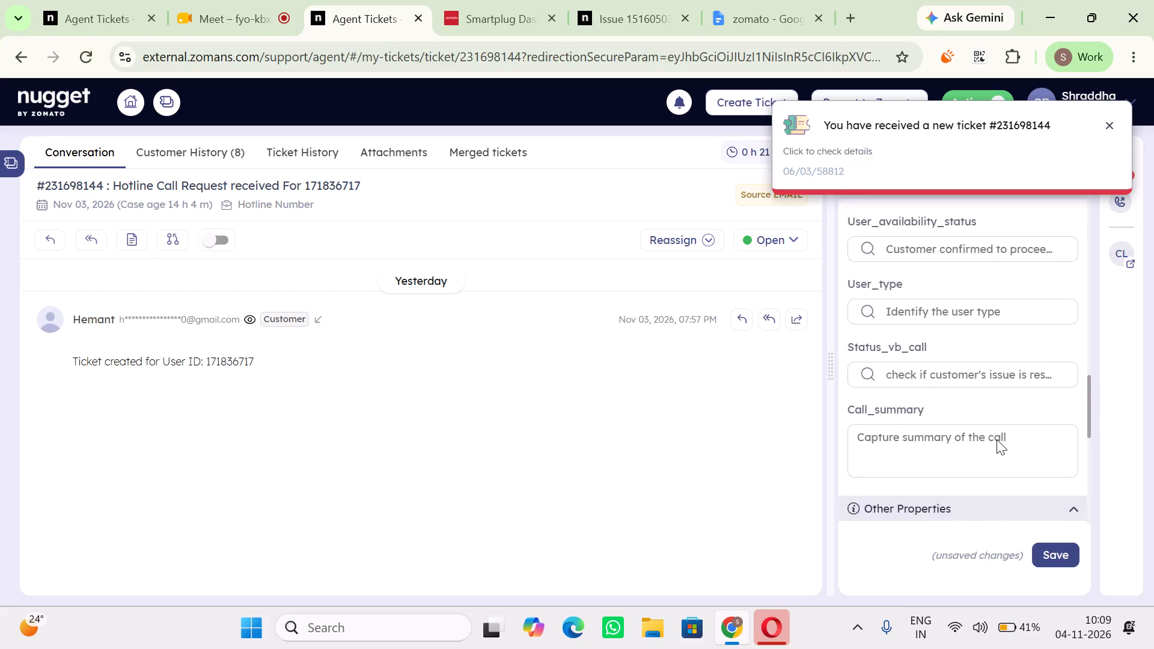
scroll(997, 439, down, 5)
scroll(997, 439, up, 11)
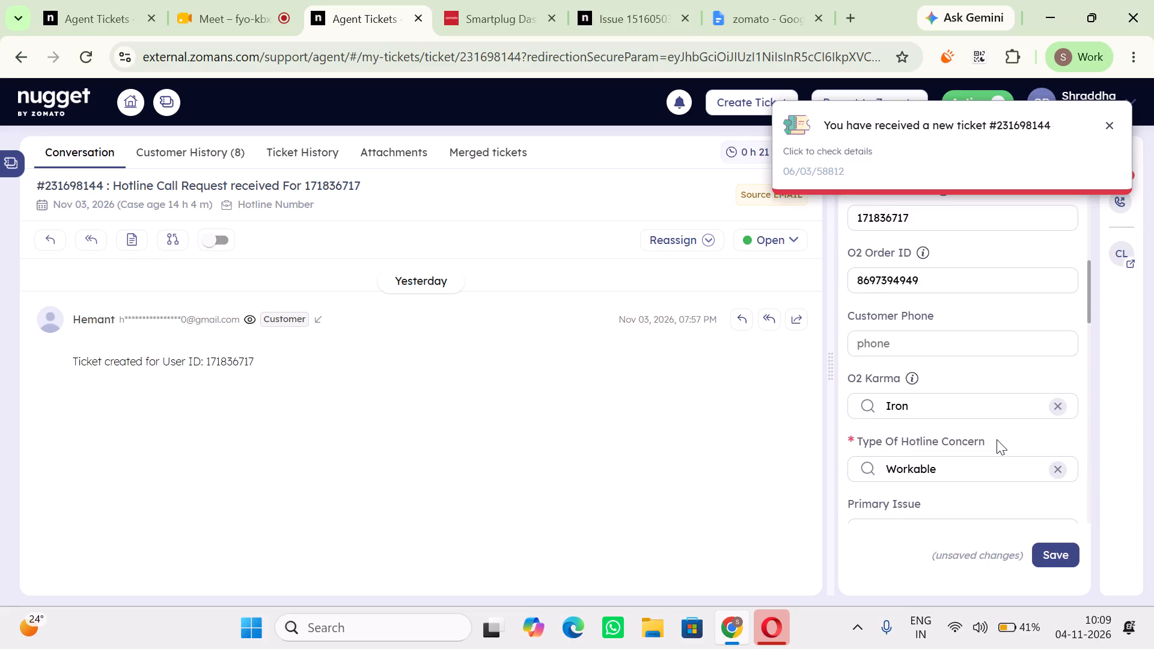
click(1063, 552)
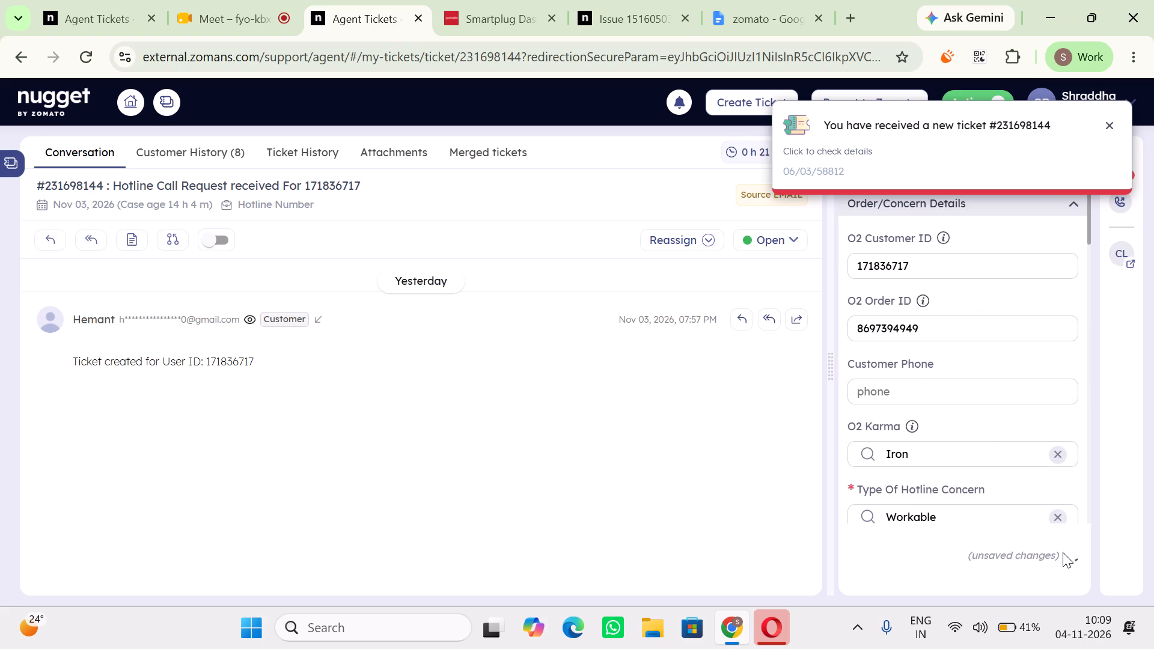
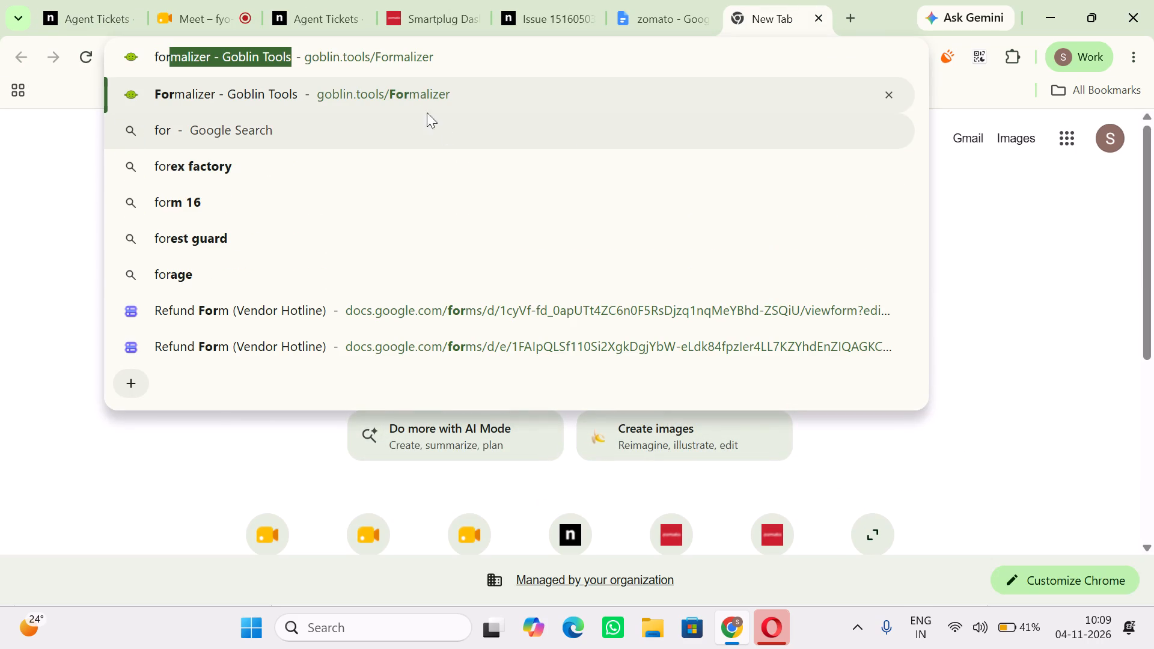
Open the Goblin Tools Formalizer page in the new tab.
click(414, 100)
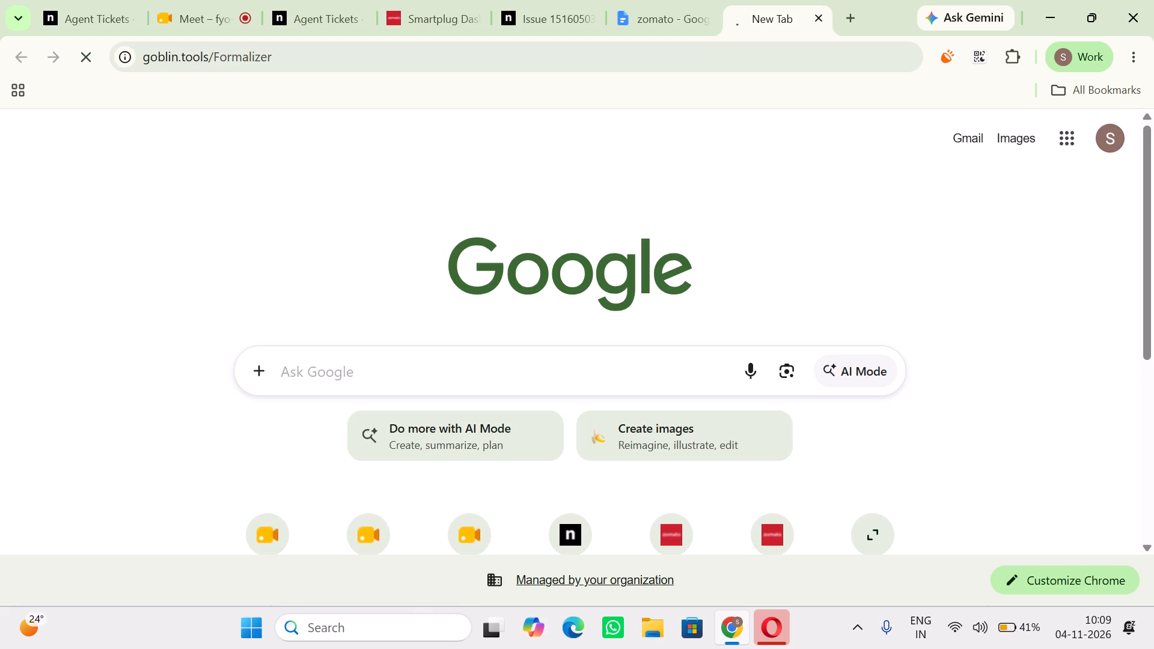
Find the Kuro app on the computer and launch it.
click(367, 637)
text(ku)
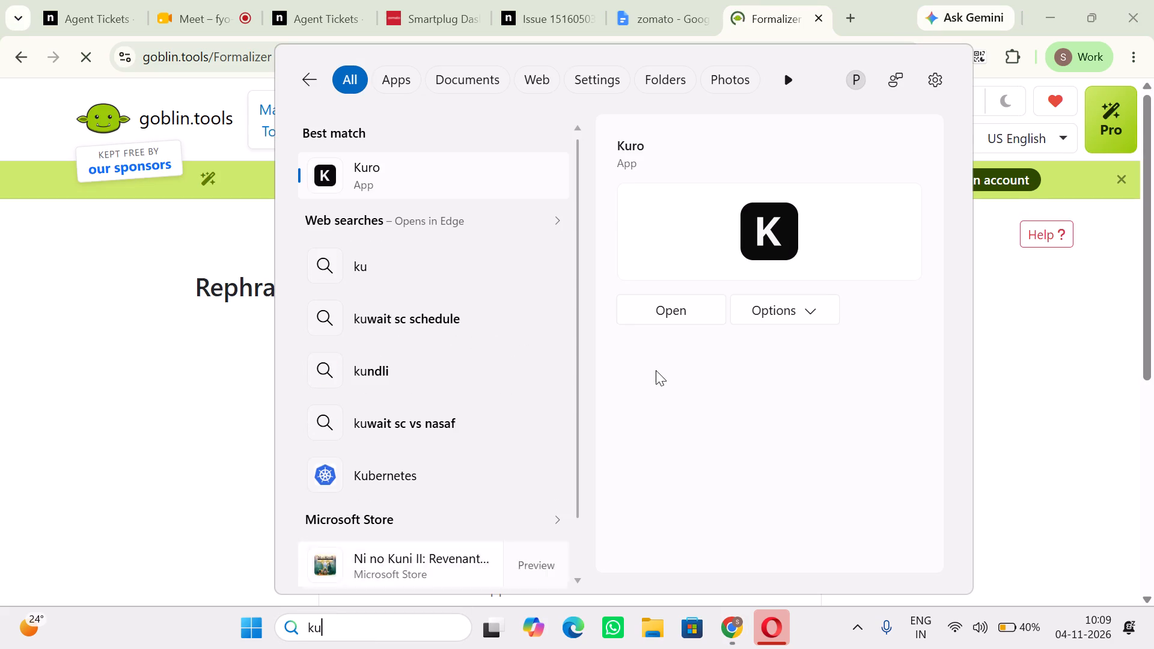
click(667, 315)
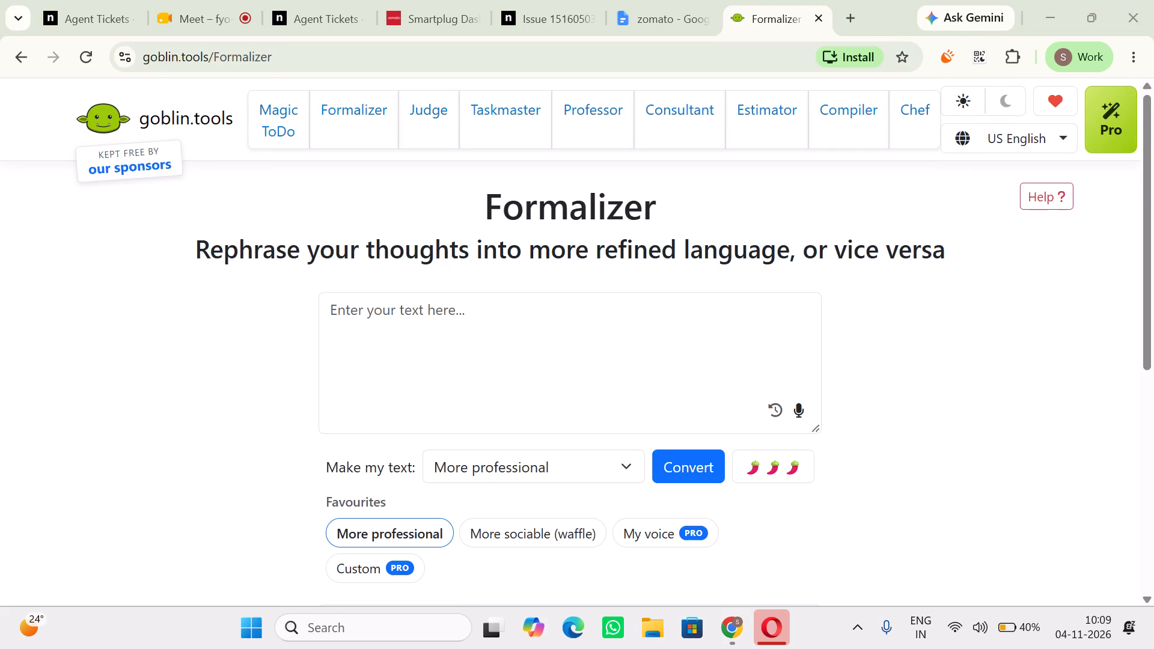
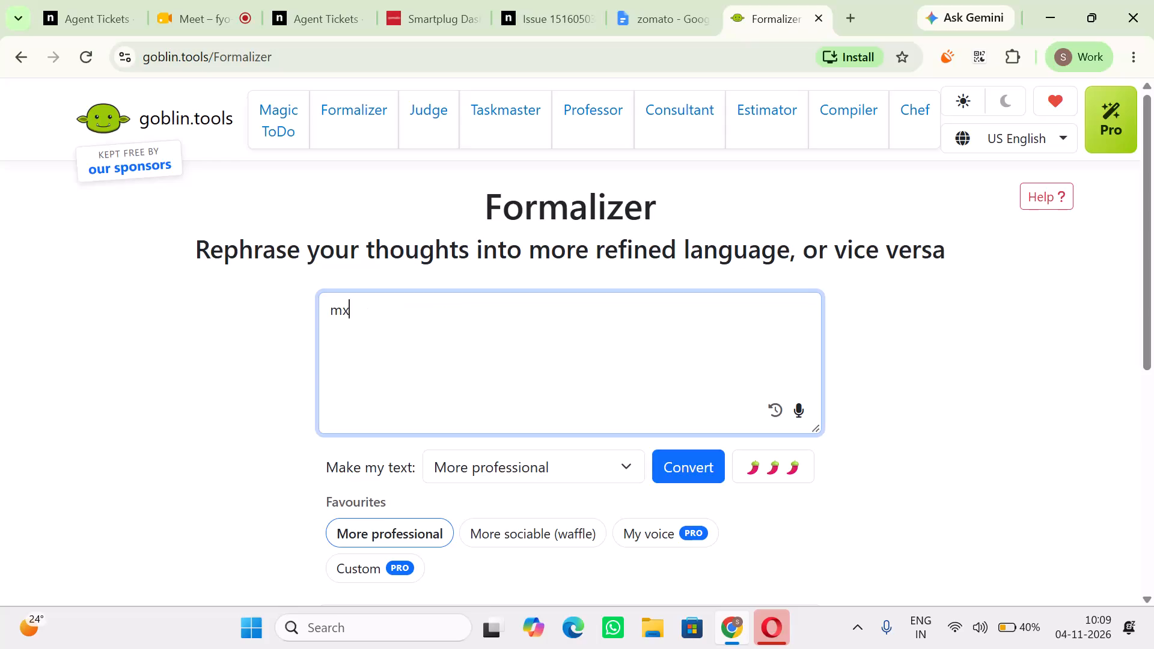
Enter the note "mx has qualoty related issue doucment the issue ssahre the feedback" in the Formalizer and convert it to more professional wording.
key(BackSpace)
text(has qualoty related)
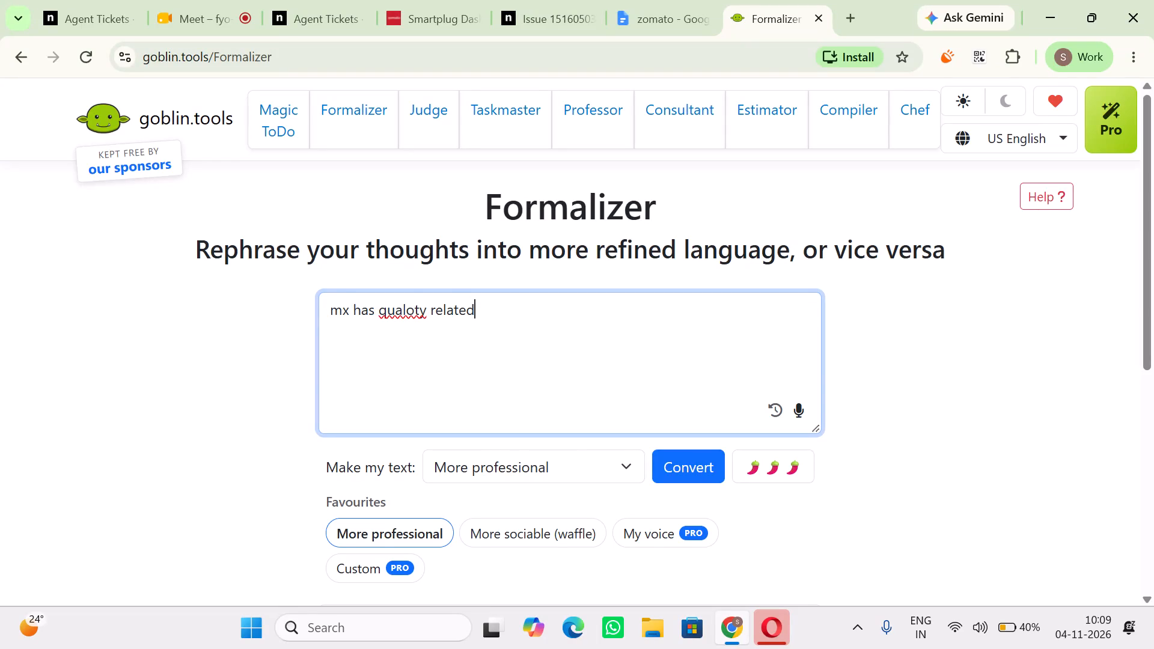
key(space)
text(issue doucment the issue ssahre the e)
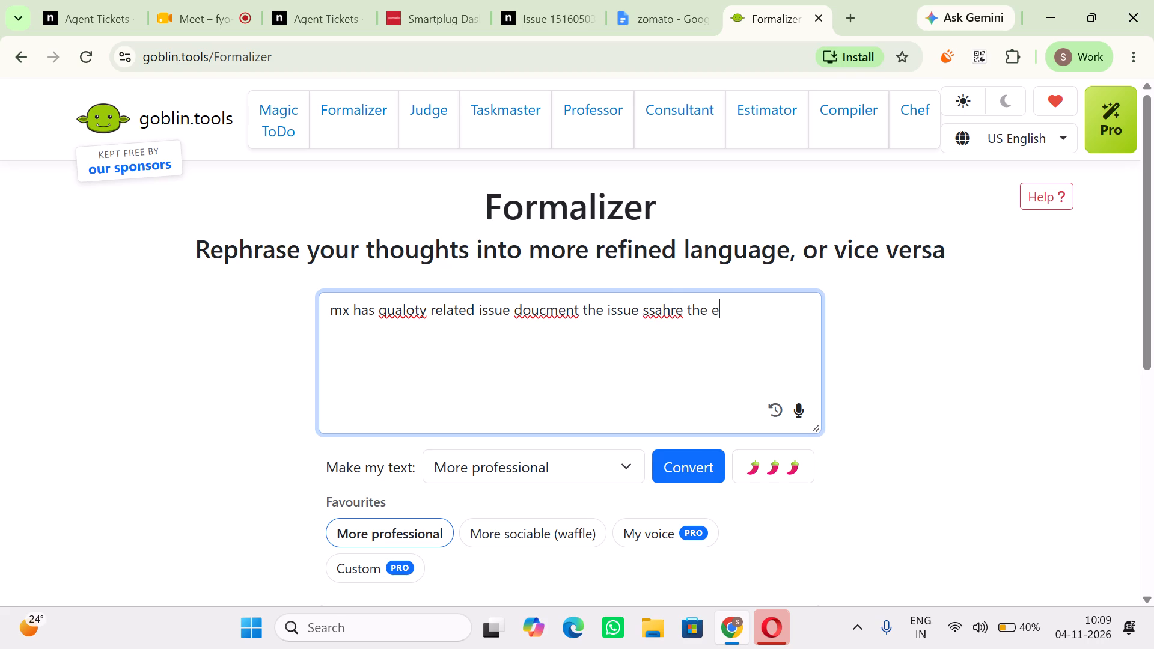
key(BackSpace)
text(feedback)
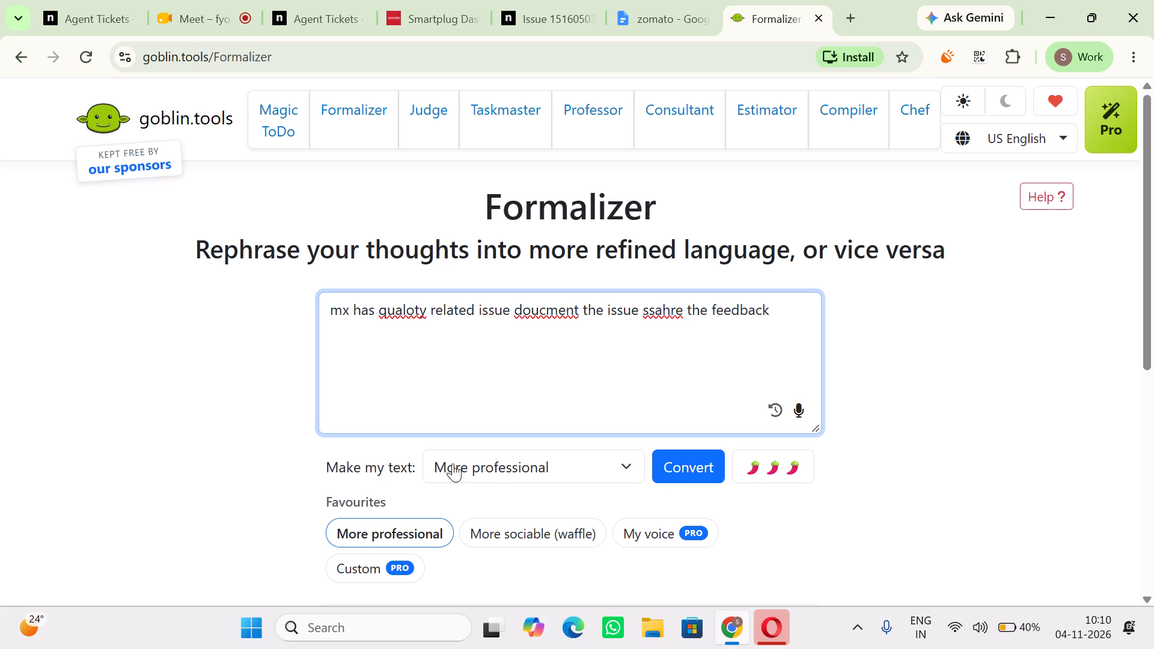
click(671, 474)
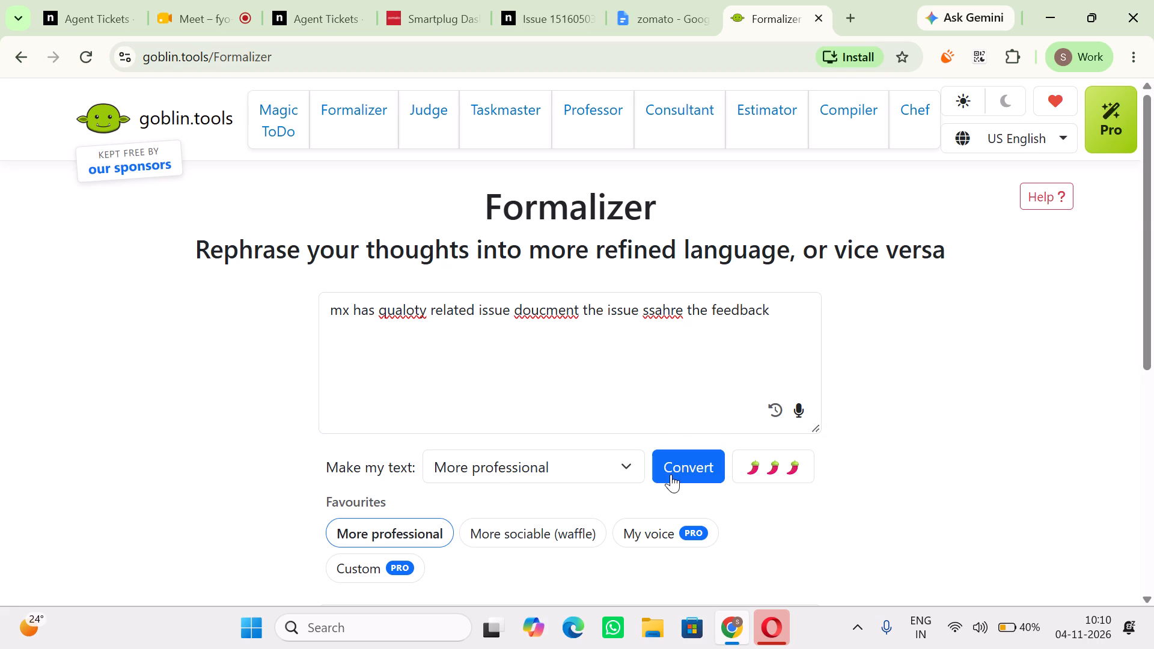
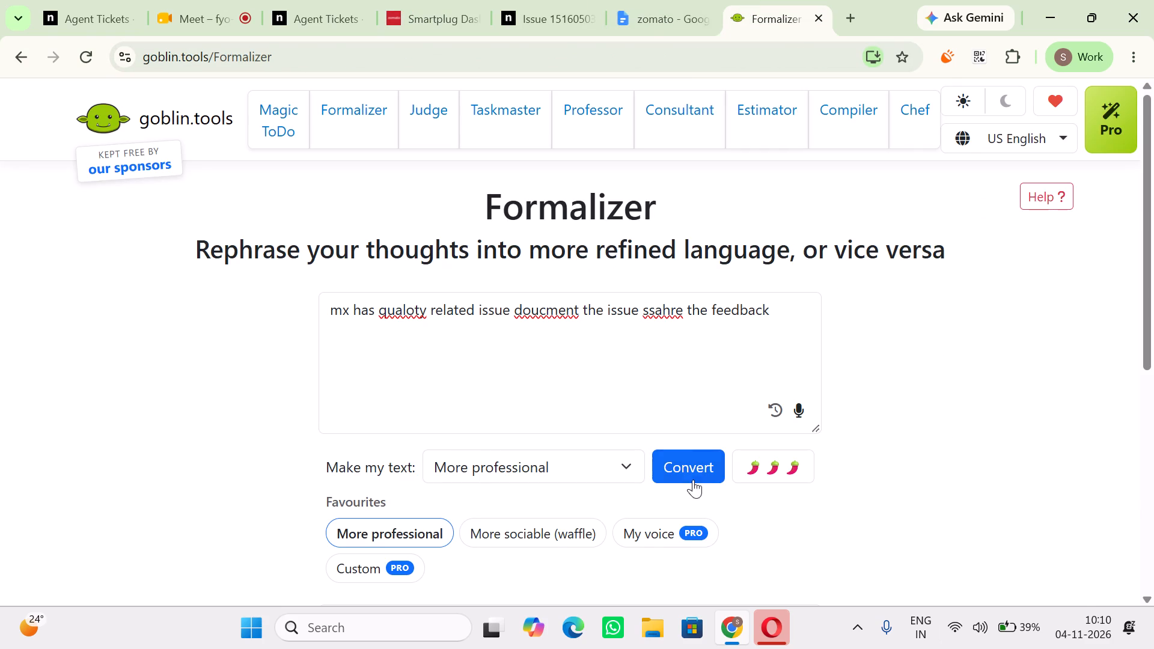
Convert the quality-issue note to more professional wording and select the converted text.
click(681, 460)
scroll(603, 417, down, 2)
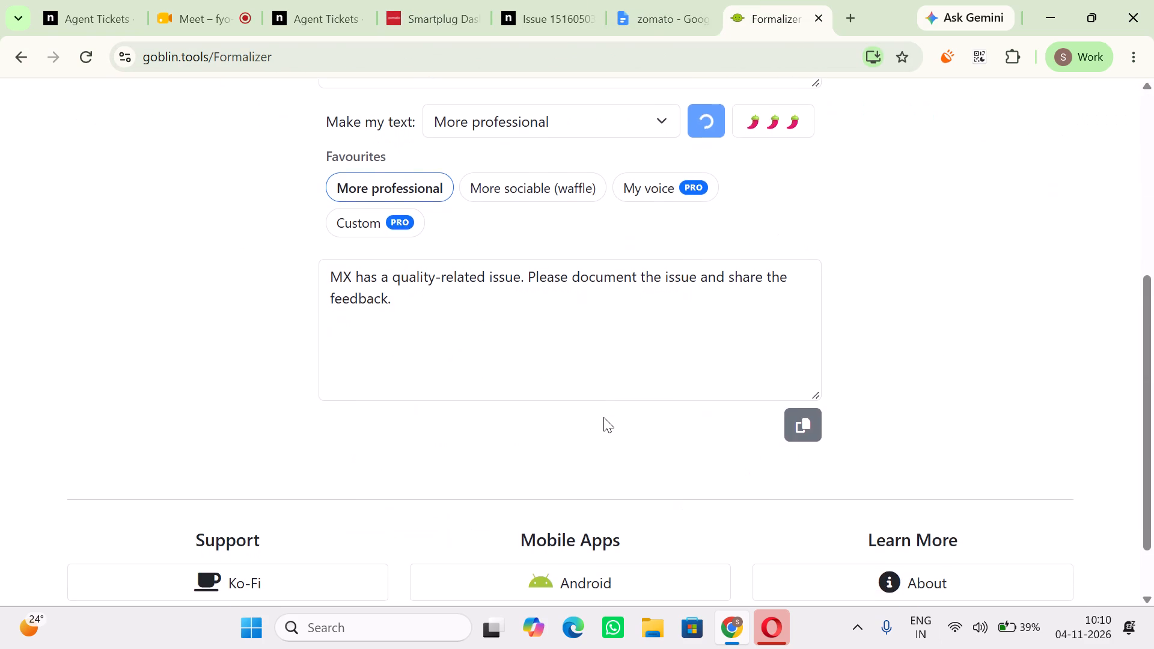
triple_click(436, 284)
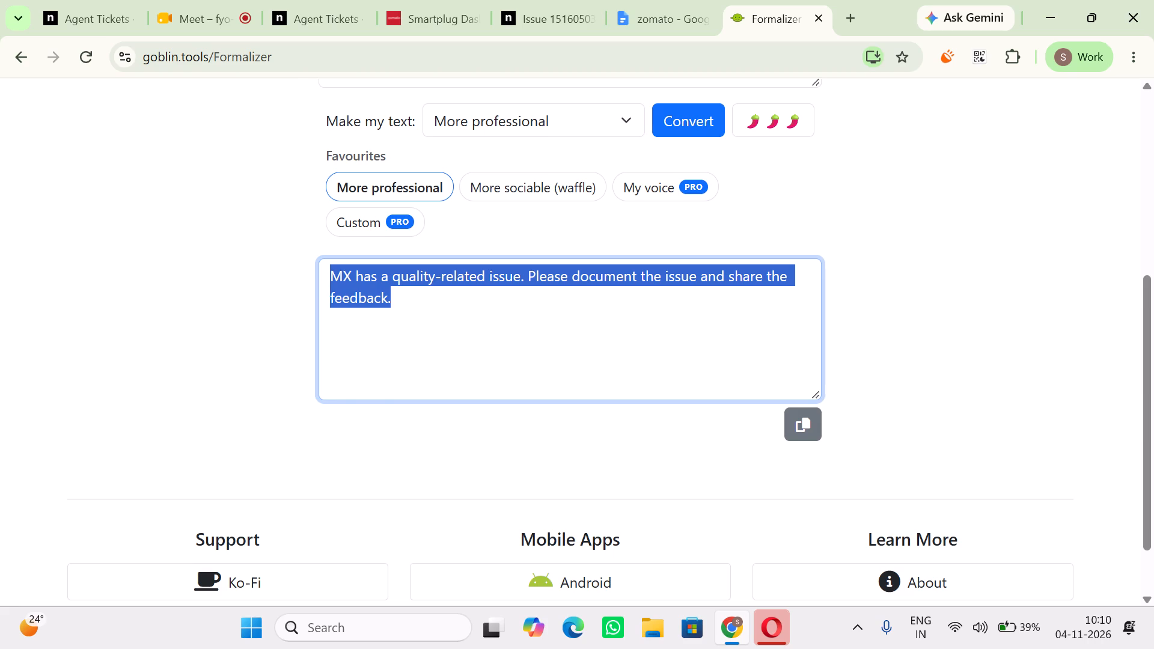
Change "mx" to "cx" at the start of the note, convert it again, and select the result.
scroll(375, 284, up, 2)
click(339, 236)
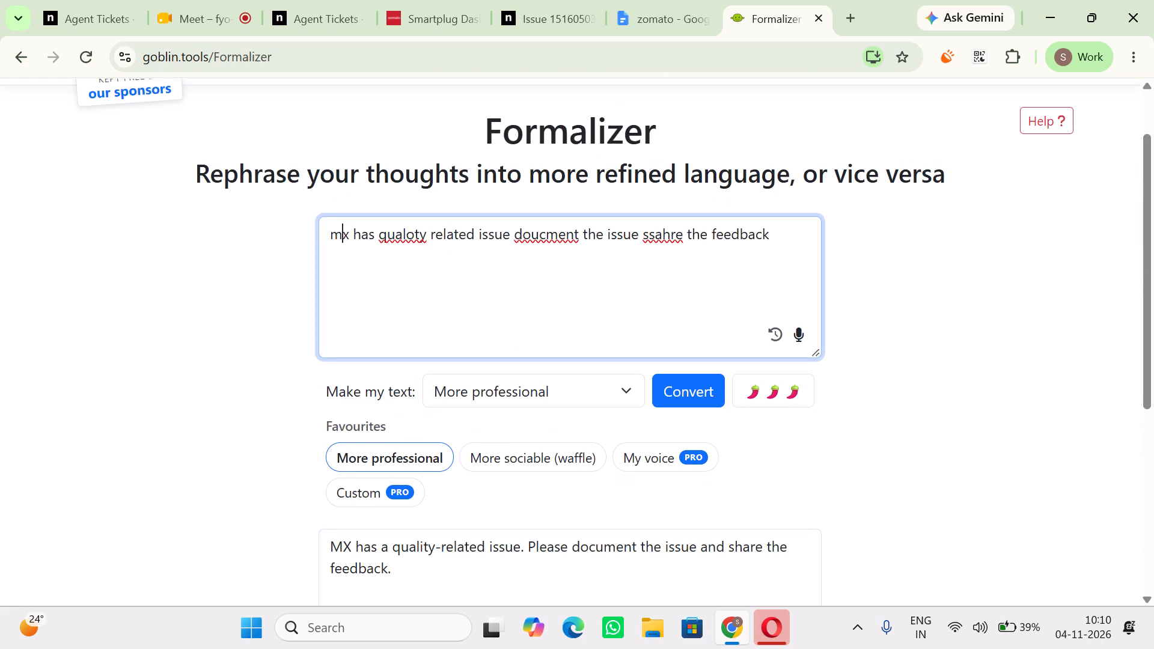
key(BackSpace)
key(c)
click(696, 362)
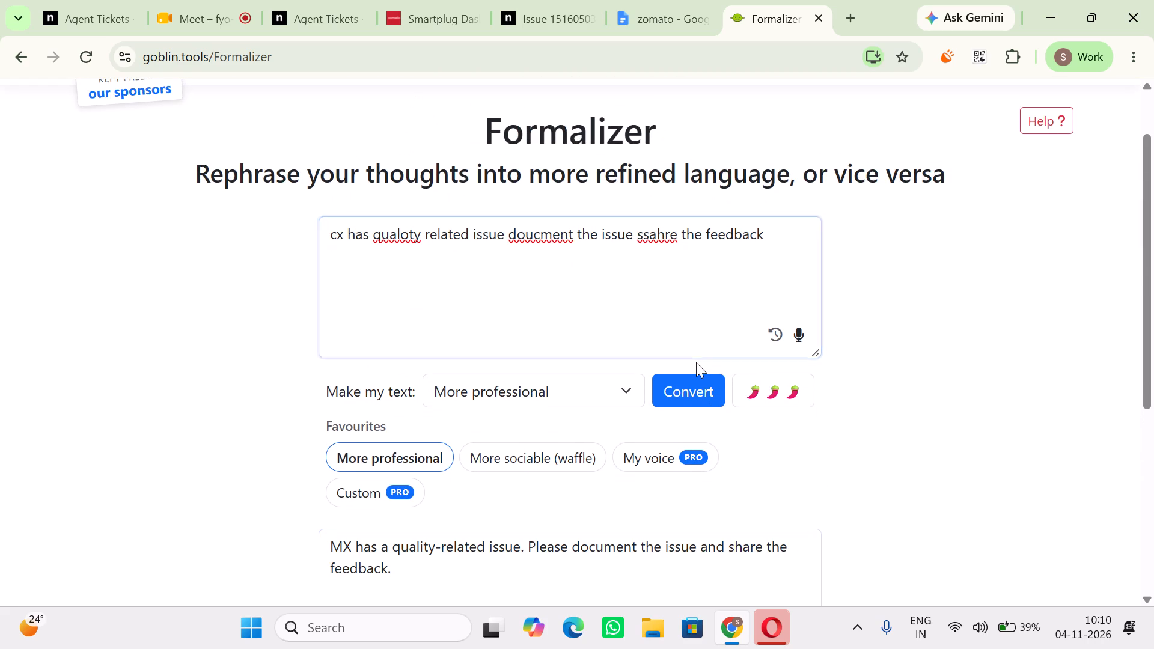
click(696, 383)
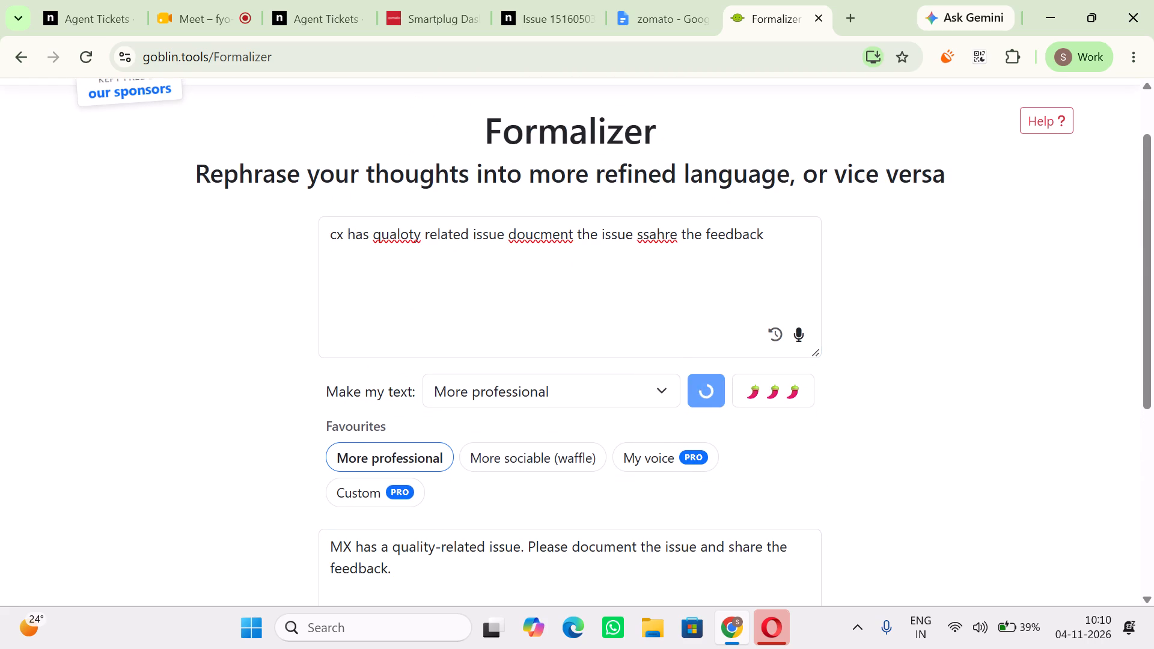
triple_click(407, 551)
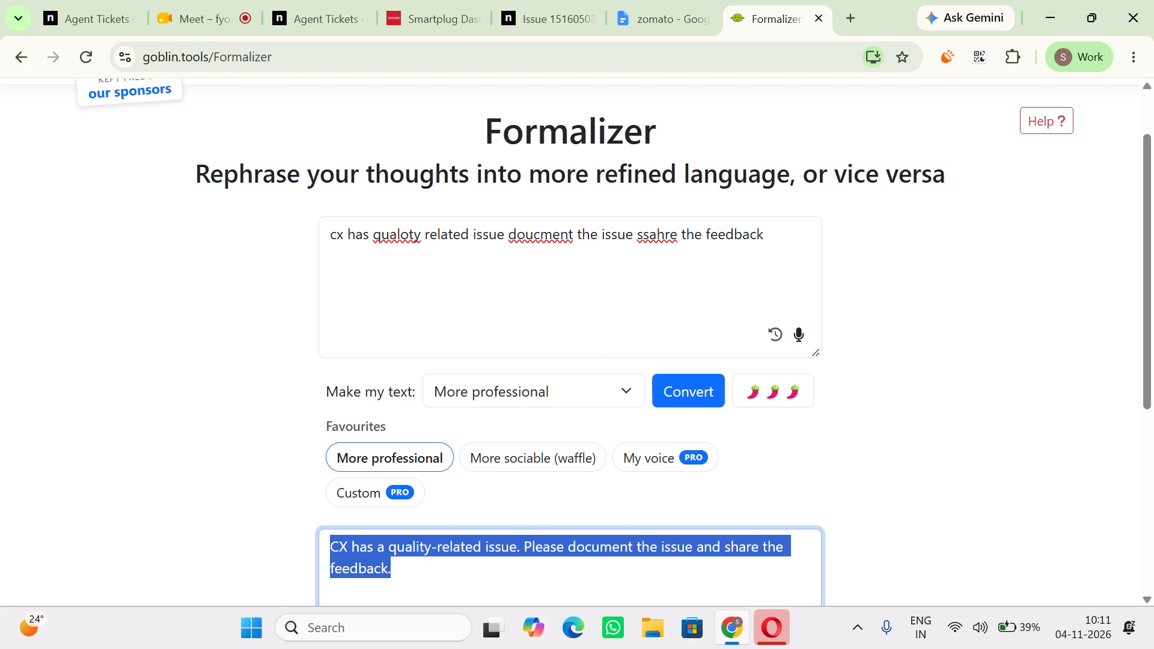
Change "doucment" to "doucmented" in the note and convert it to more professional wording again.
click(573, 237)
text(ed)
click(703, 383)
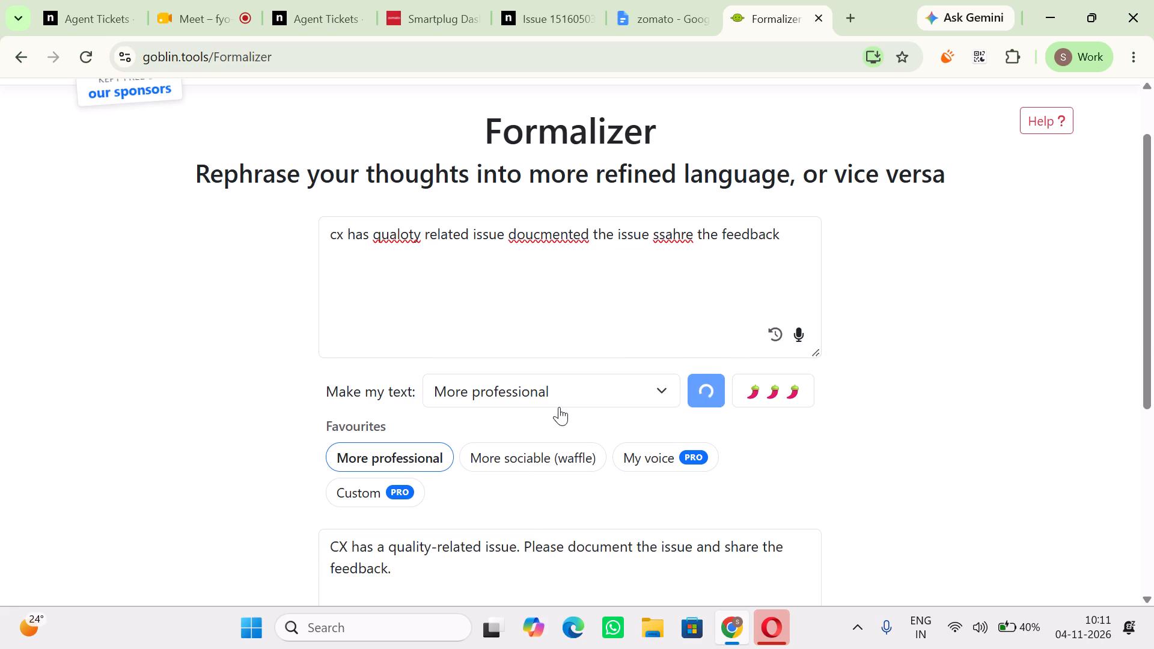
scroll(472, 590, down, 1)
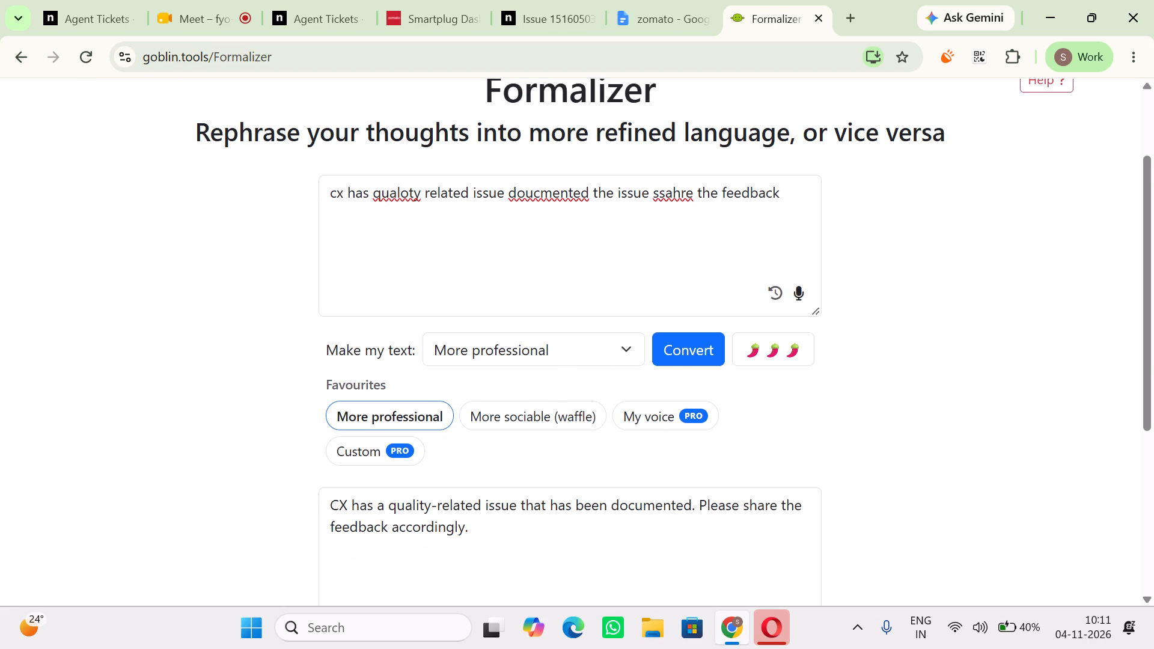
Shorten "related issue" to "issue" in the Formalizer's source note.
scroll(532, 436, up, 1)
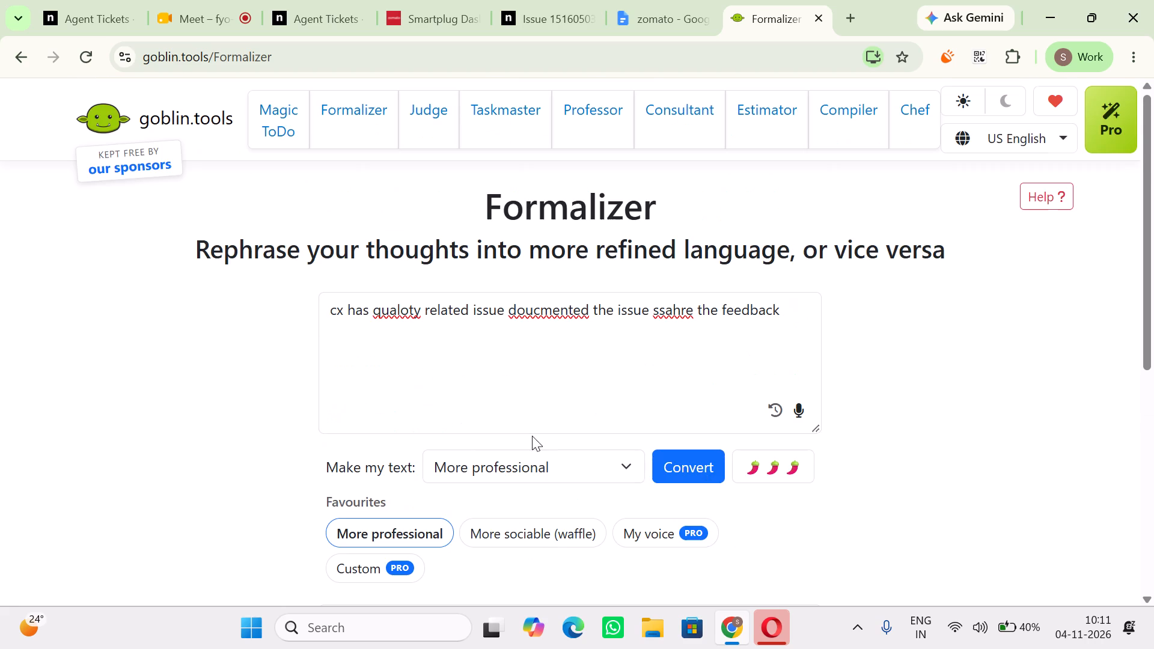
scroll(532, 436, up, 1)
double_click(478, 313)
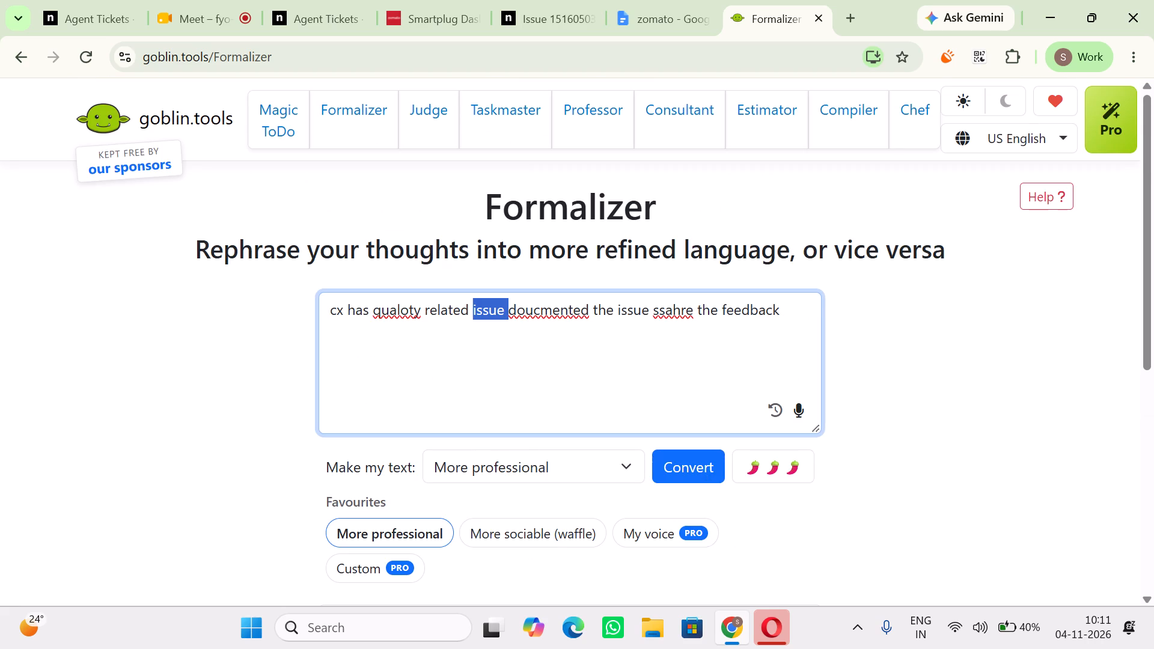
key(BackSpace)
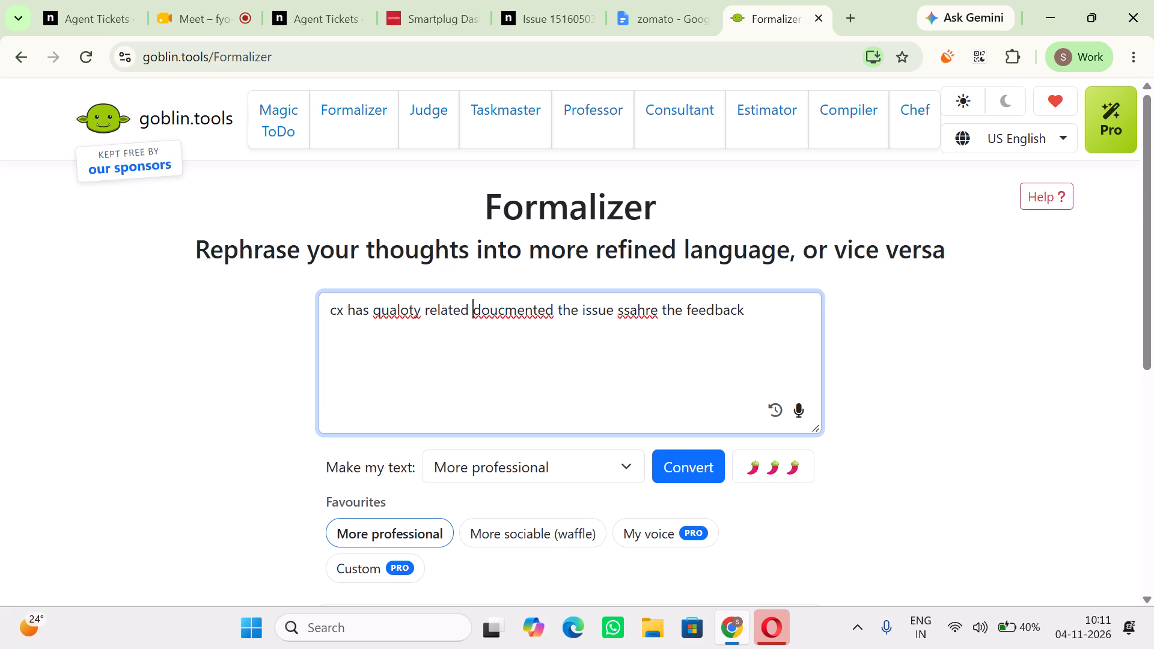
double_click(440, 314)
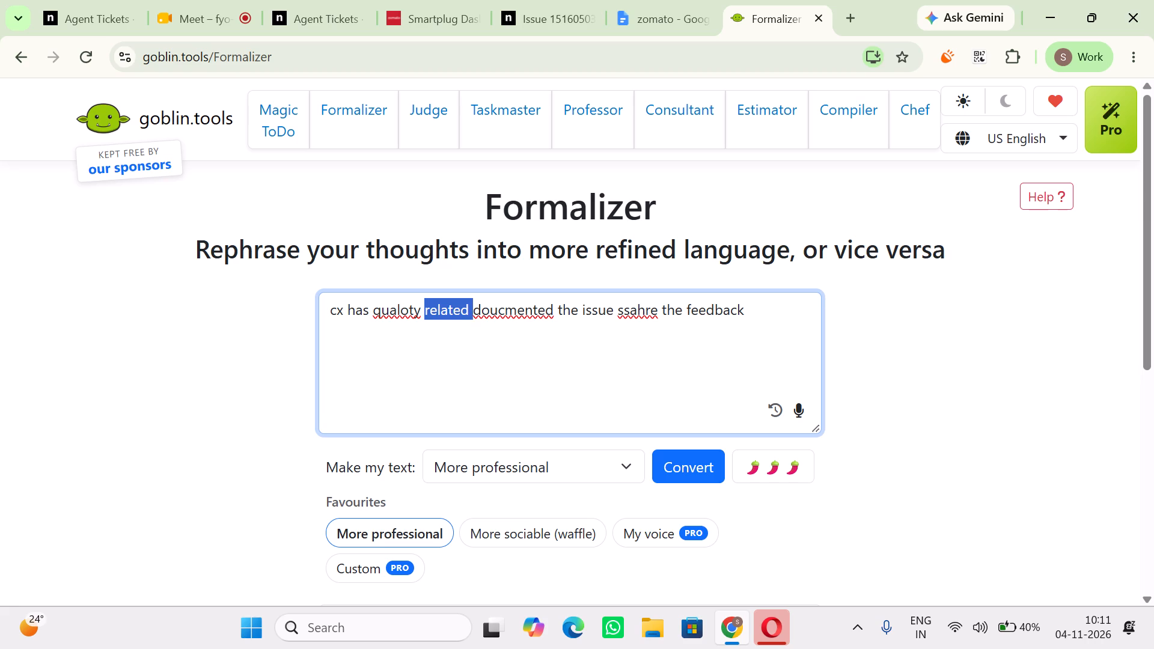
key(BackSpace)
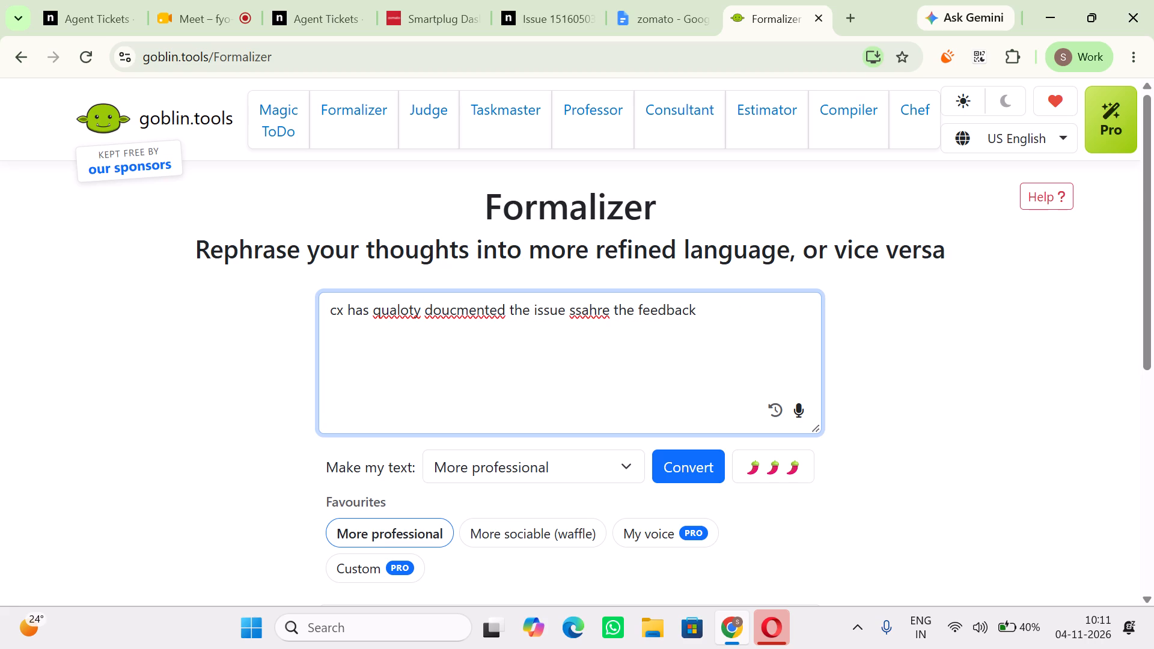
text(issue)
key(space)
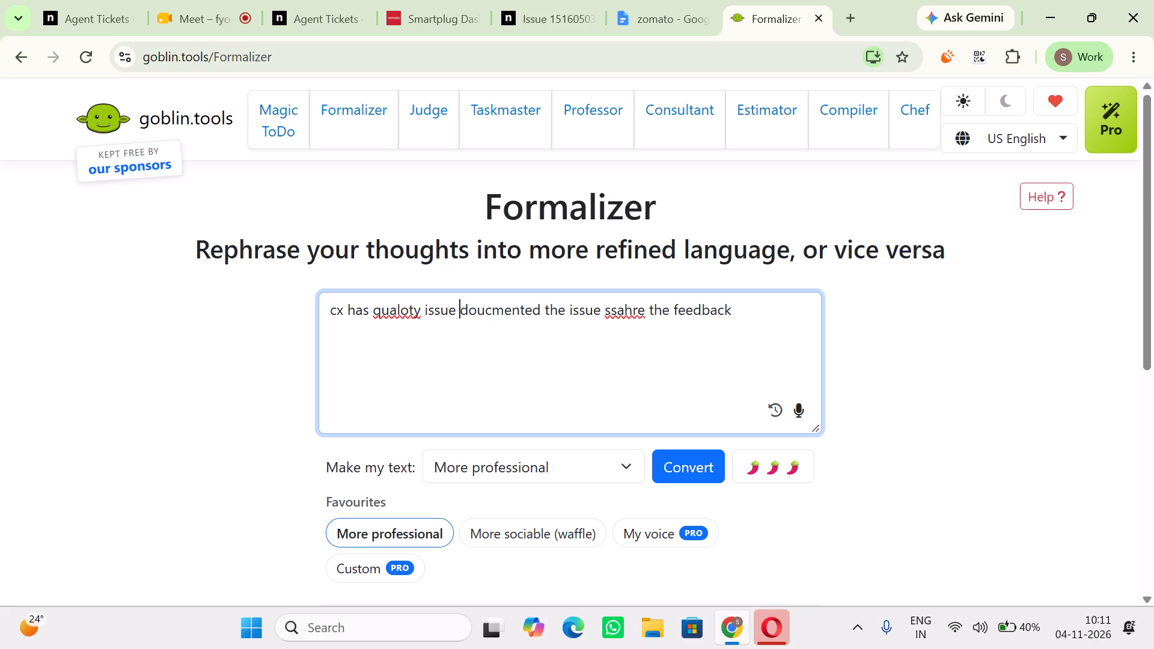
Change "ssahre" to "ssahred", add "with team" at the end of the note, and convert it again.
click(646, 319)
key(d)
click(759, 313)
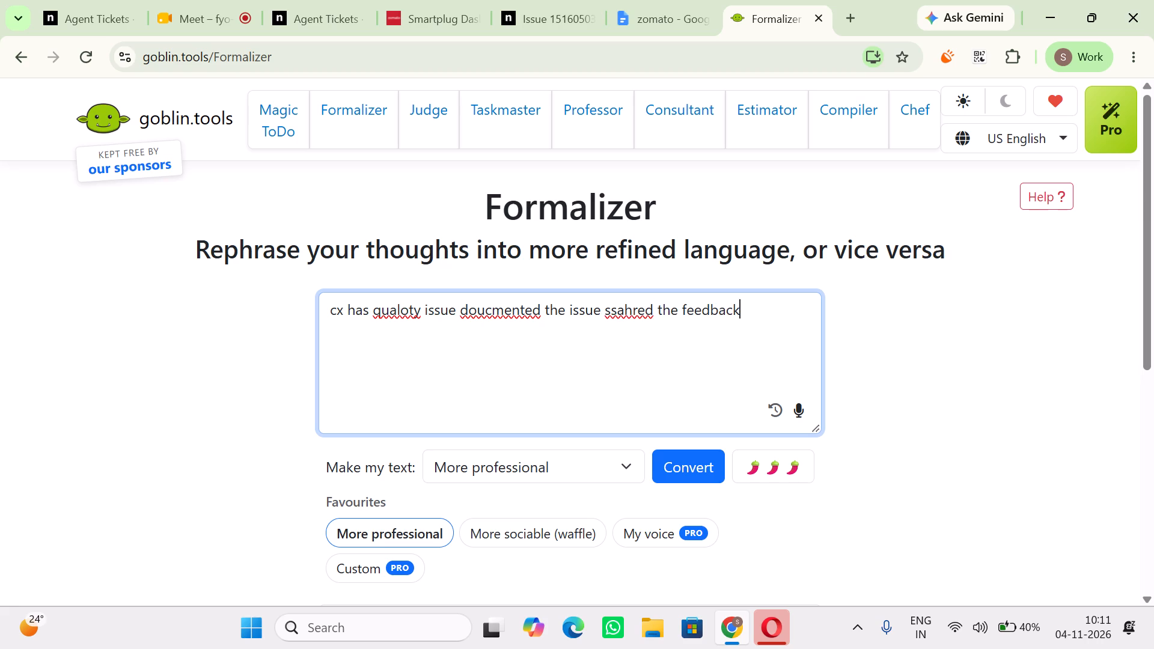
key(comma)
key(BackSpace)
key(space)
text(with team)
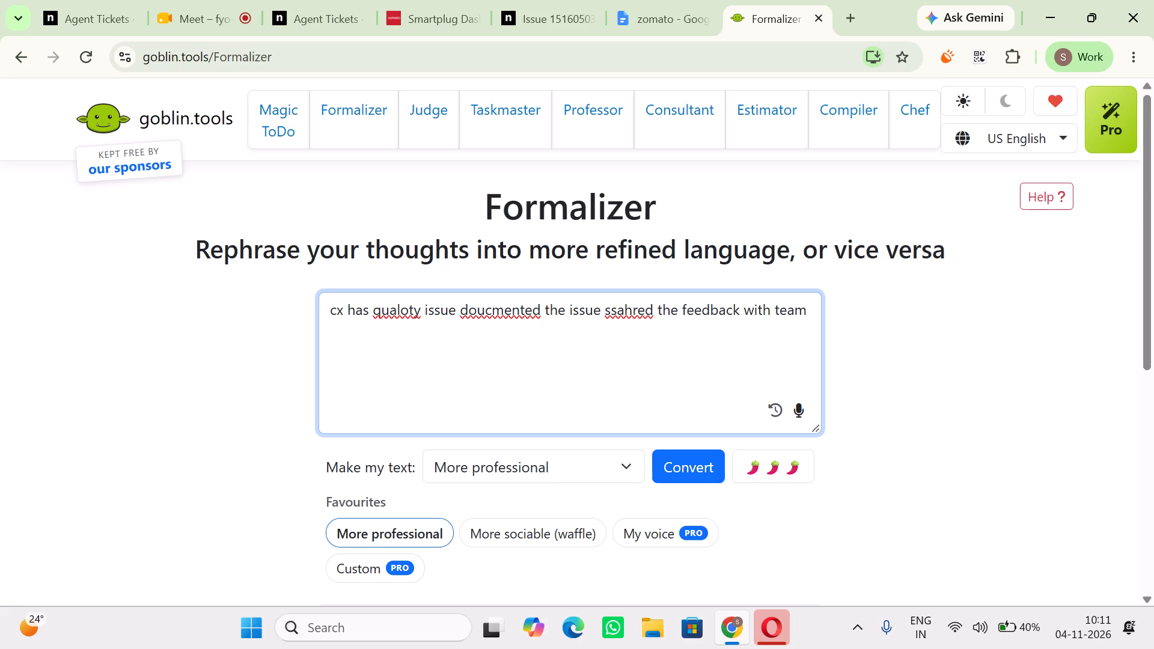
click(698, 461)
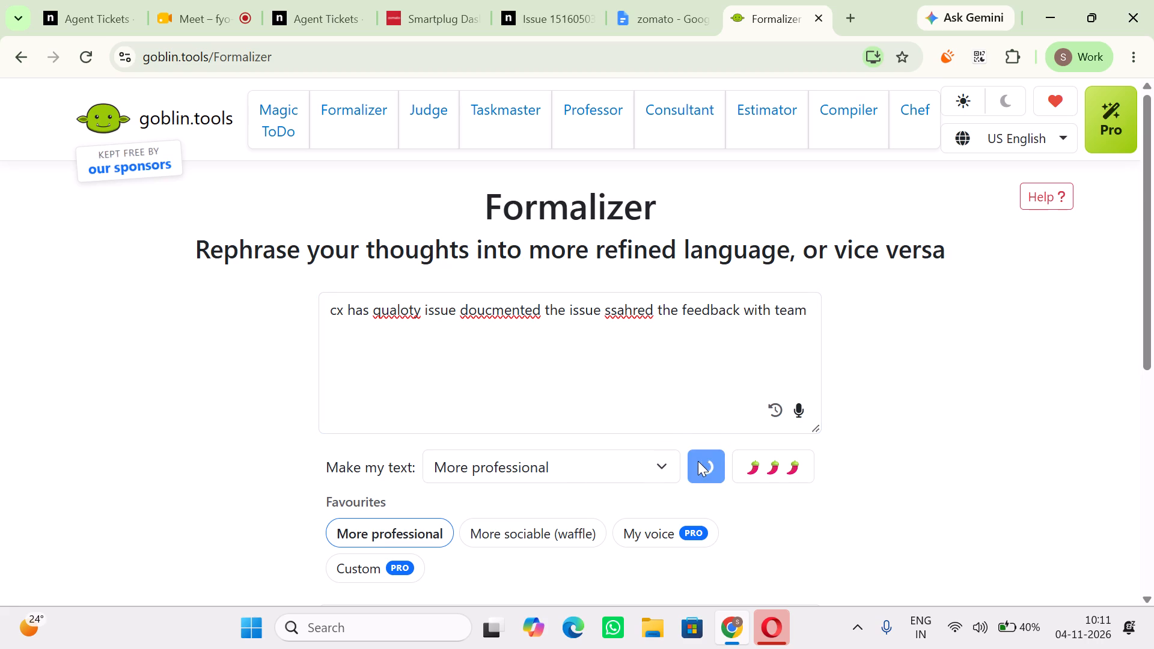
scroll(578, 471, down, 1)
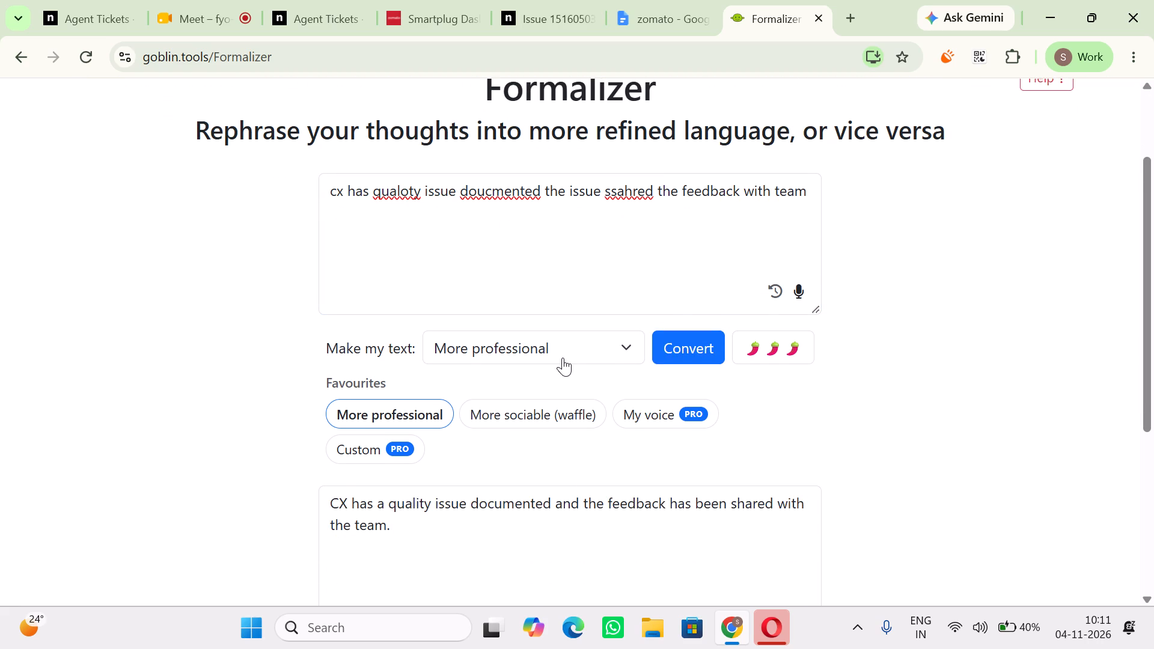
Convert the note using the Grammatically correct style and copy the resulting sentence.
click(554, 349)
scroll(536, 602, down, 2)
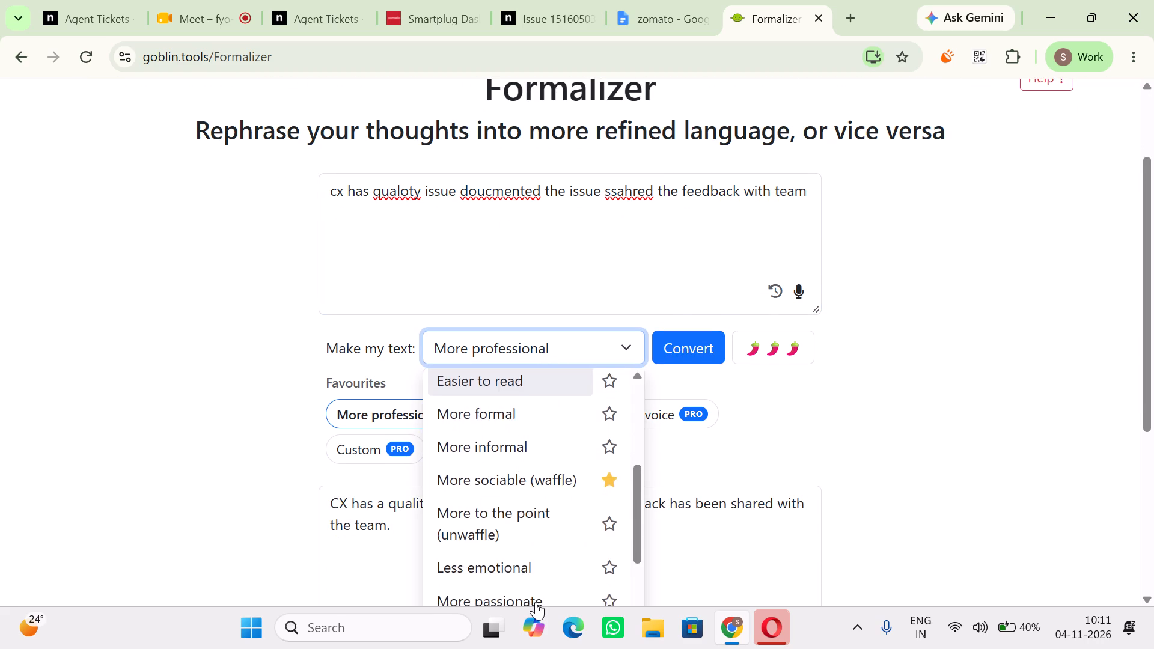
scroll(536, 602, down, 1)
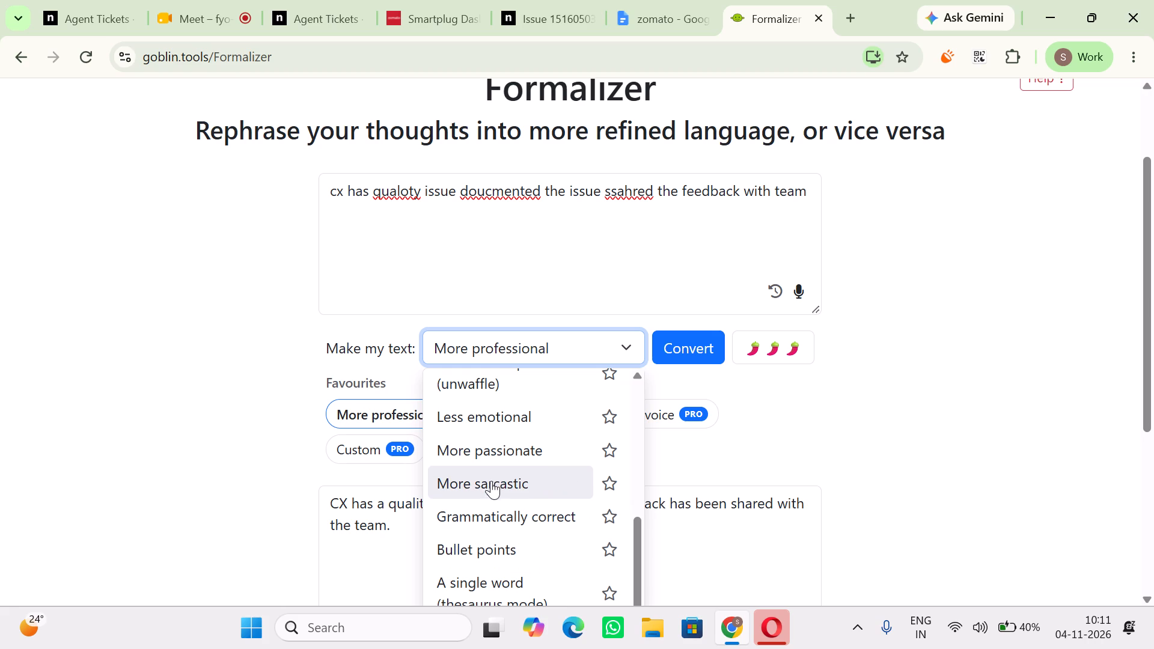
click(489, 504)
click(704, 361)
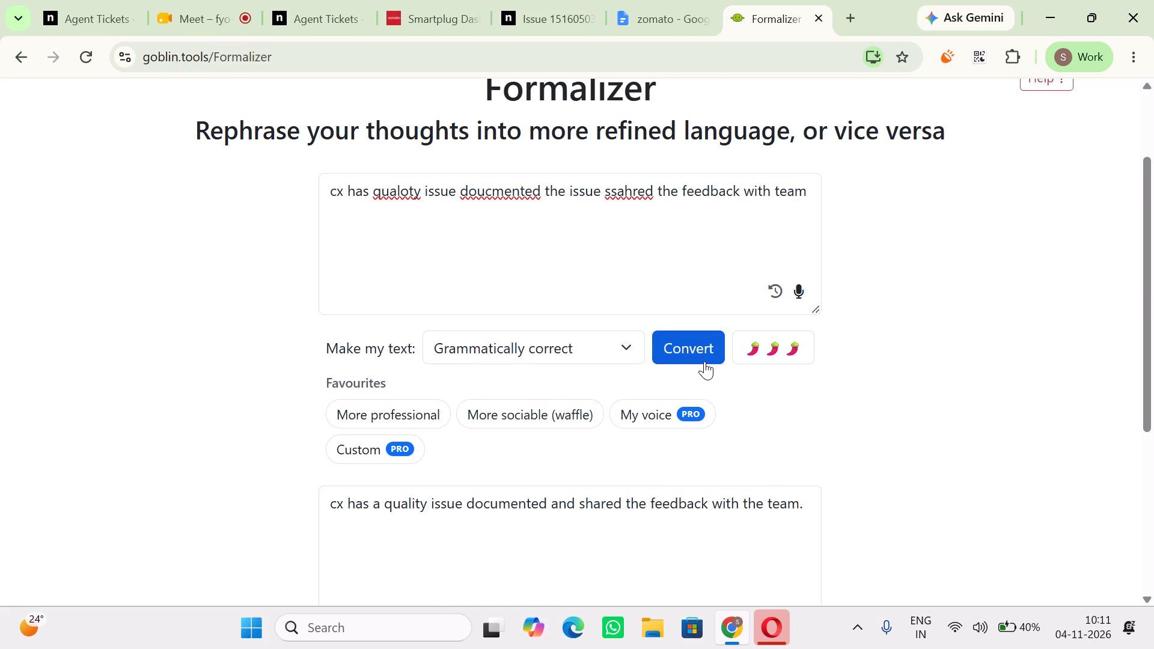
triple_click(477, 494)
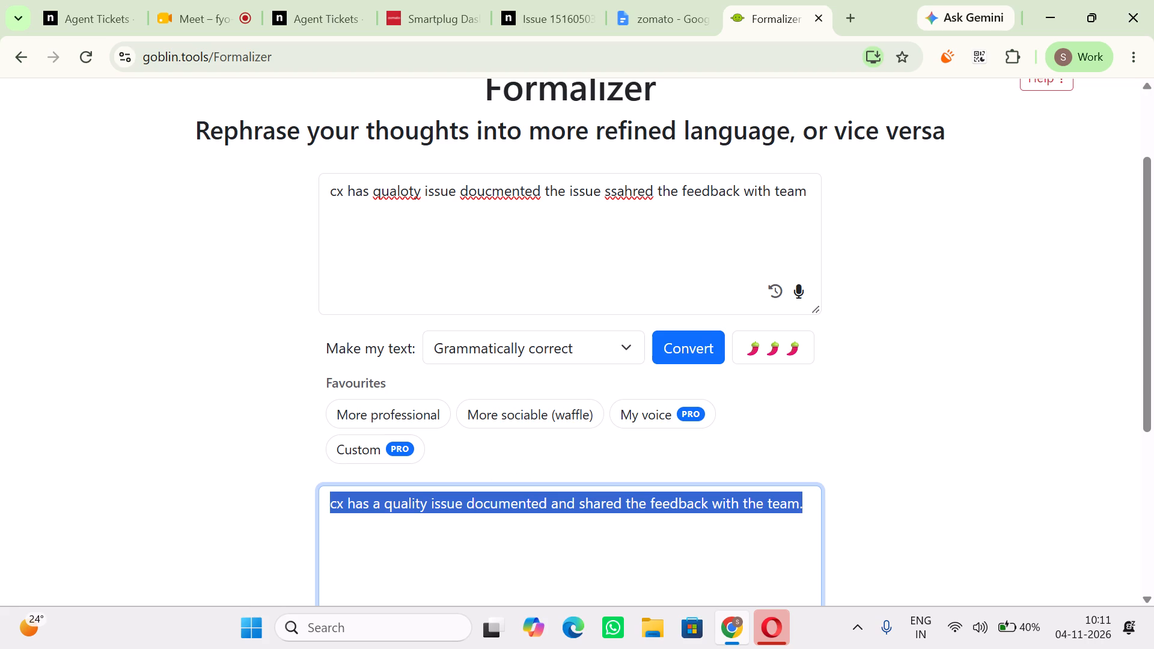
key(ctrl+c)
key(ctrl+c)
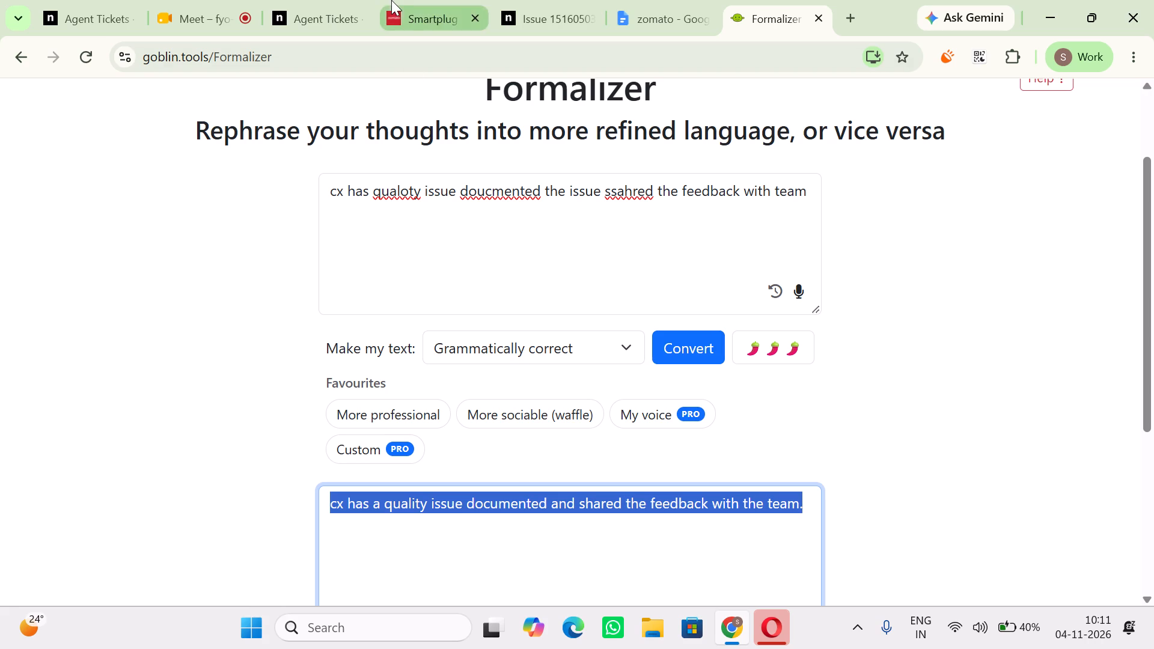
Switch to the open Nugget hotline ticket and add the copied sentence as a private note.
click(305, 0)
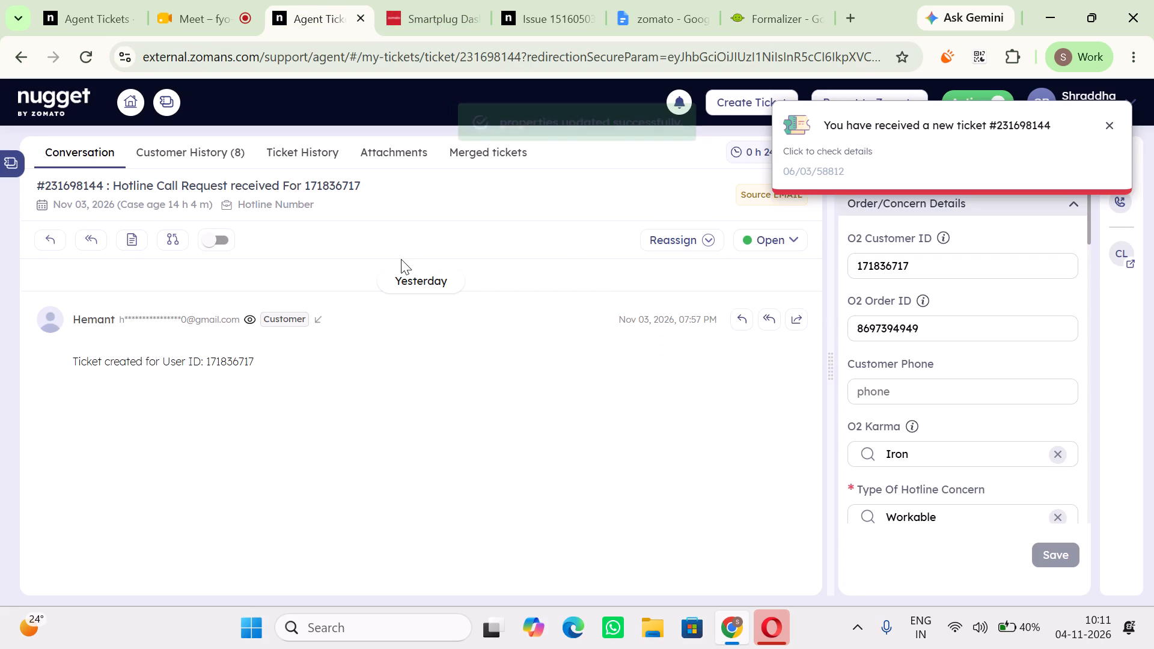
click(130, 239)
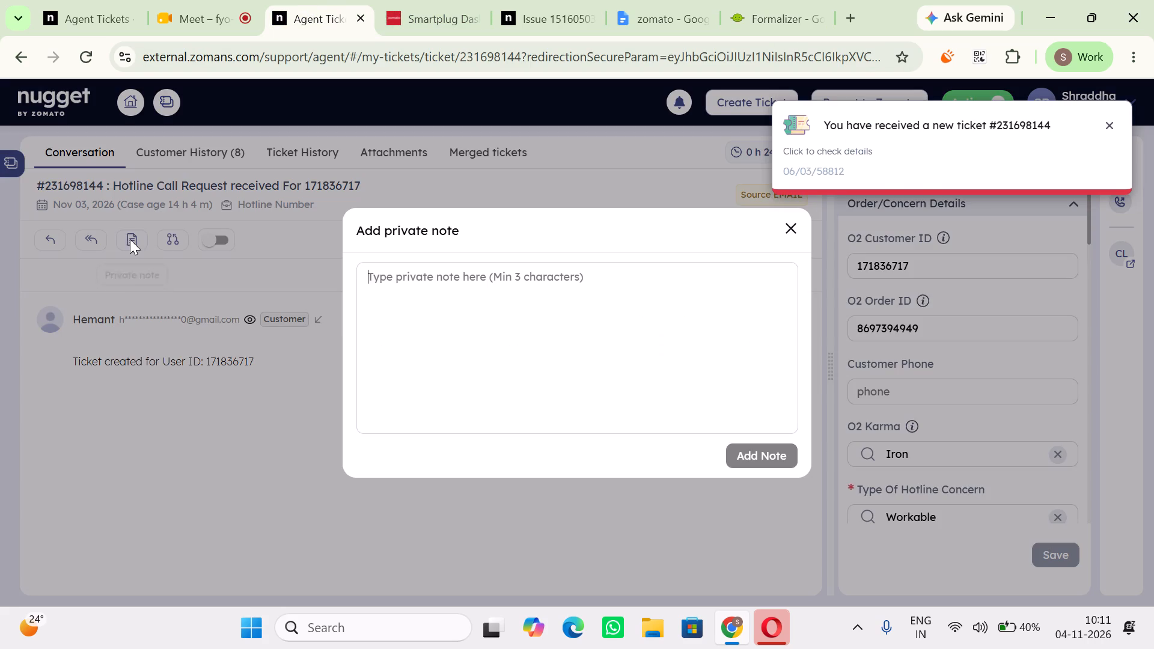
click(444, 353)
key(ctrl+v)
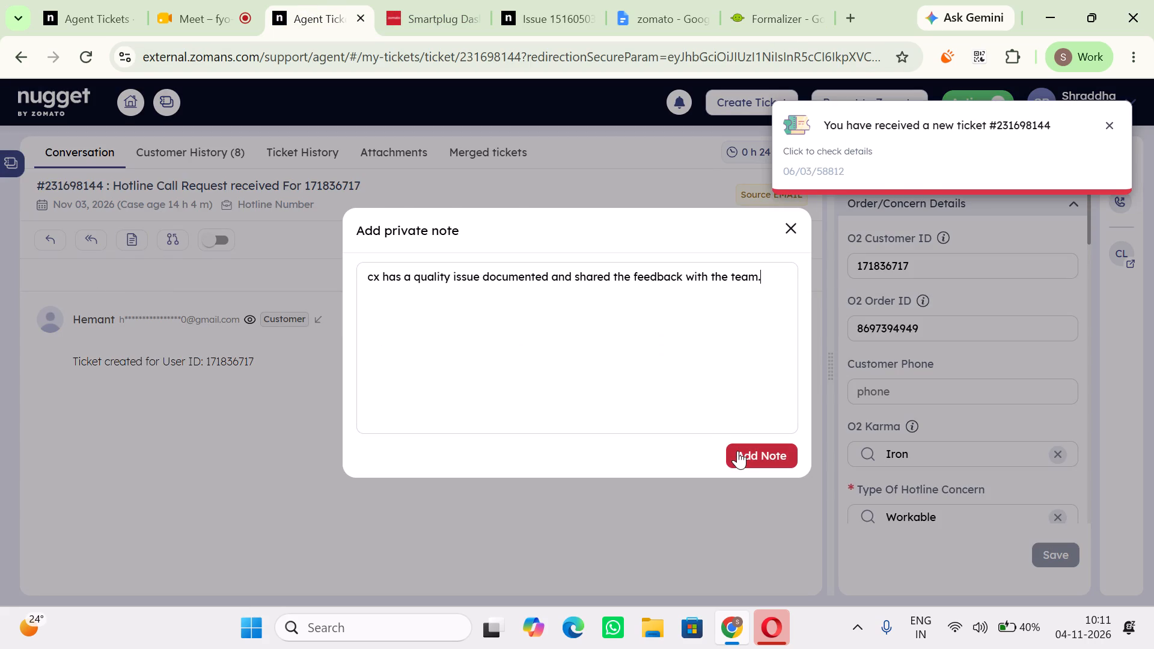
click(737, 451)
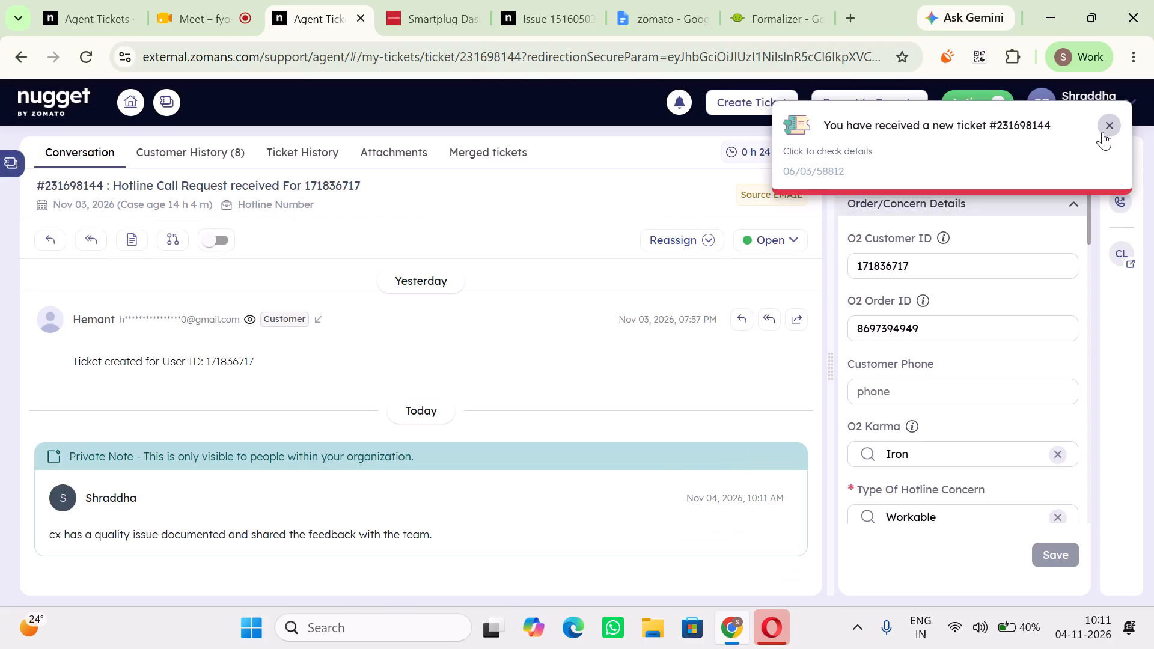
Dismiss the new-ticket notification and change the hotline ticket's status from Open to Closed.
click(1106, 126)
click(787, 238)
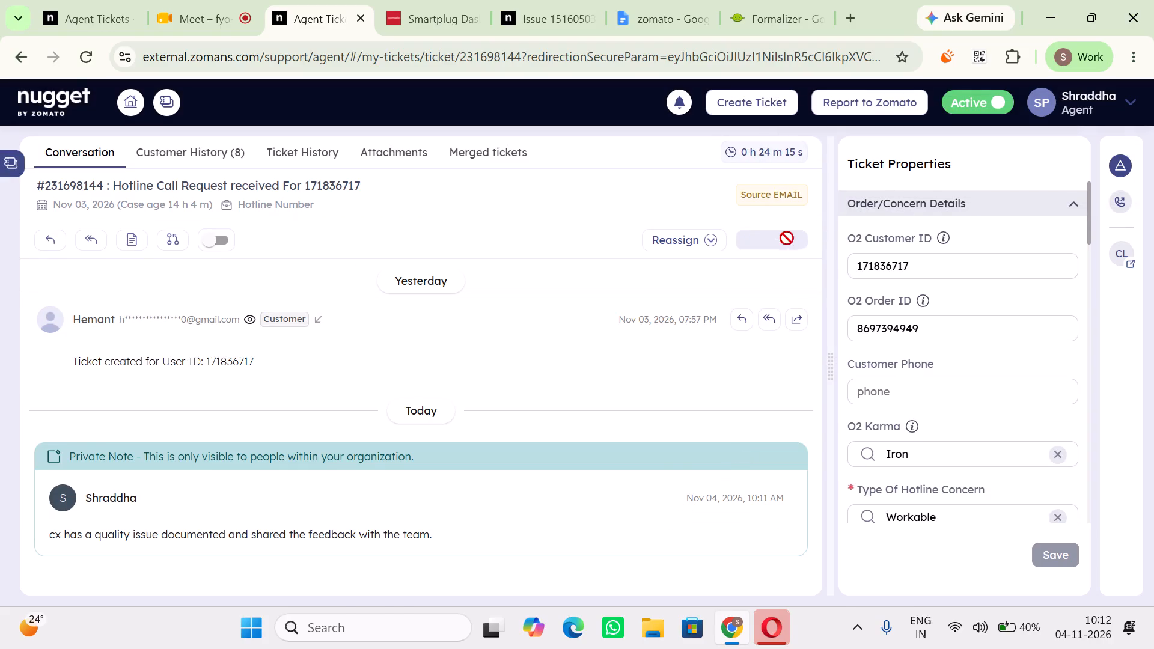
click(663, 297)
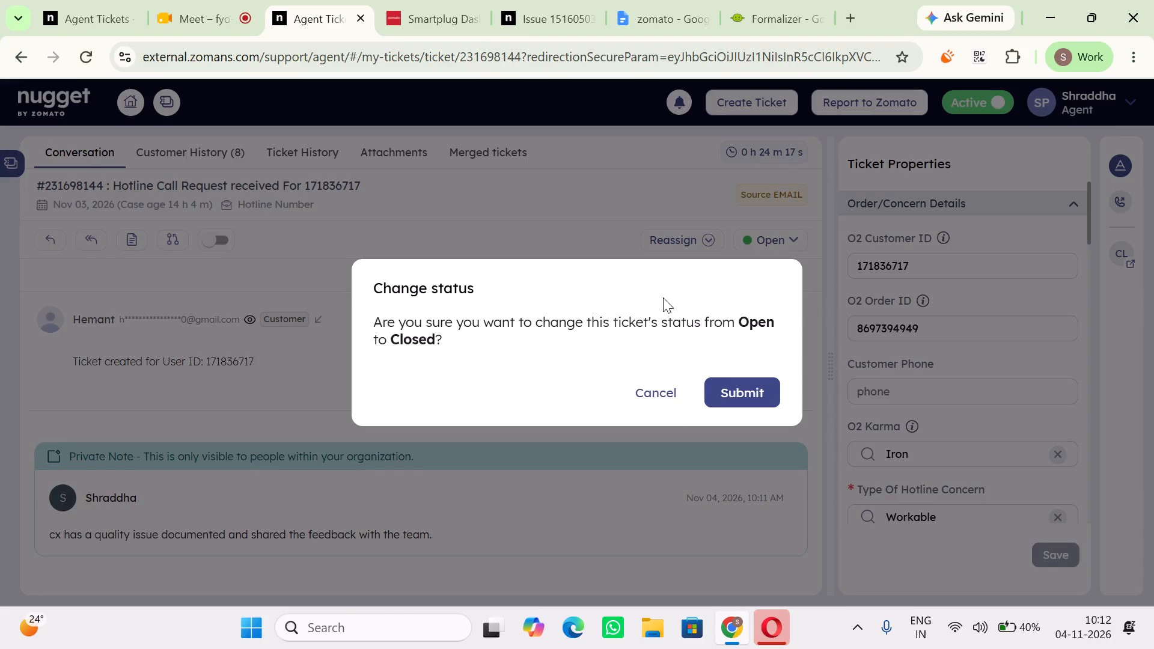
click(745, 385)
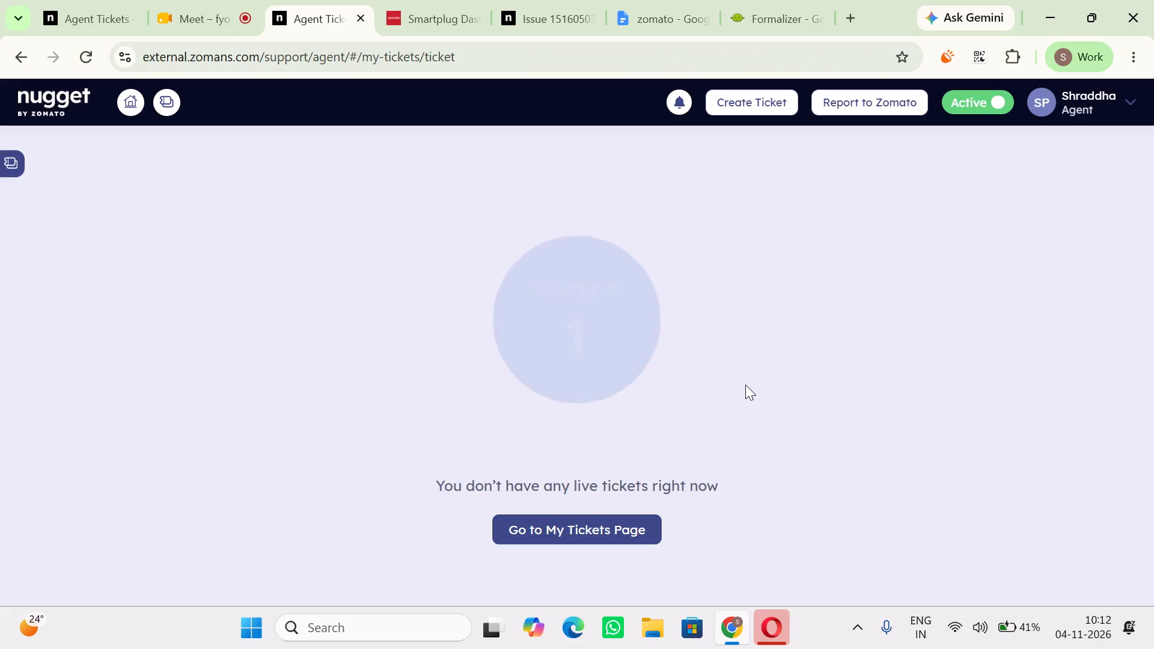
Close the browser pages for the Smartplug dashboard and the finished issue.
click(469, 17)
click(469, 17)
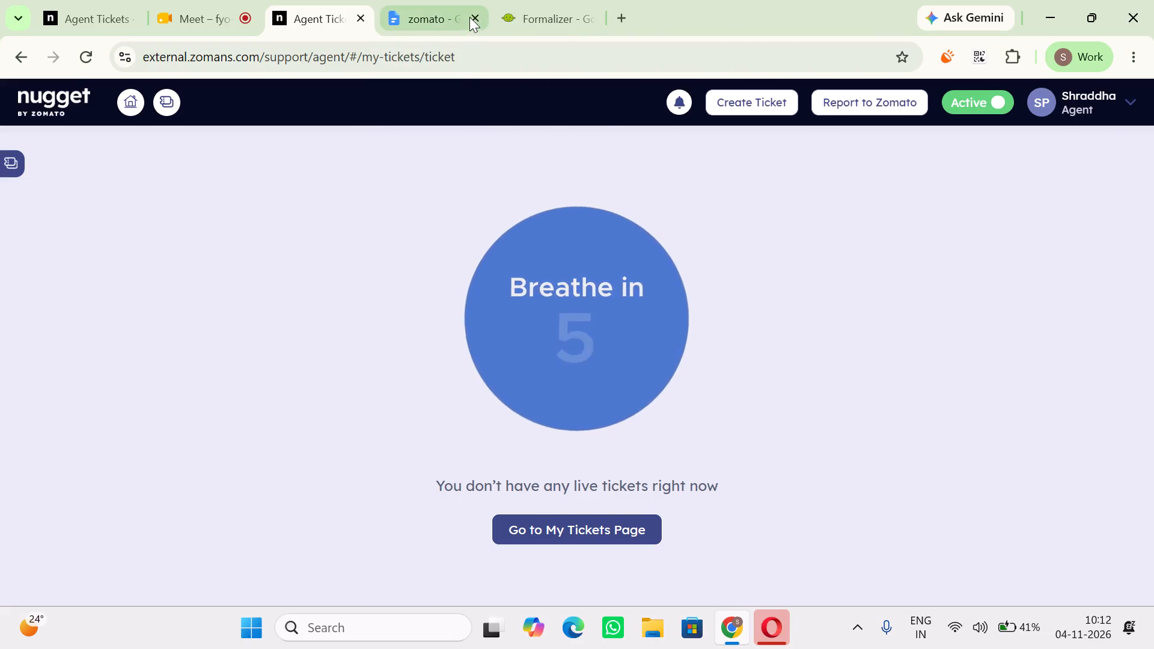
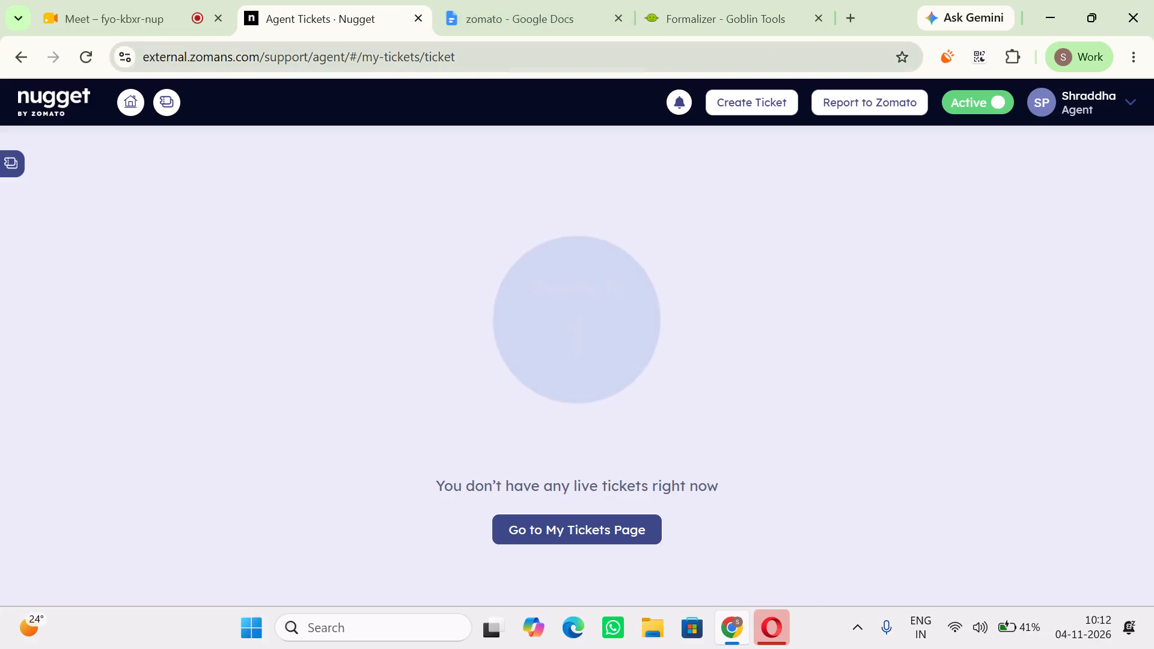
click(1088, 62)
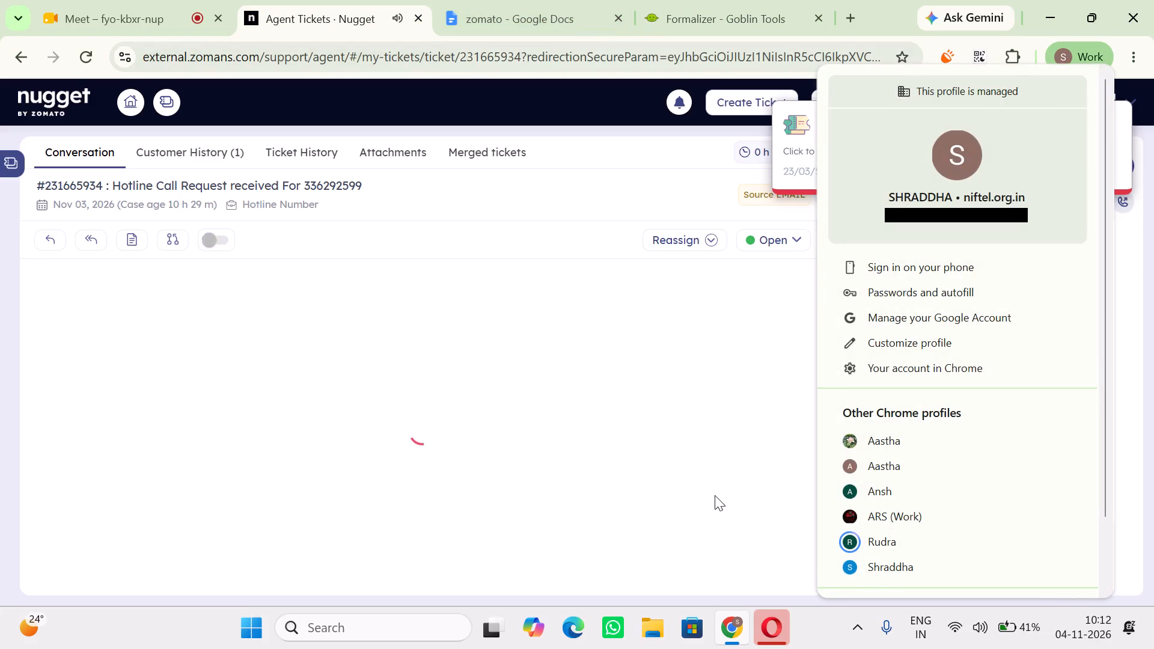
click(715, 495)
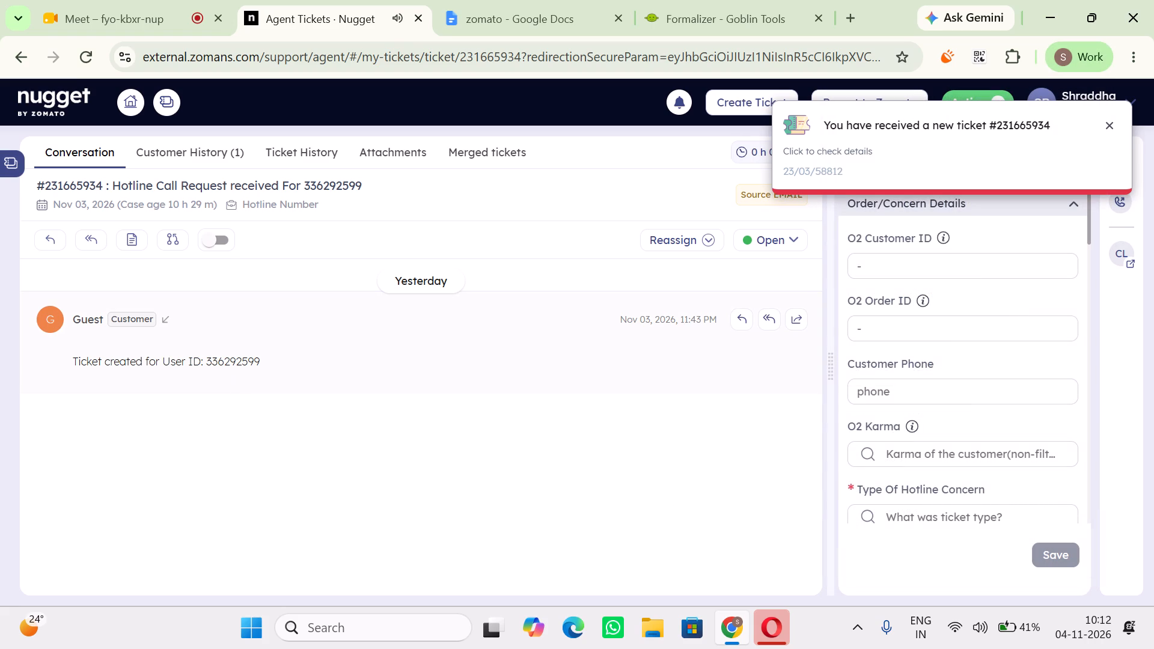
Copy the user ID from the new hotline ticket's message into O2 Customer ID and save the ticket properties.
triple_click(216, 356)
double_click(216, 356)
right_click(216, 356)
click(290, 385)
click(884, 269)
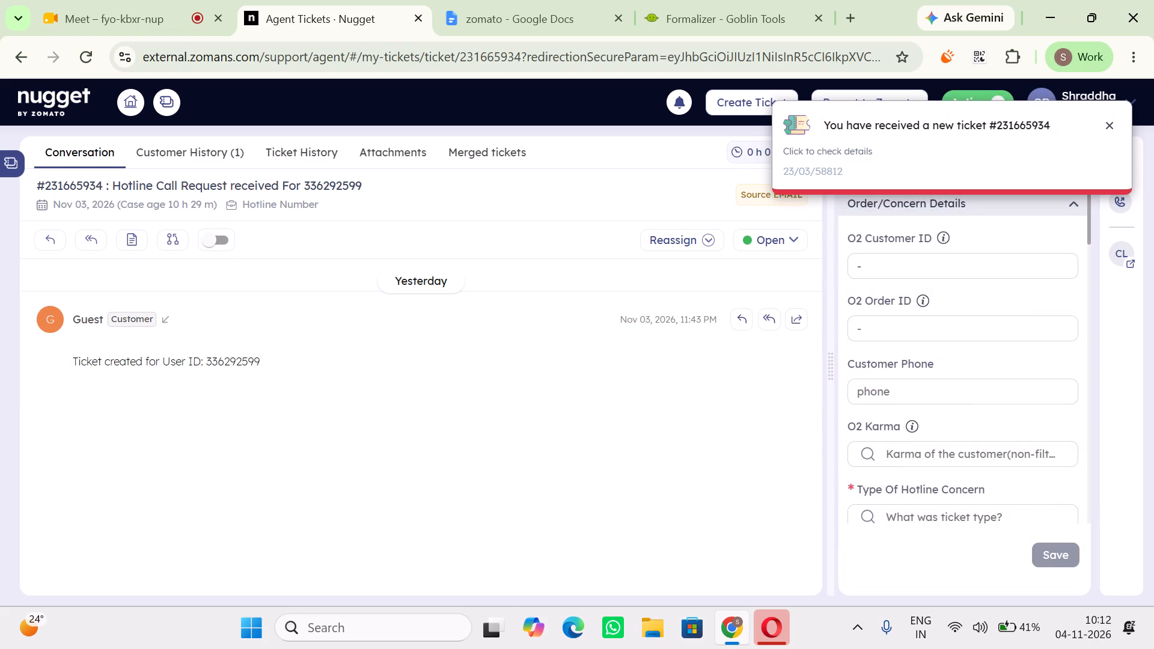
key(ctrl+v)
click(1066, 550)
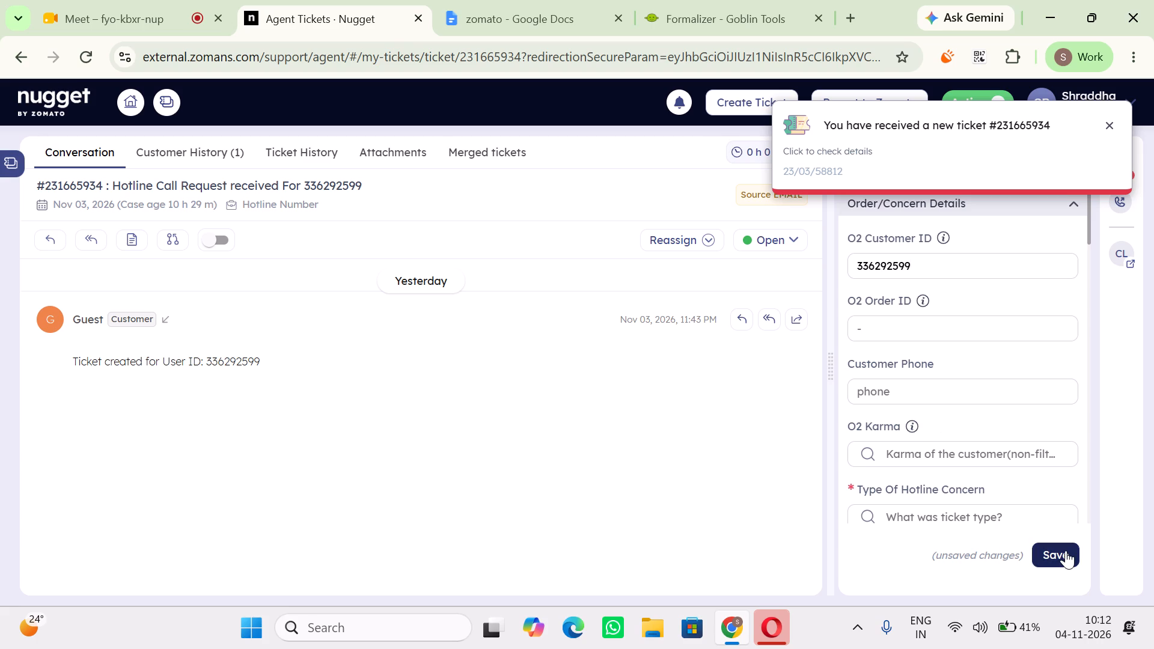
scroll(940, 474, down, 1)
scroll(940, 474, up, 4)
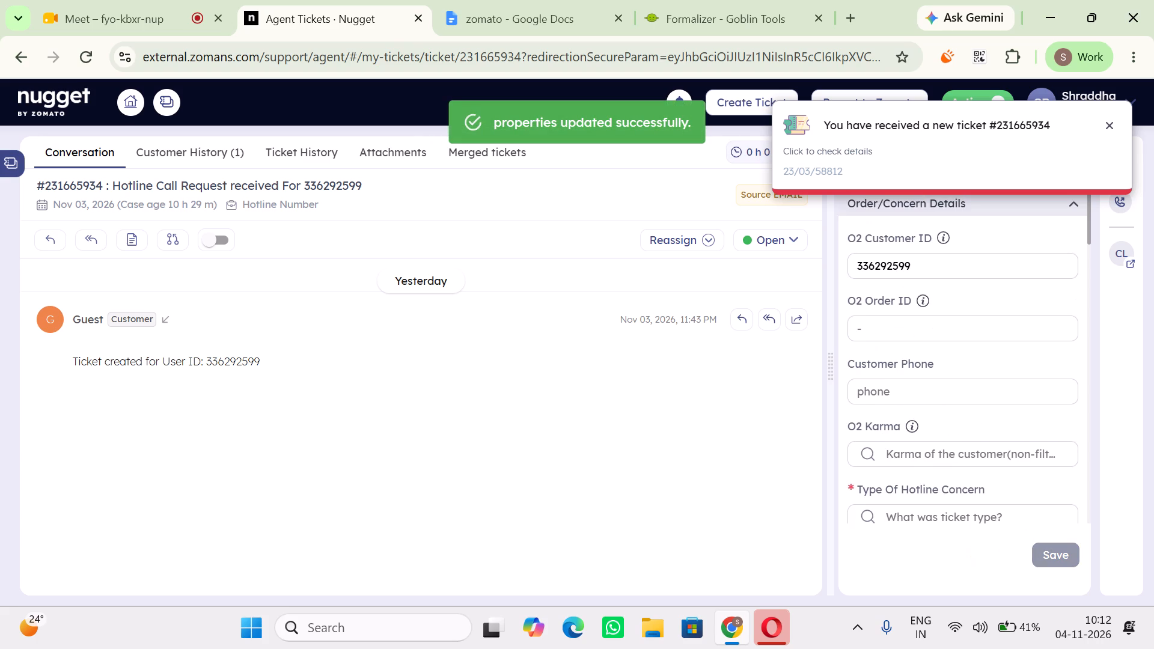
Open the ticket customer's Smartplug dashboard, check the order's chat history, and close the chat history pages.
click(1122, 261)
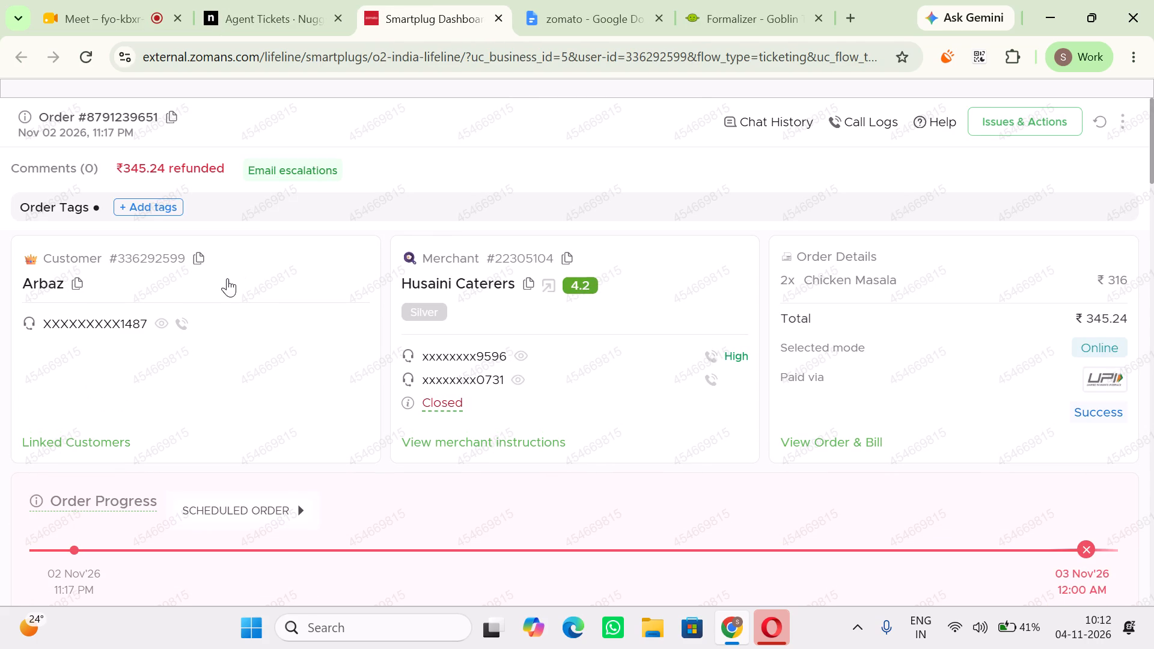
click(767, 123)
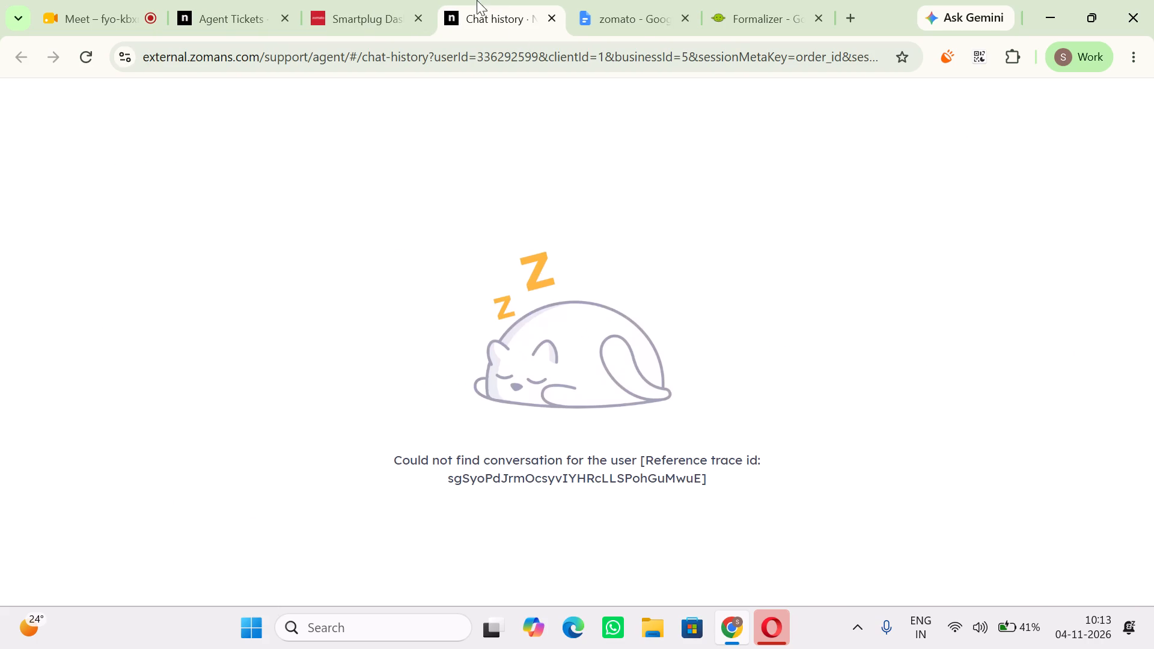
click(408, 0)
click(759, 130)
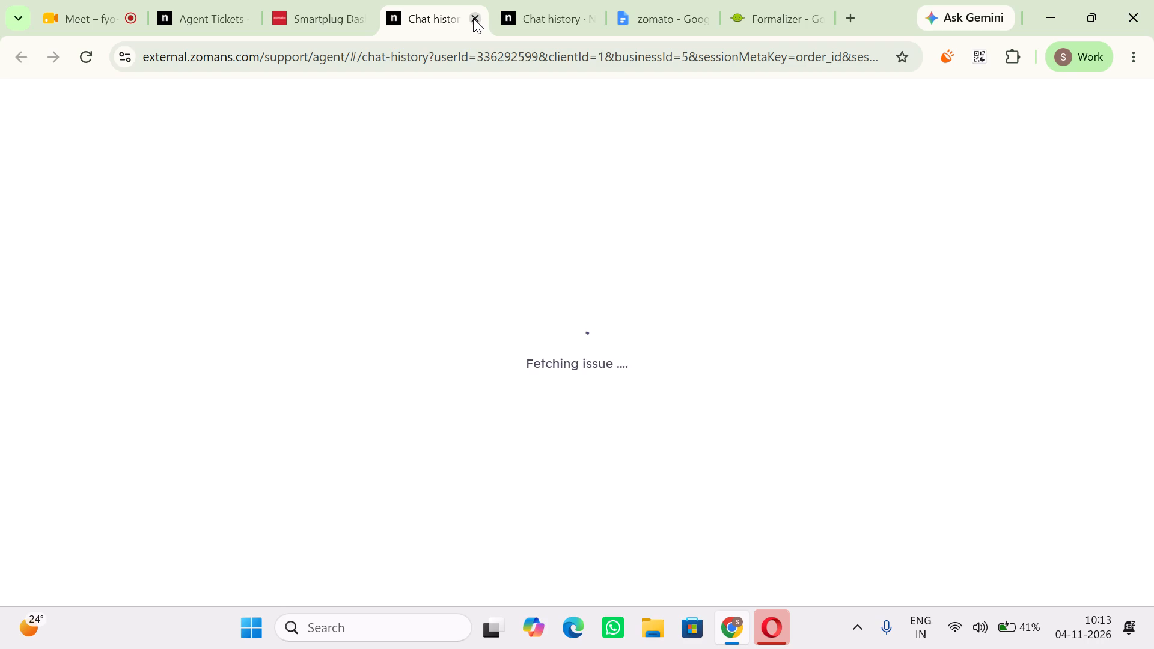
click(475, 17)
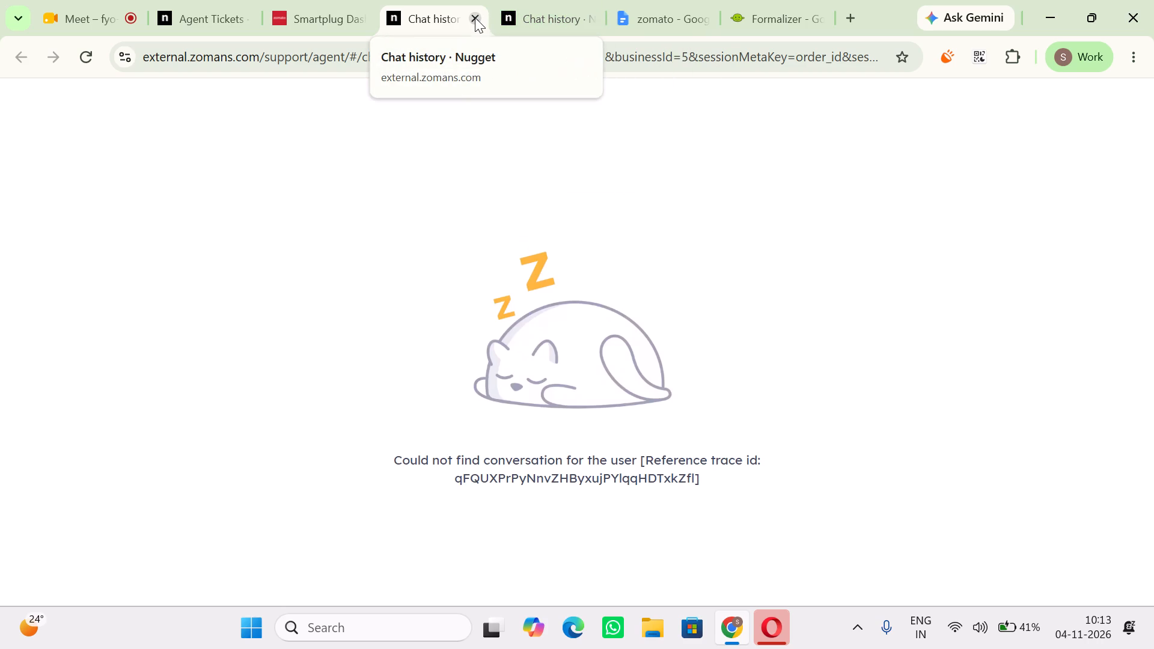
click(475, 17)
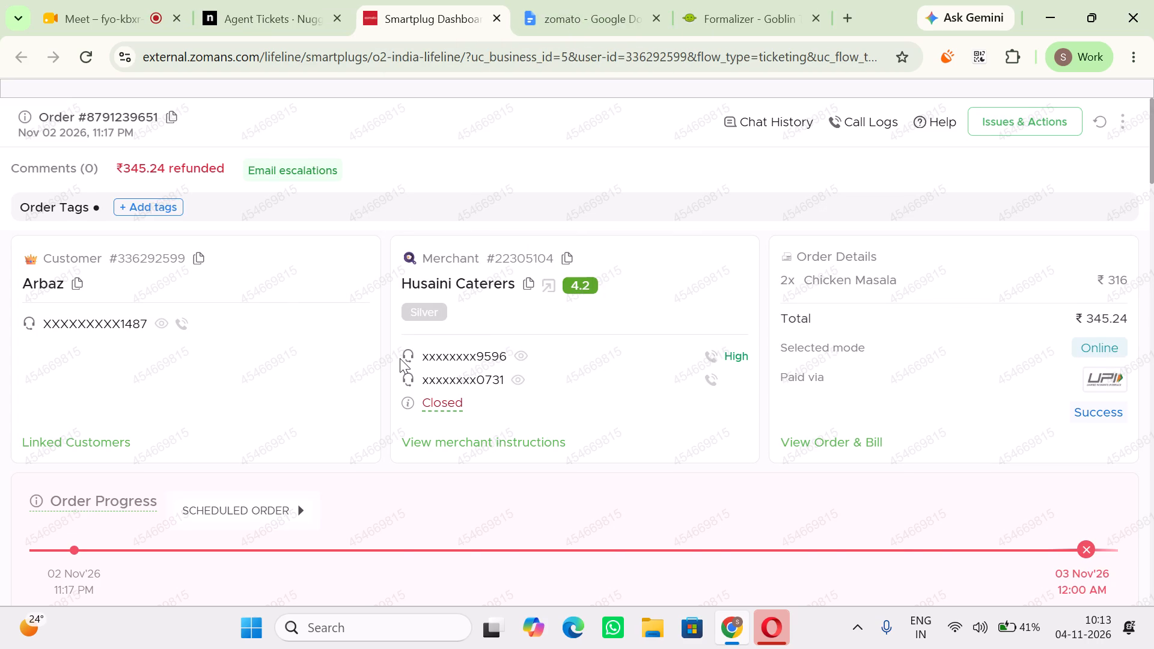
Review the transaction details of the order's refund, including its status and reason, and close them.
scroll(400, 358, up, 1)
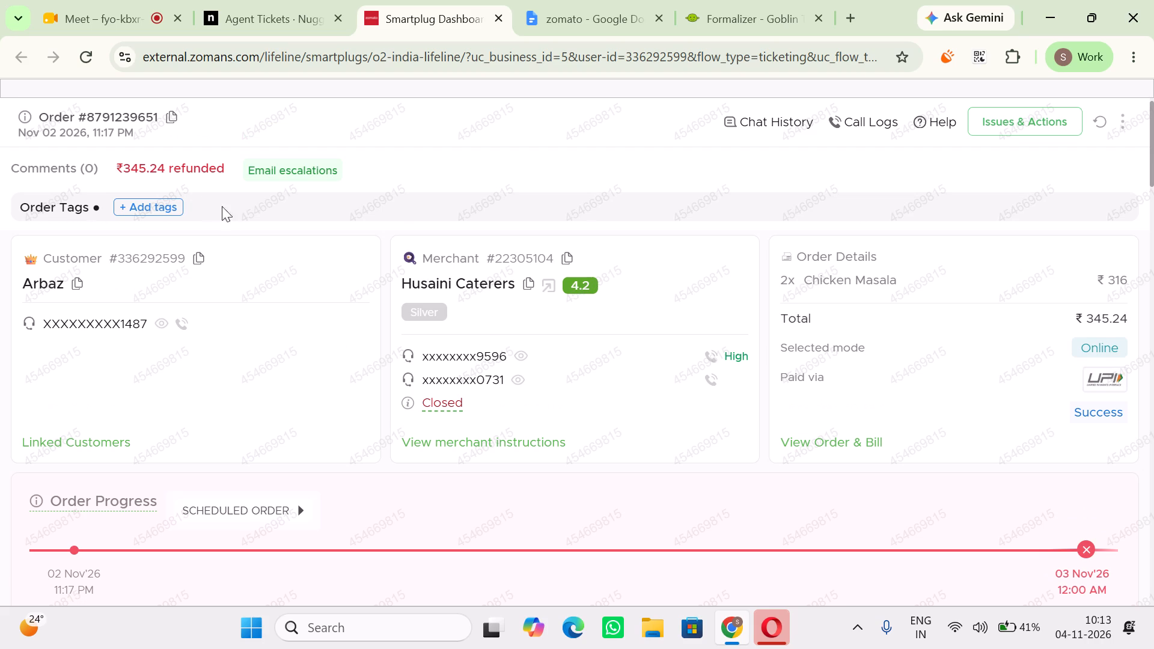
click(172, 168)
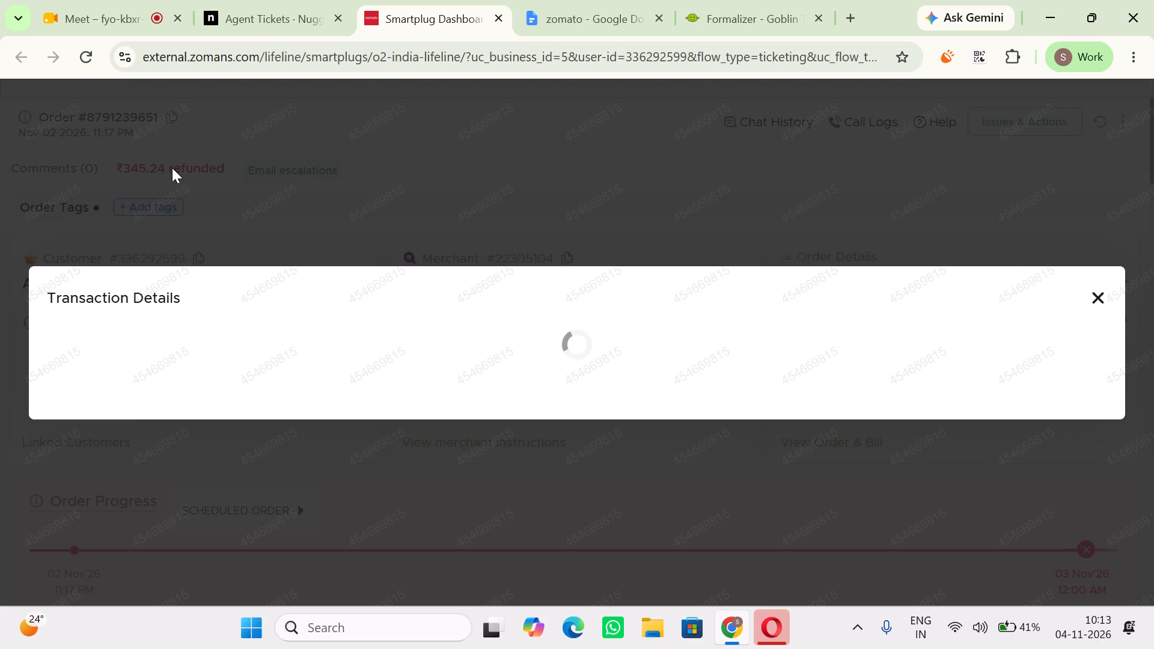
scroll(543, 406, down, 2)
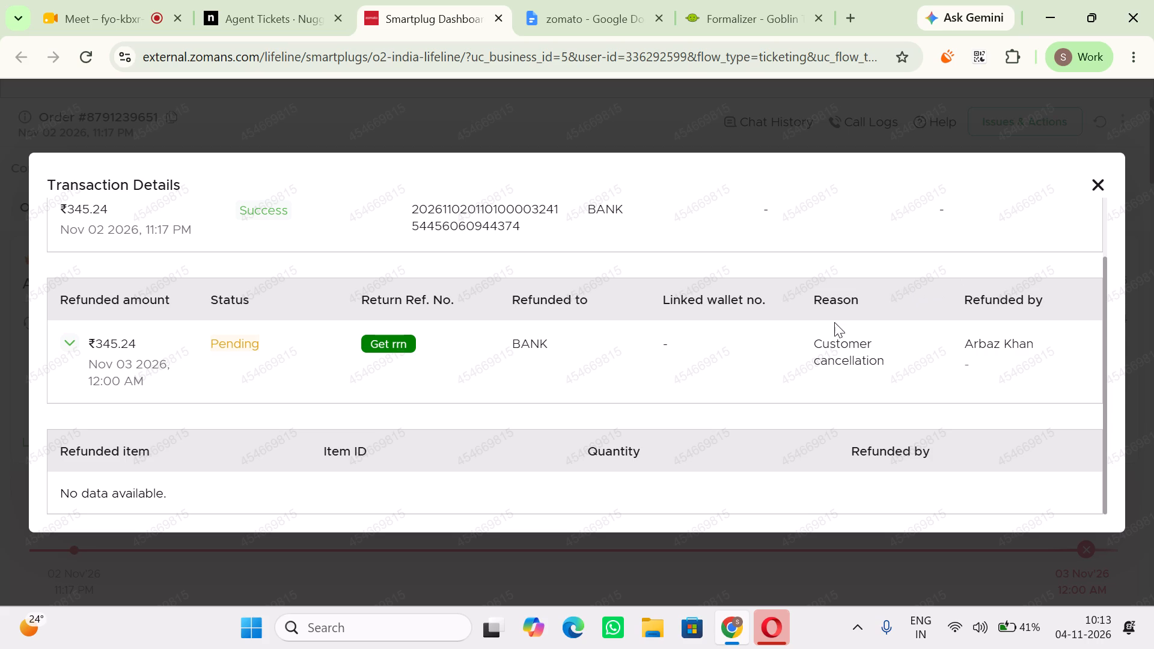
click(1099, 186)
Examine the order's progress, tracking, delivery partner and comments sections on the dashboard.
scroll(641, 367, down, 1)
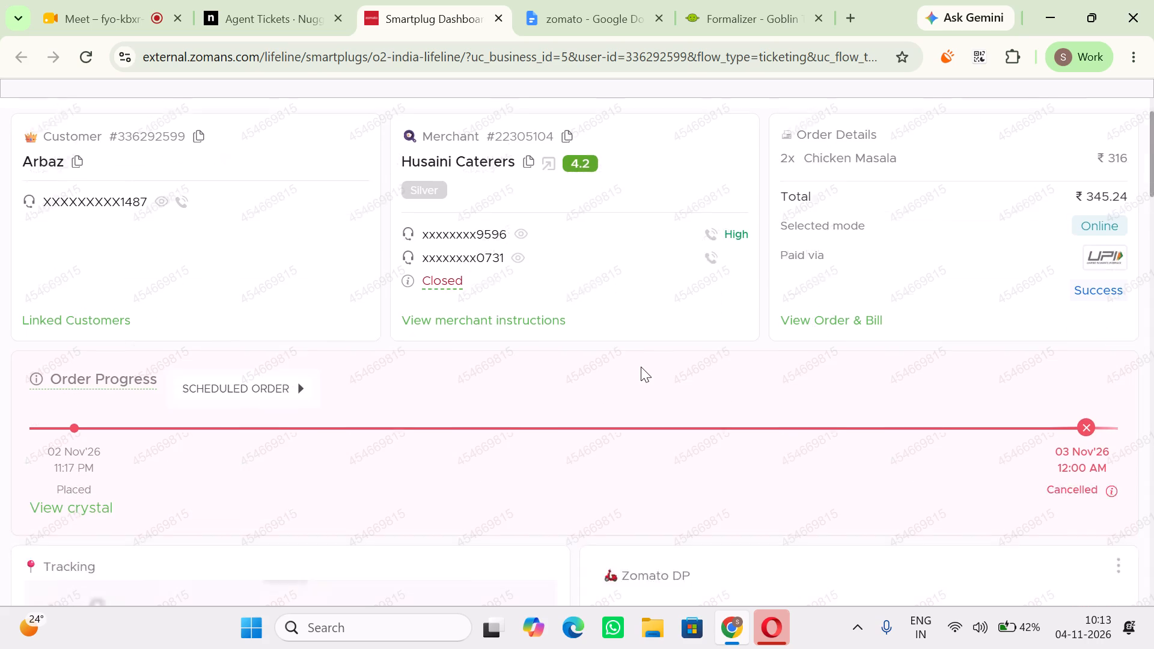
scroll(641, 367, down, 3)
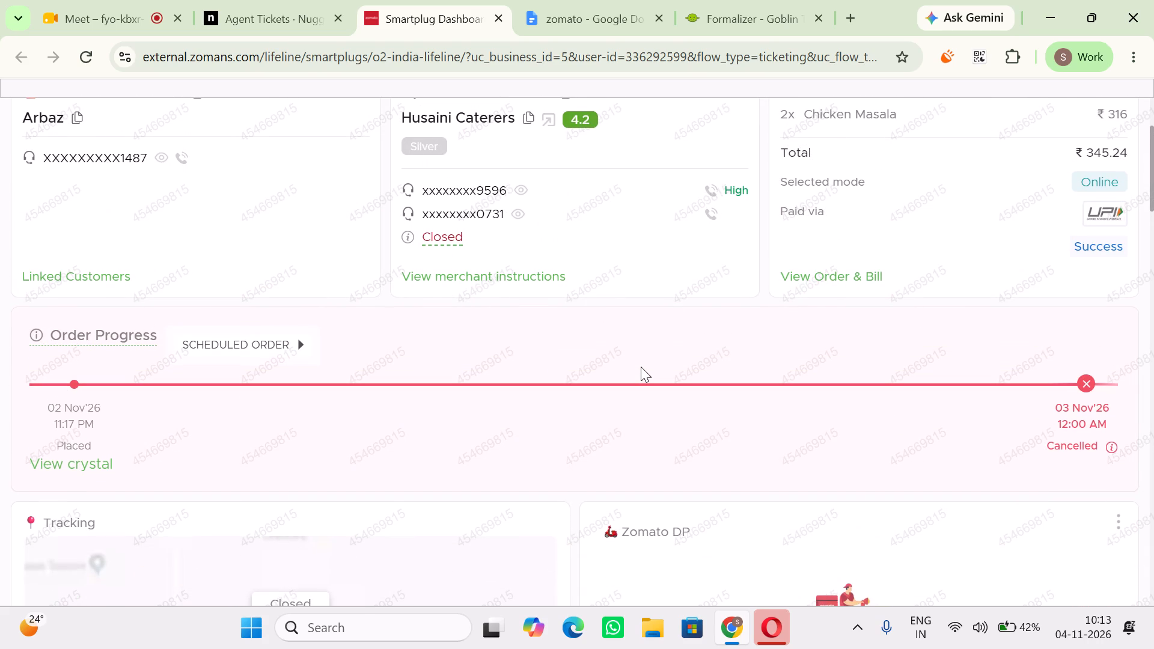
scroll(641, 367, down, 1)
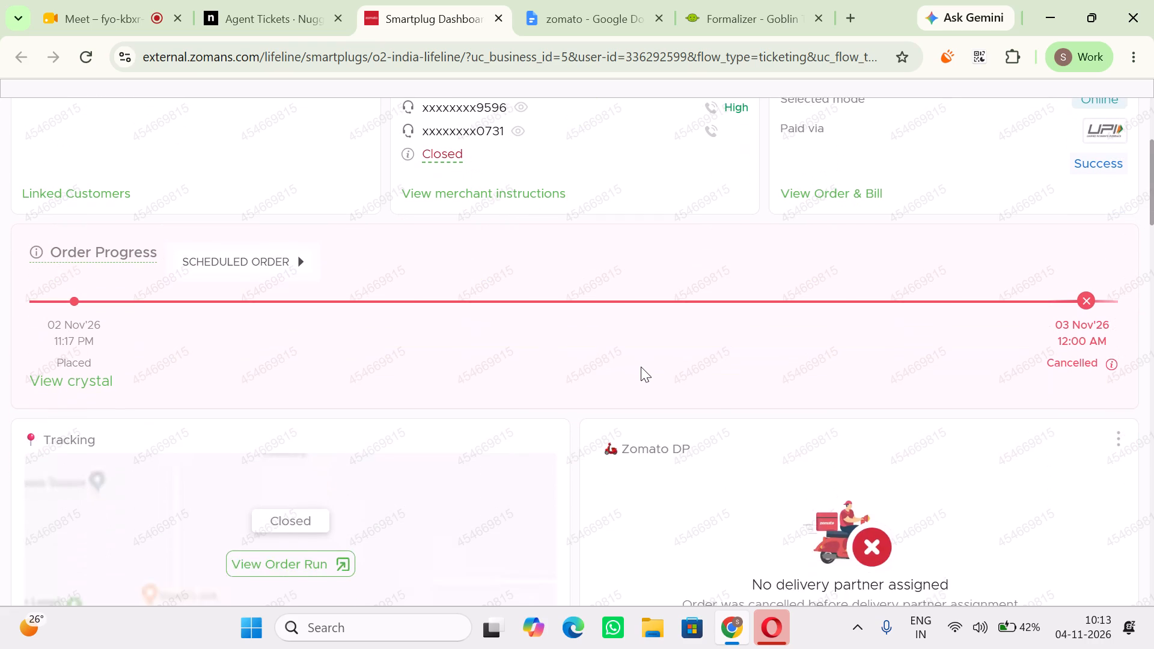
scroll(641, 367, up, 2)
scroll(352, 243, down, 3)
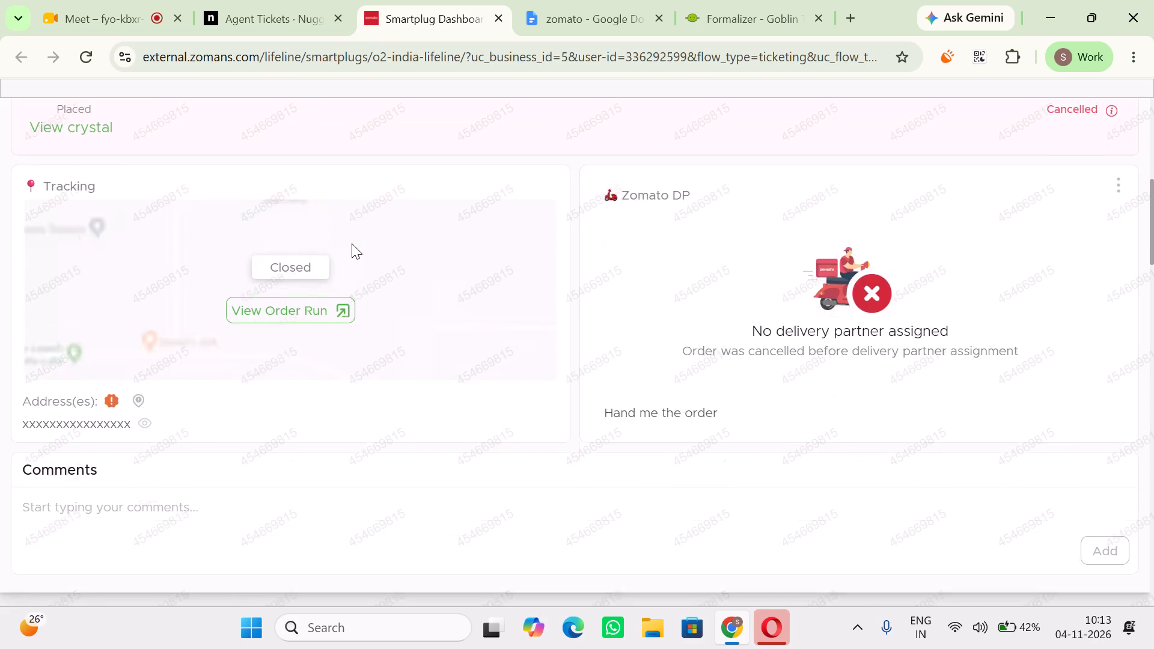
scroll(352, 243, down, 5)
scroll(352, 243, up, 13)
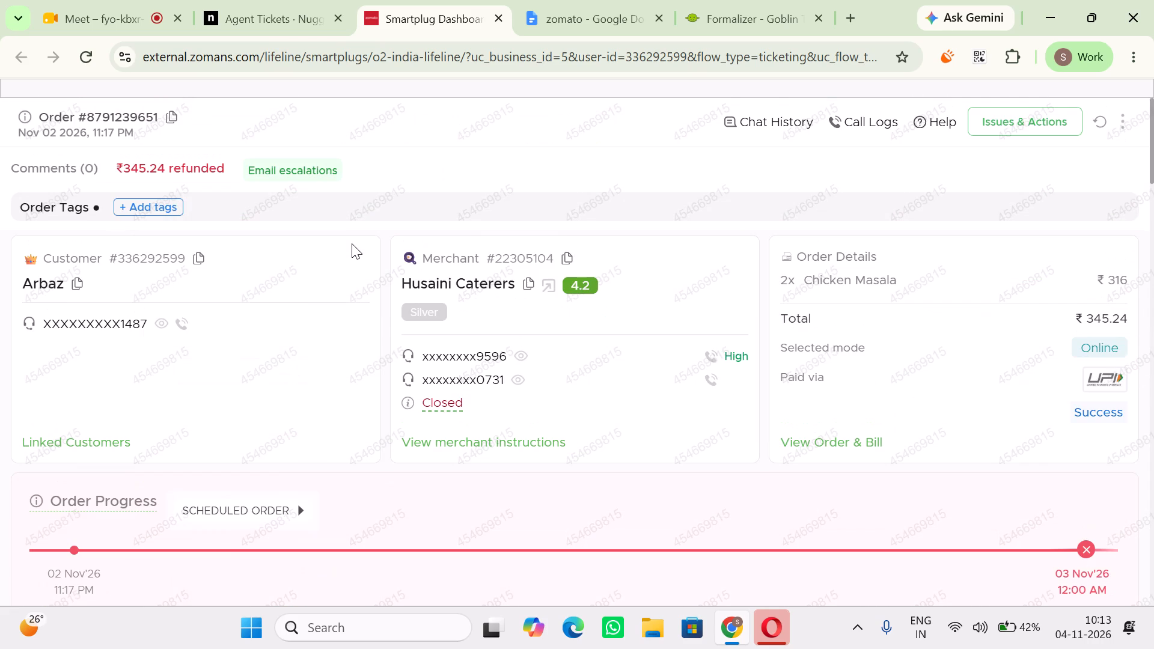
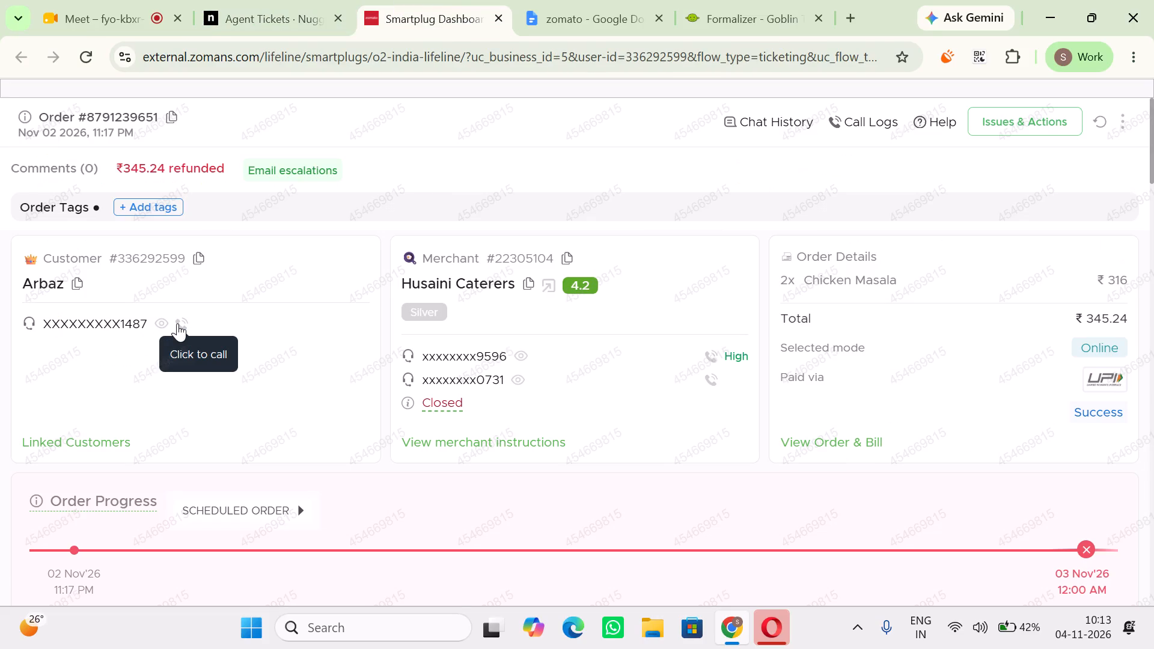
Place a callback call to the customer from the refunded order's customer details on the Smartplug dashboard.
click(250, 17)
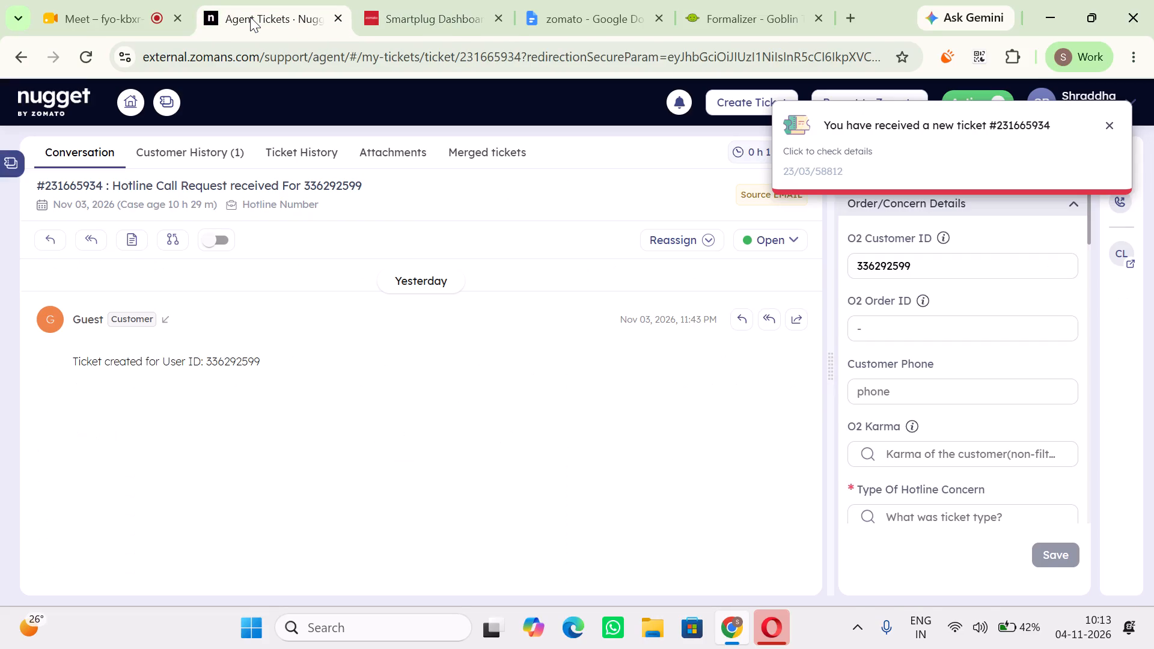
click(364, 0)
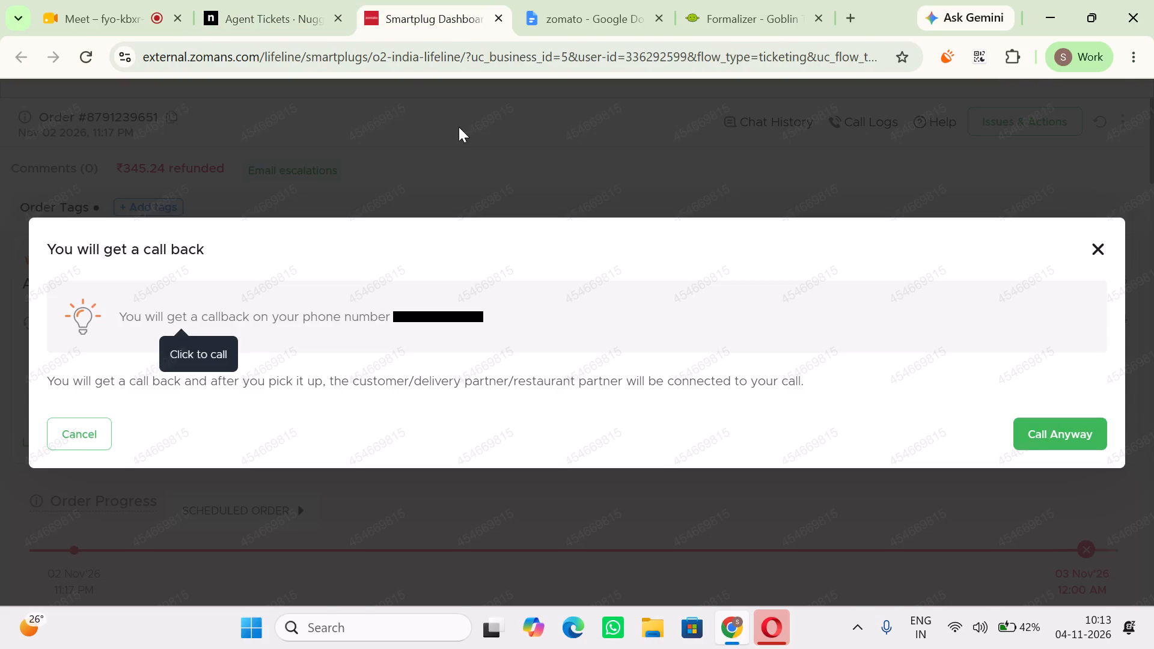
click(459, 127)
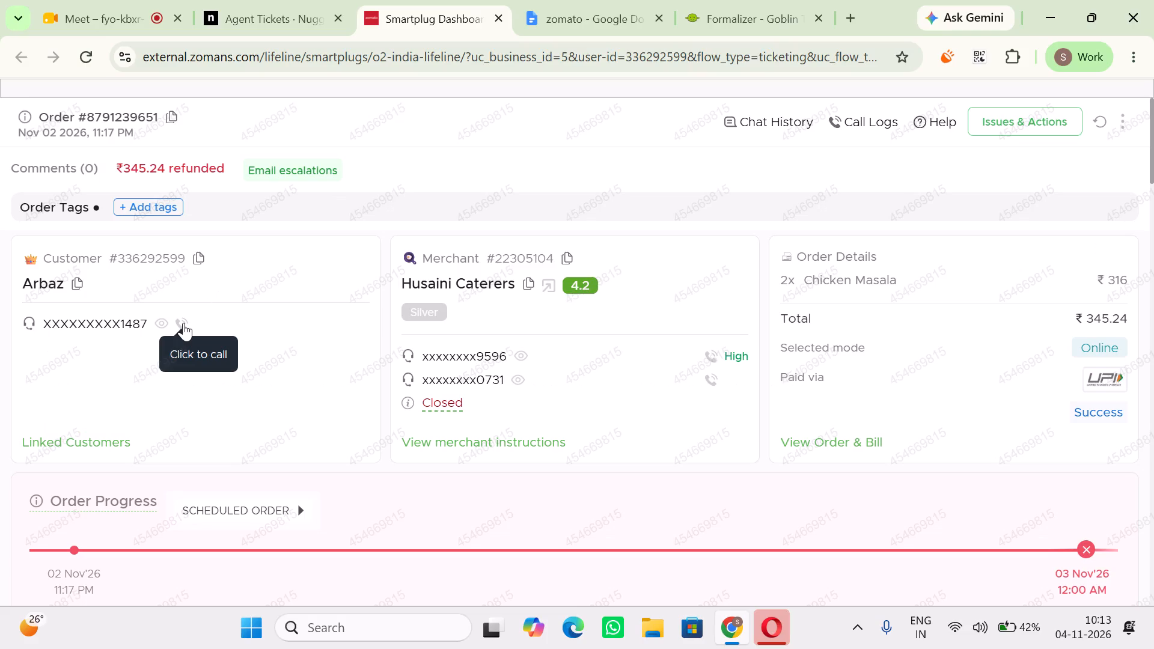
click(183, 323)
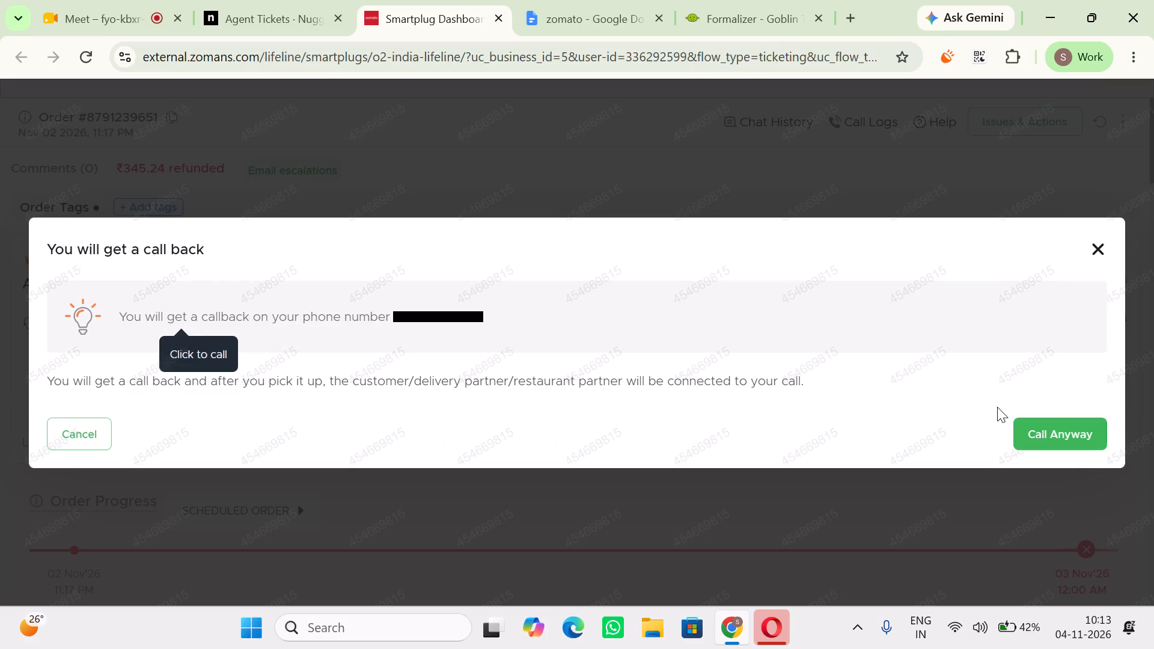
click(1074, 443)
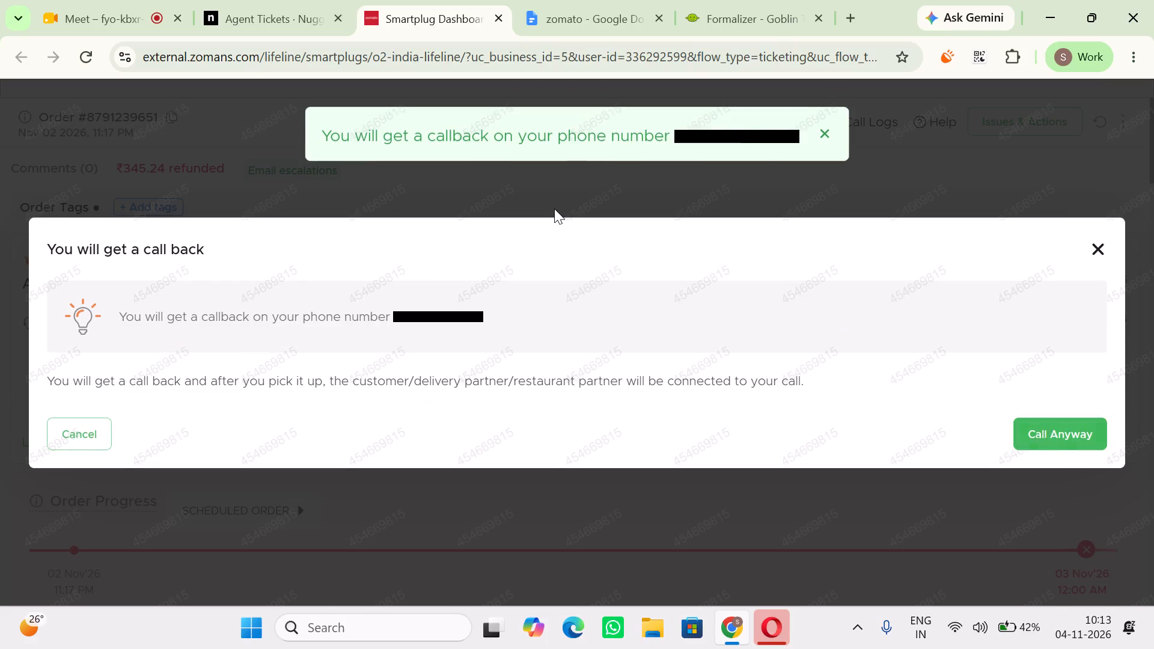
Review the refunded order's transaction details, including the refund's status, destination and reason, and close them.
scroll(460, 343, down, 3)
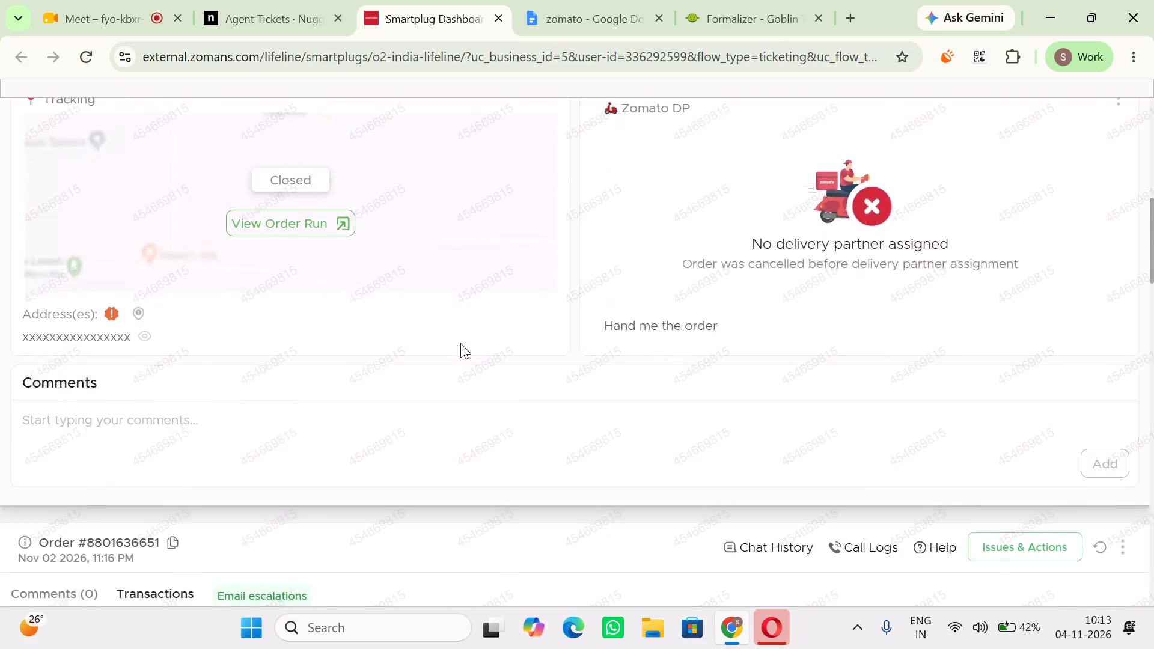
scroll(460, 343, down, 4)
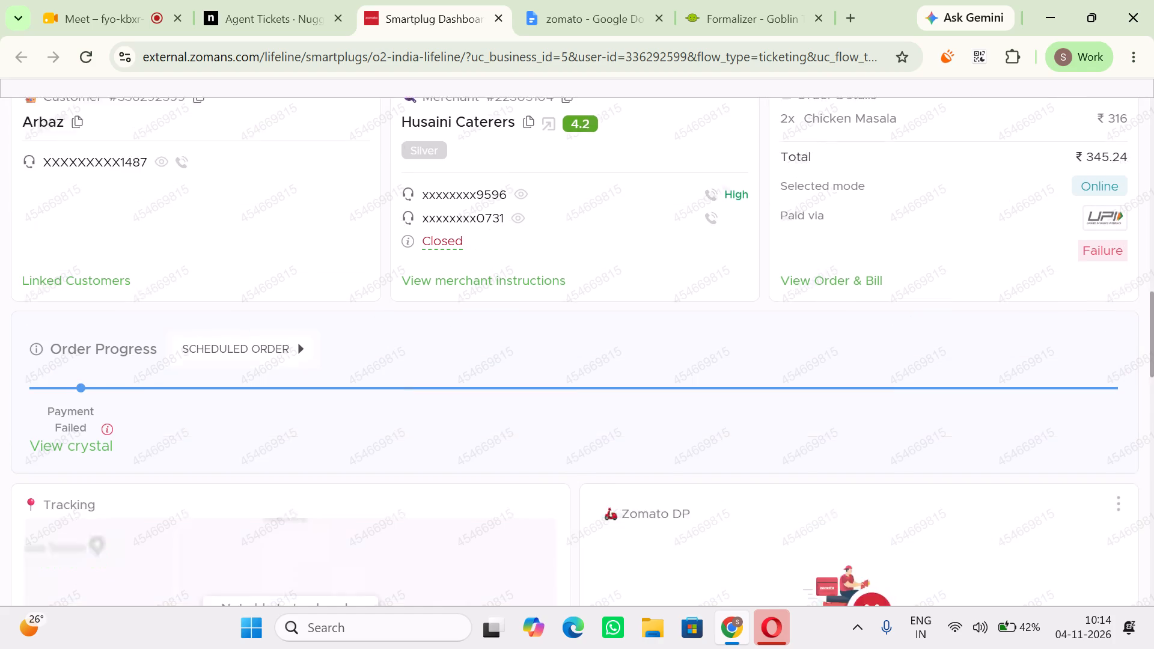
scroll(460, 343, up, 1)
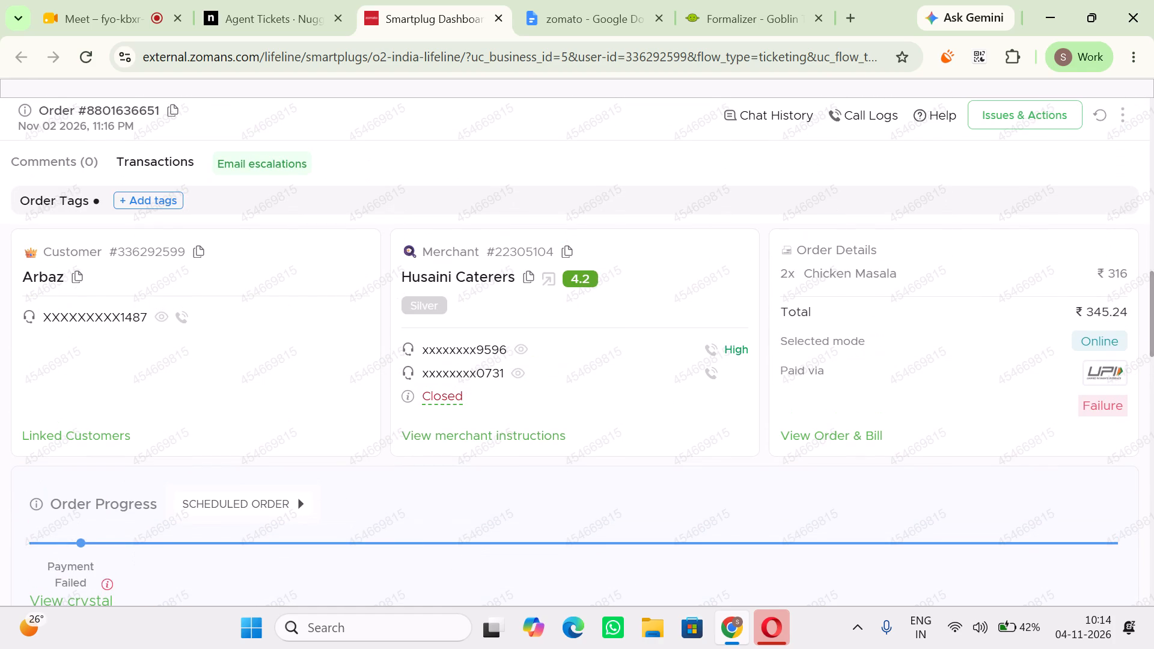
scroll(333, 326, up, 17)
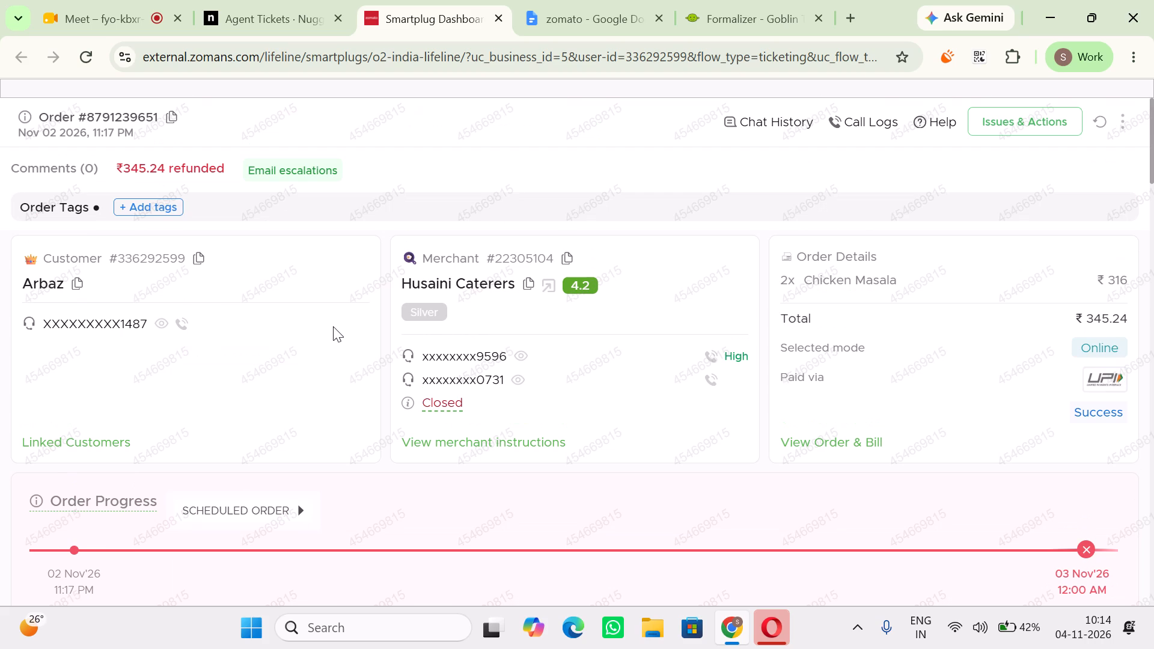
click(161, 169)
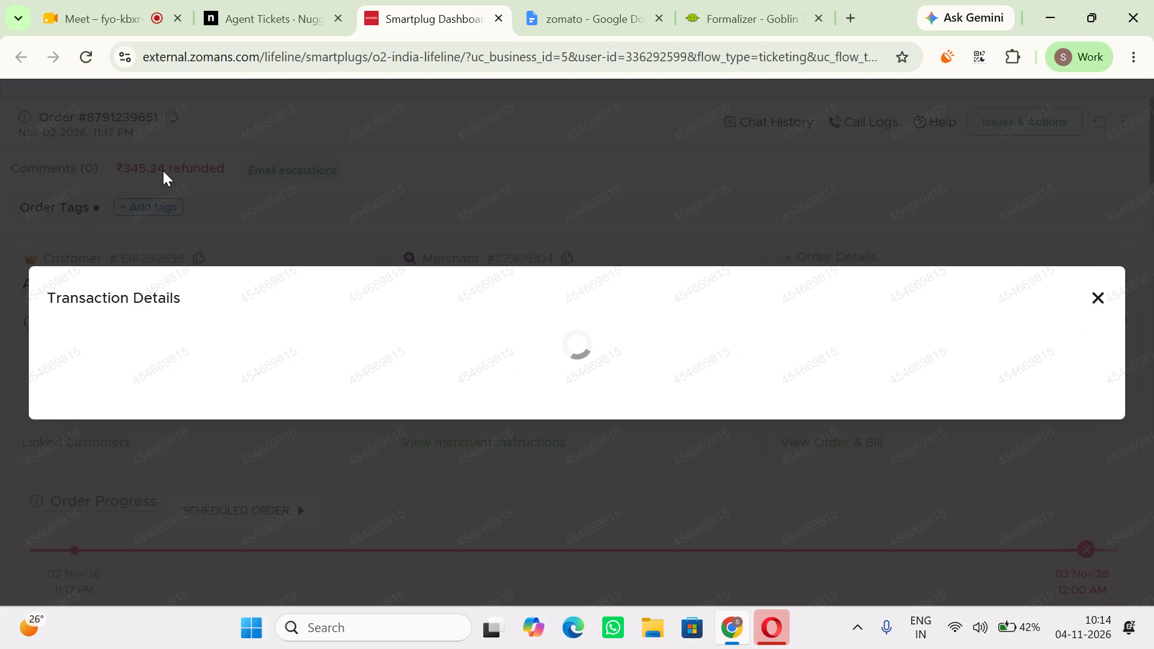
scroll(361, 361, down, 3)
click(391, 351)
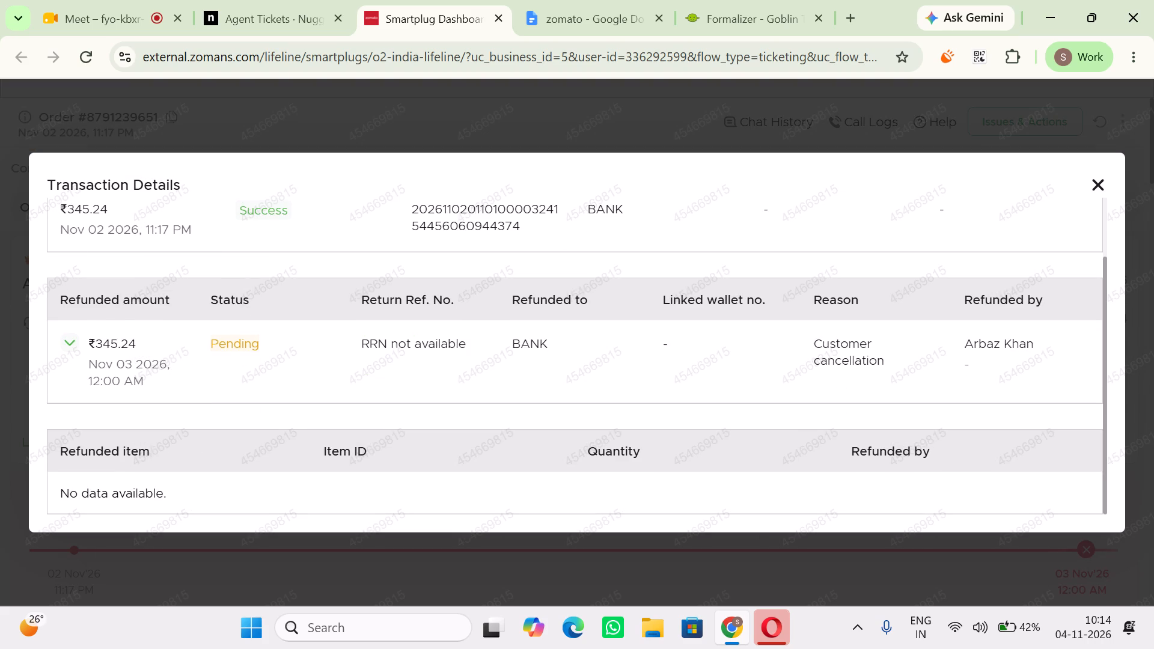
scroll(576, 410, down, 1)
scroll(679, 344, down, 1)
scroll(698, 352, right, 1)
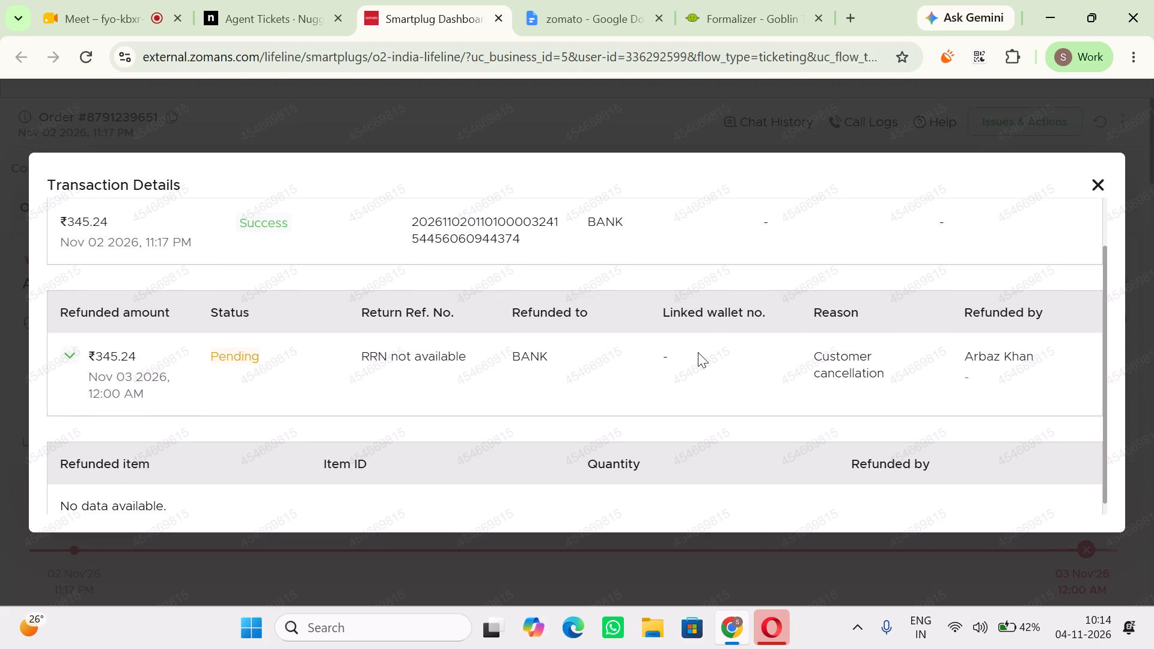
scroll(698, 352, right, 1)
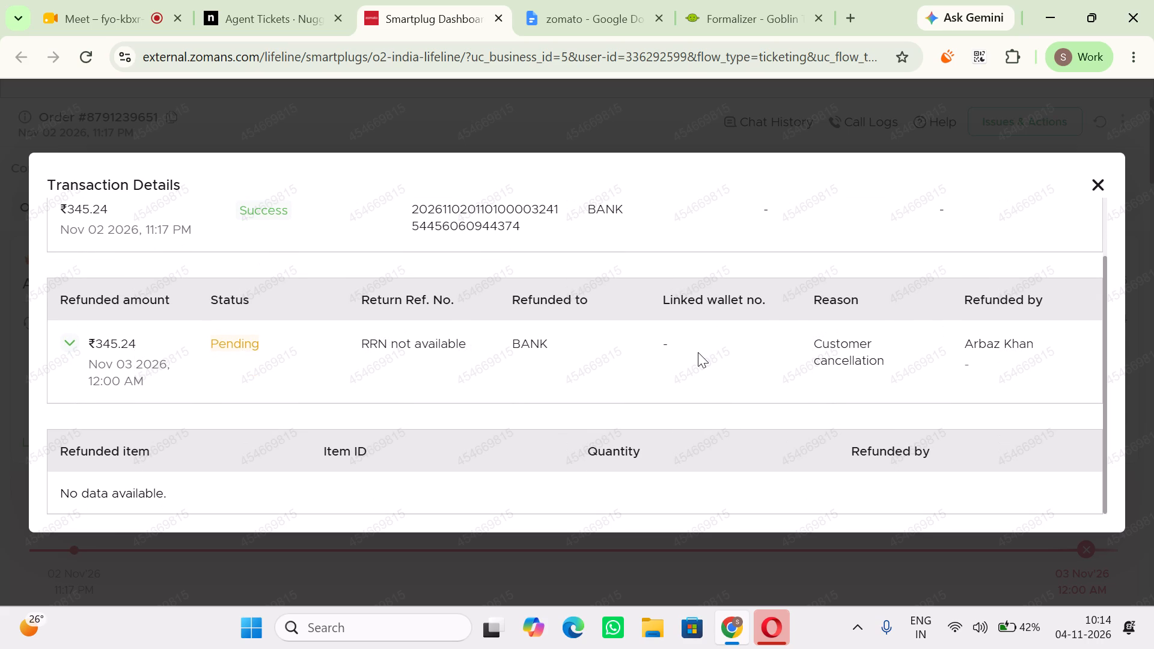
click(1104, 178)
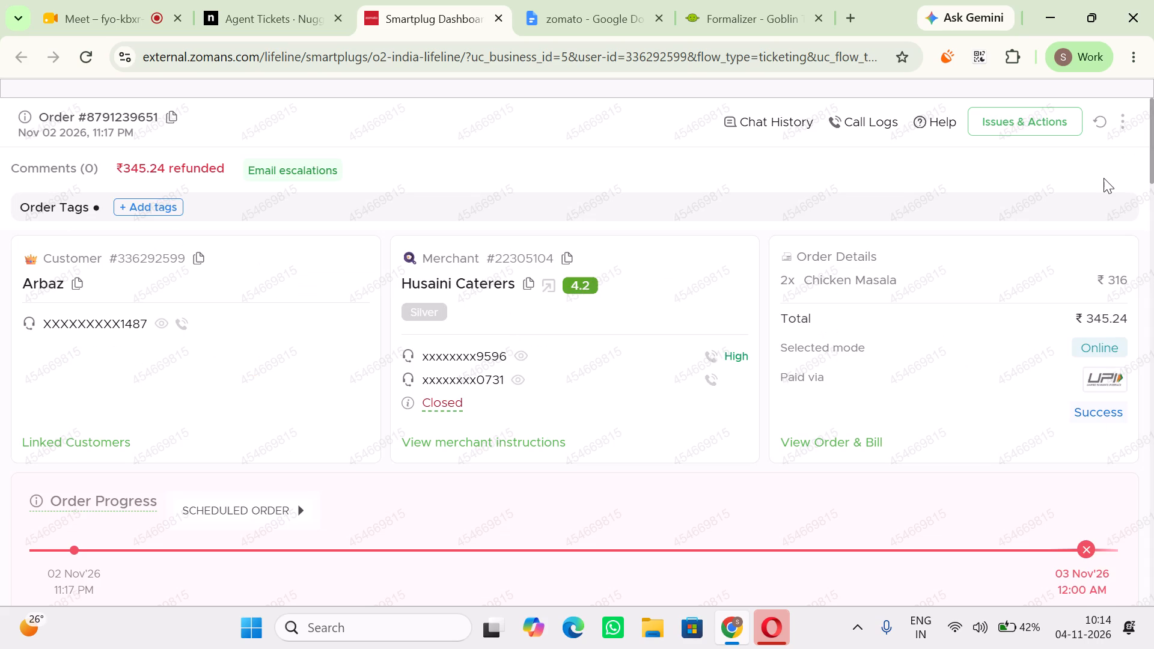
Check the refunded order's call logs for the calls between customer and merchant, and close them.
scroll(701, 305, up, 5)
click(853, 124)
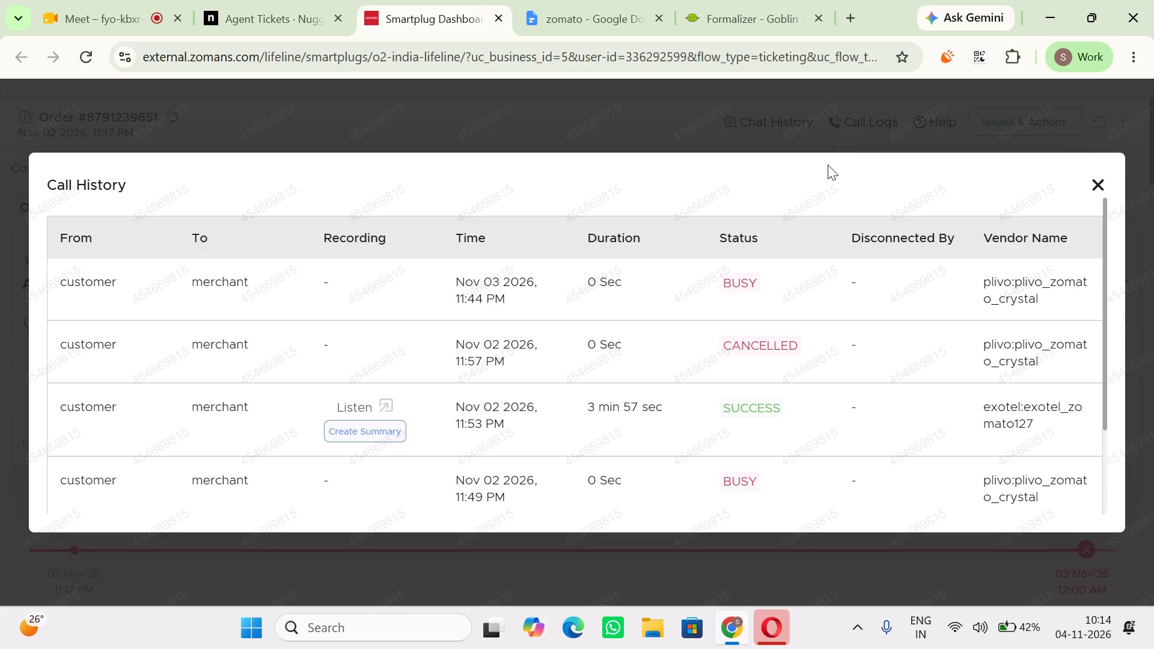
scroll(580, 364, down, 1)
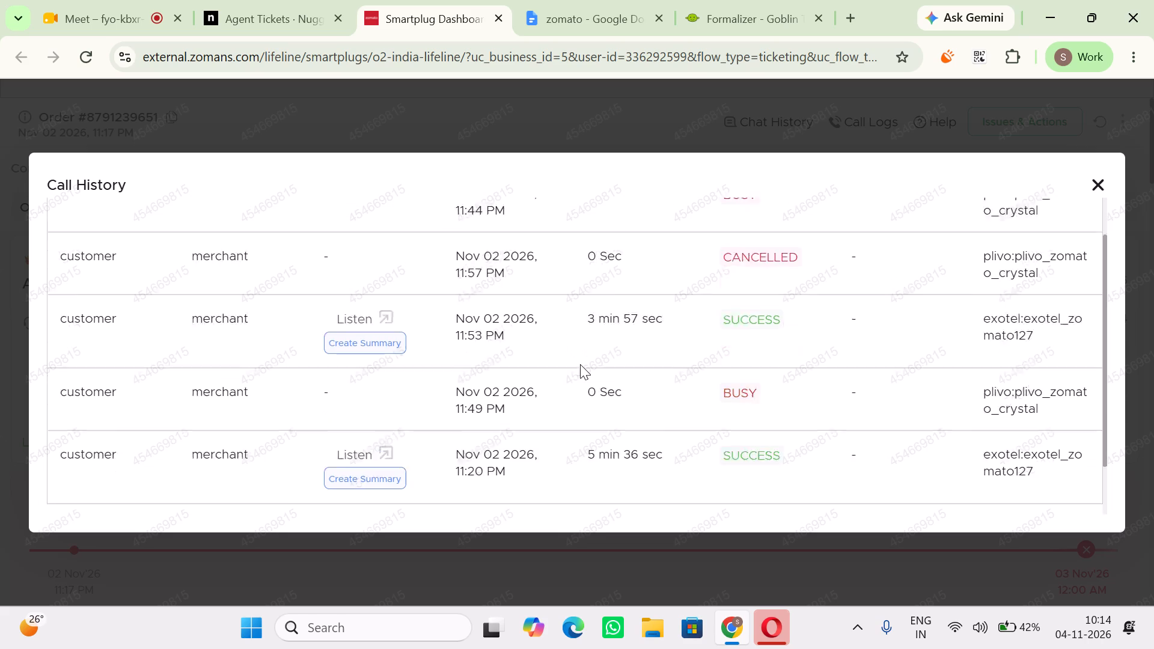
scroll(580, 364, down, 2)
scroll(580, 364, up, 6)
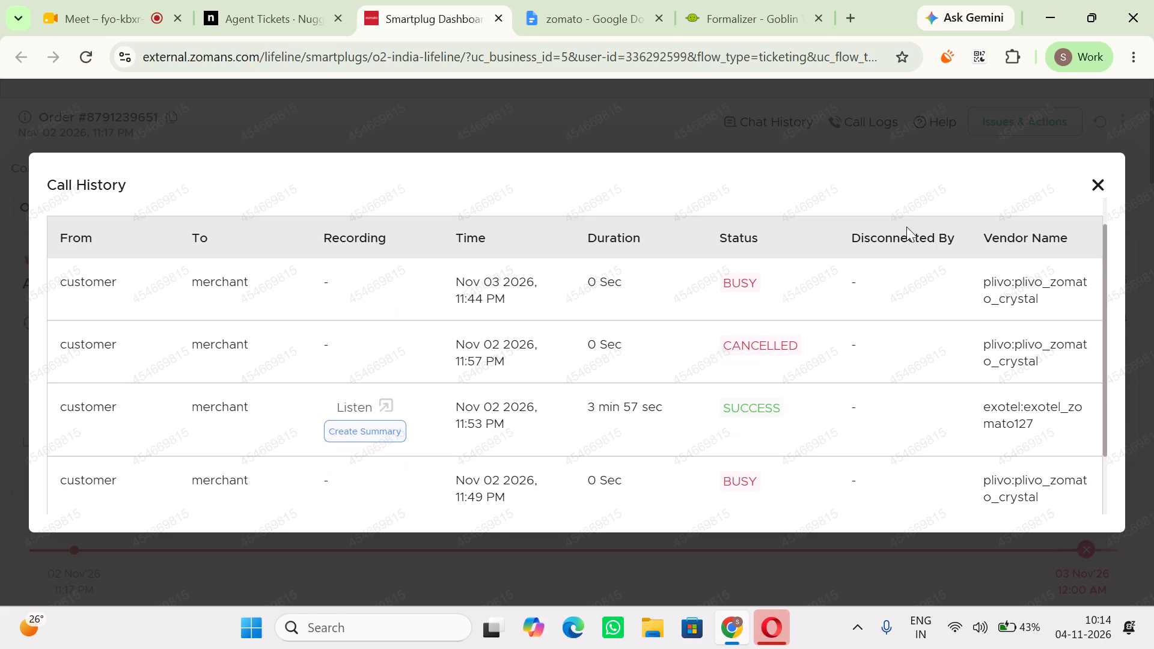
click(1102, 181)
Examine the customer's two Husaini Caterers orders, comparing their payment details and order progress.
scroll(568, 362, up, 4)
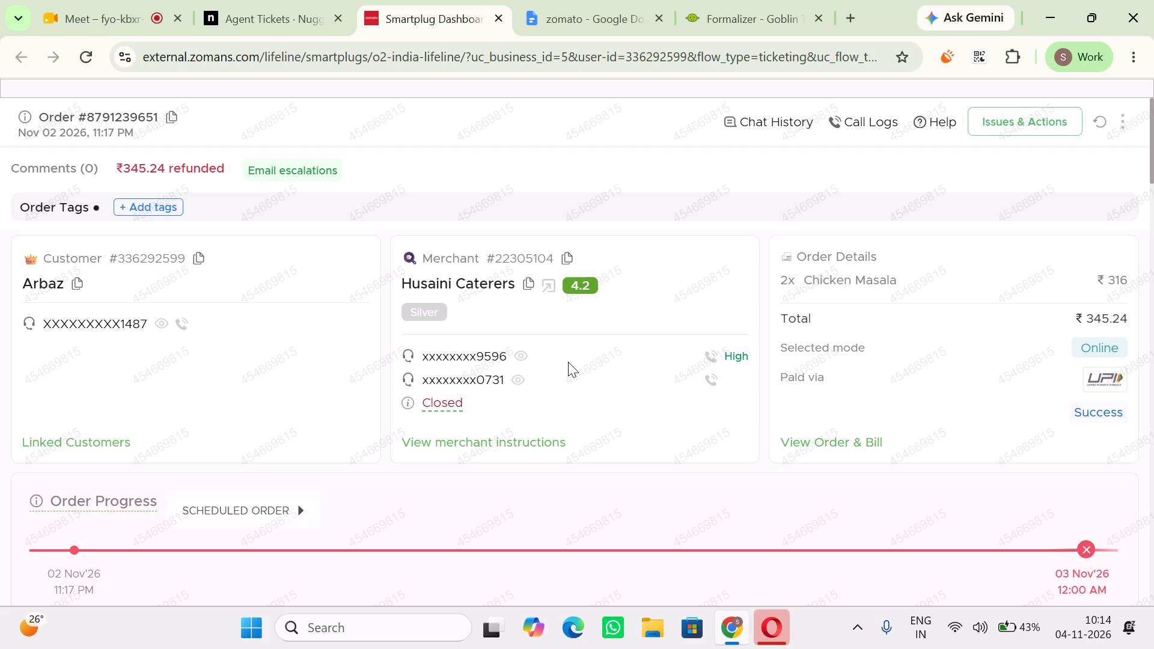
scroll(568, 362, up, 1)
scroll(670, 426, down, 4)
scroll(670, 426, left, 1)
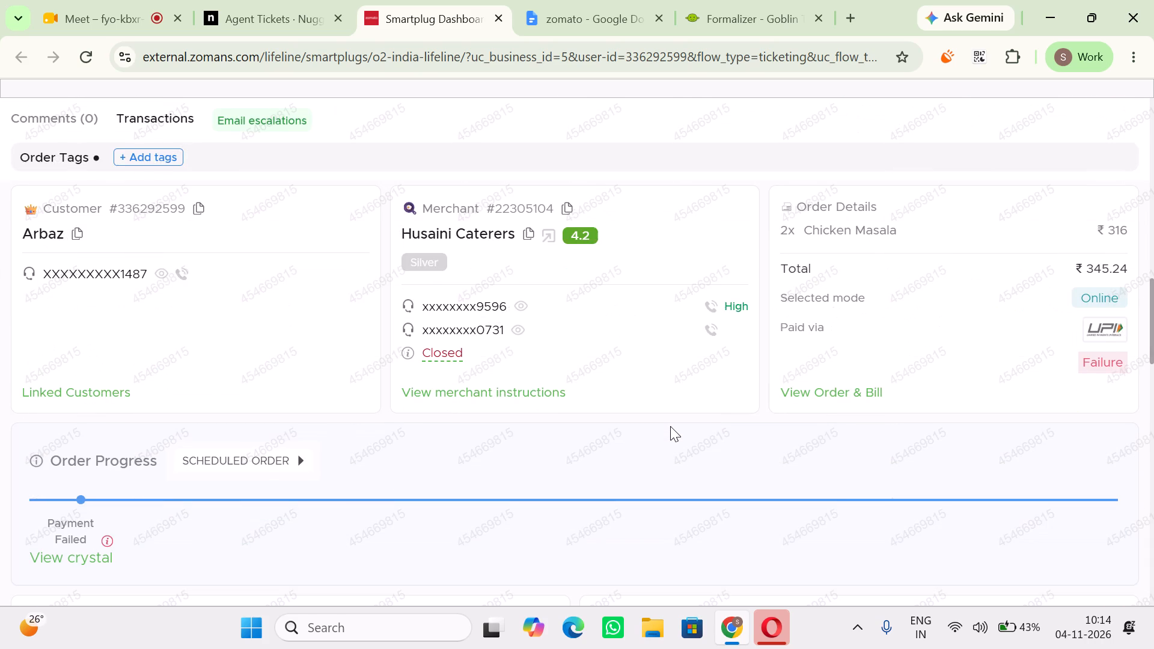
scroll(670, 426, left, 1)
scroll(670, 426, up, 3)
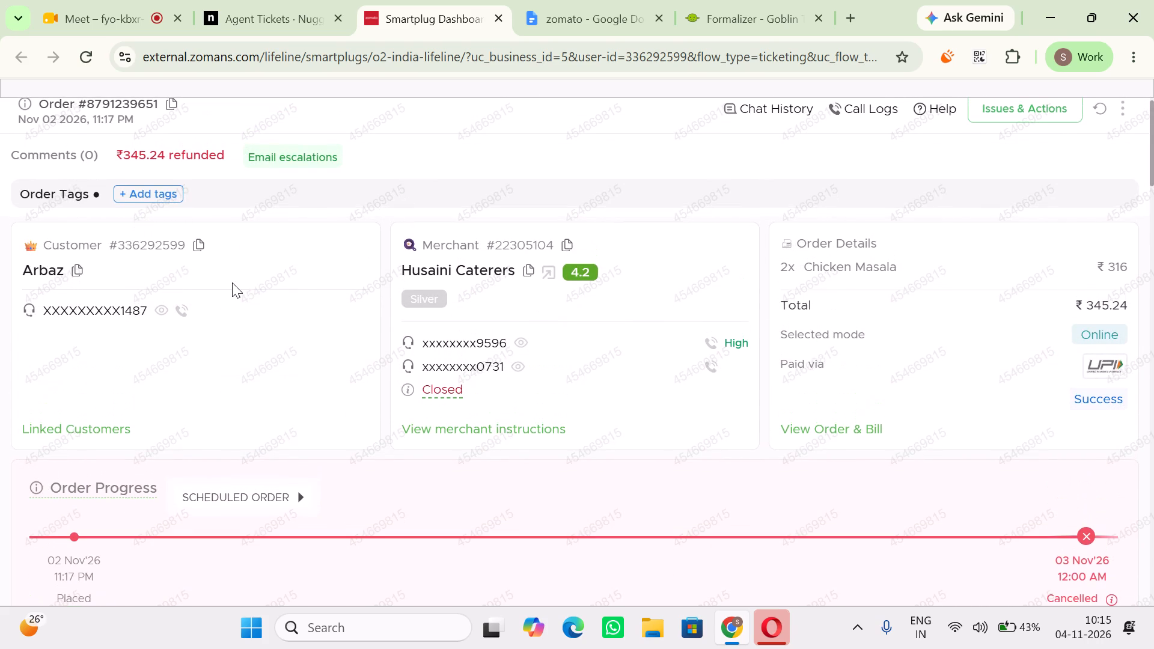
scroll(685, 398, down, 3)
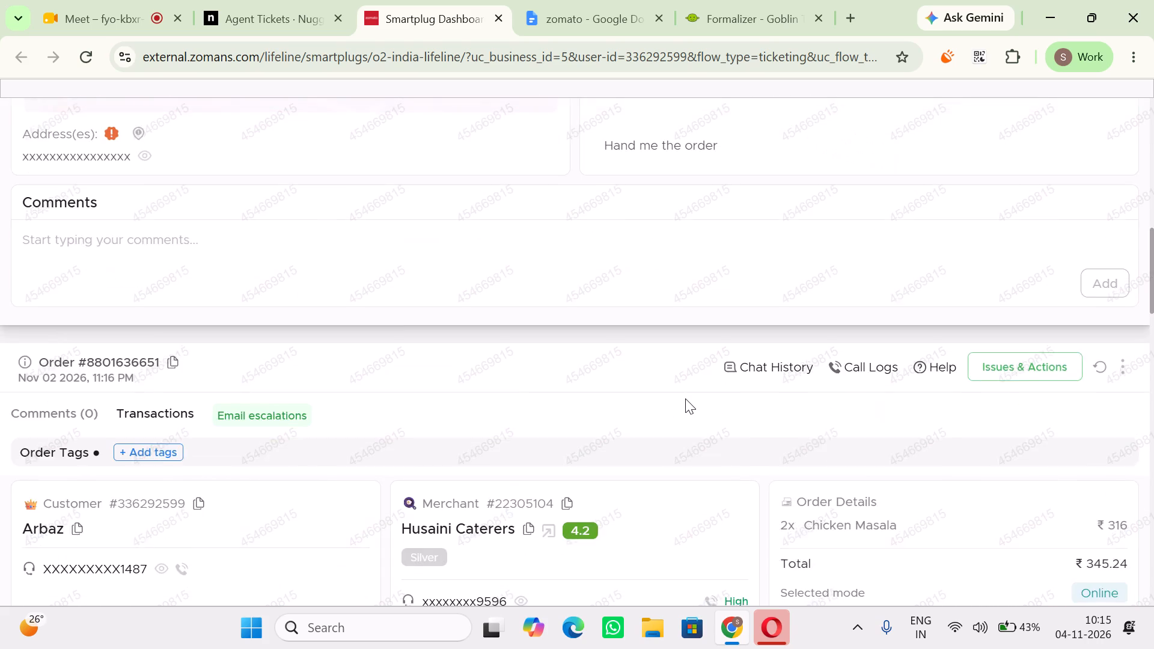
scroll(685, 398, down, 5)
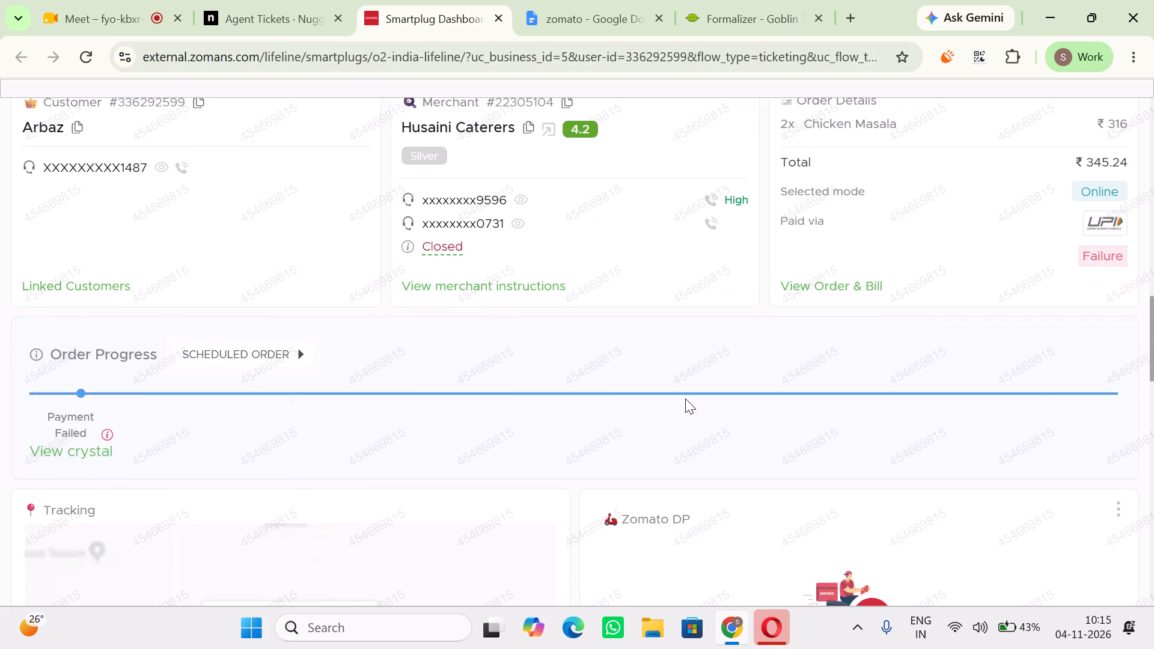
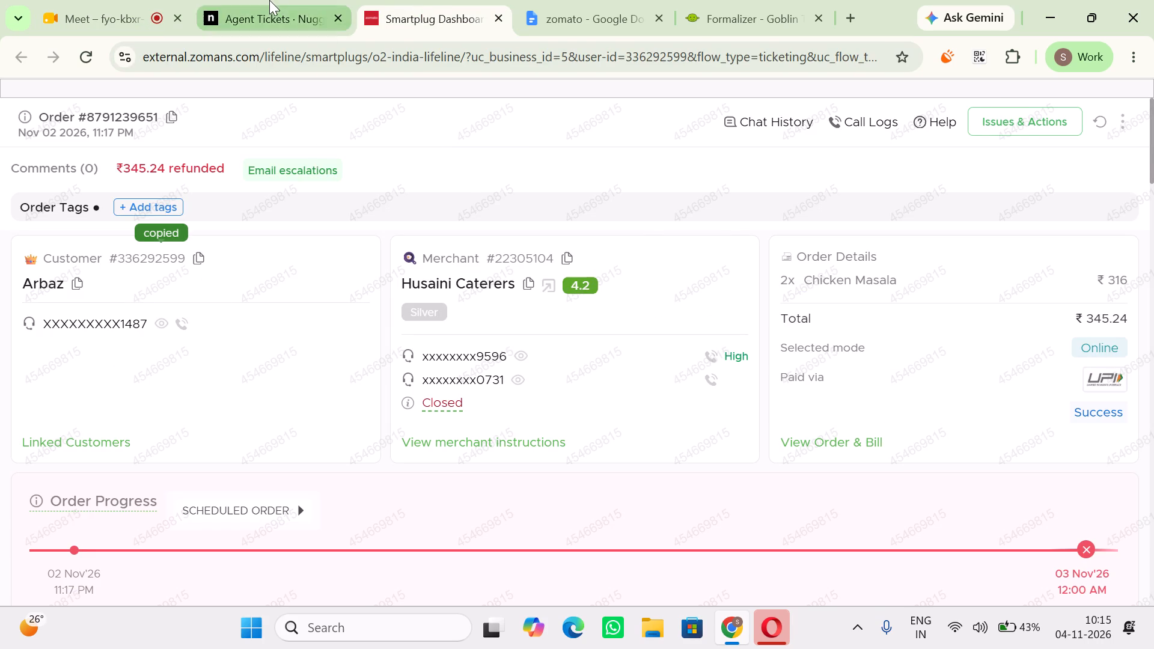
click(269, 0)
click(469, 0)
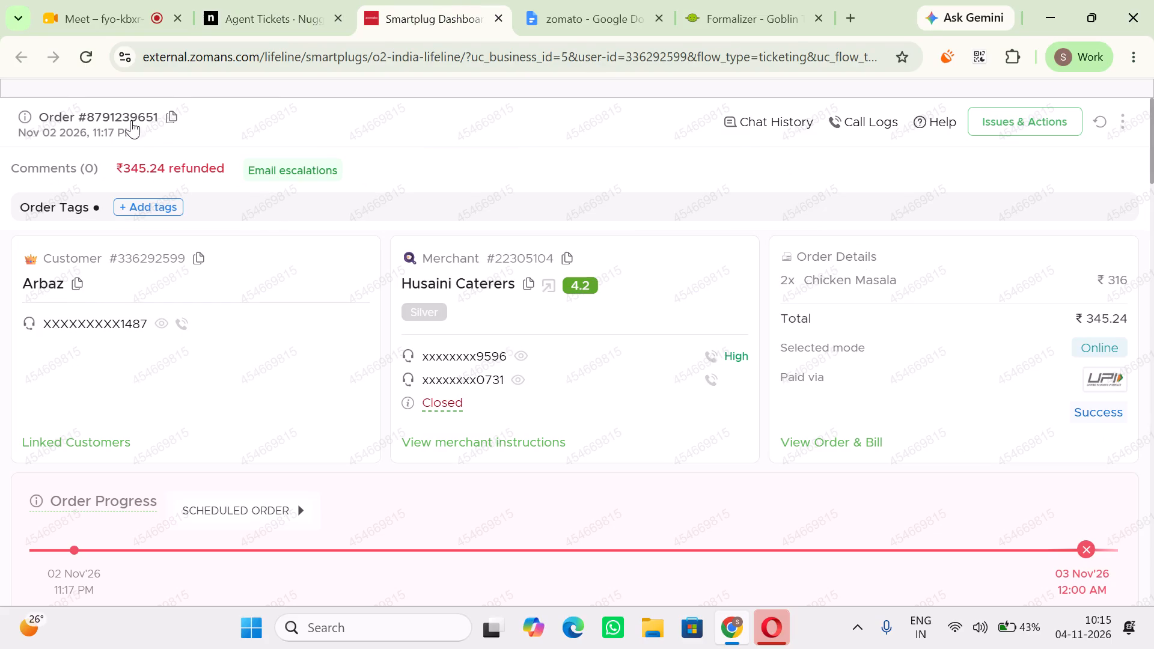
click(171, 119)
click(229, 0)
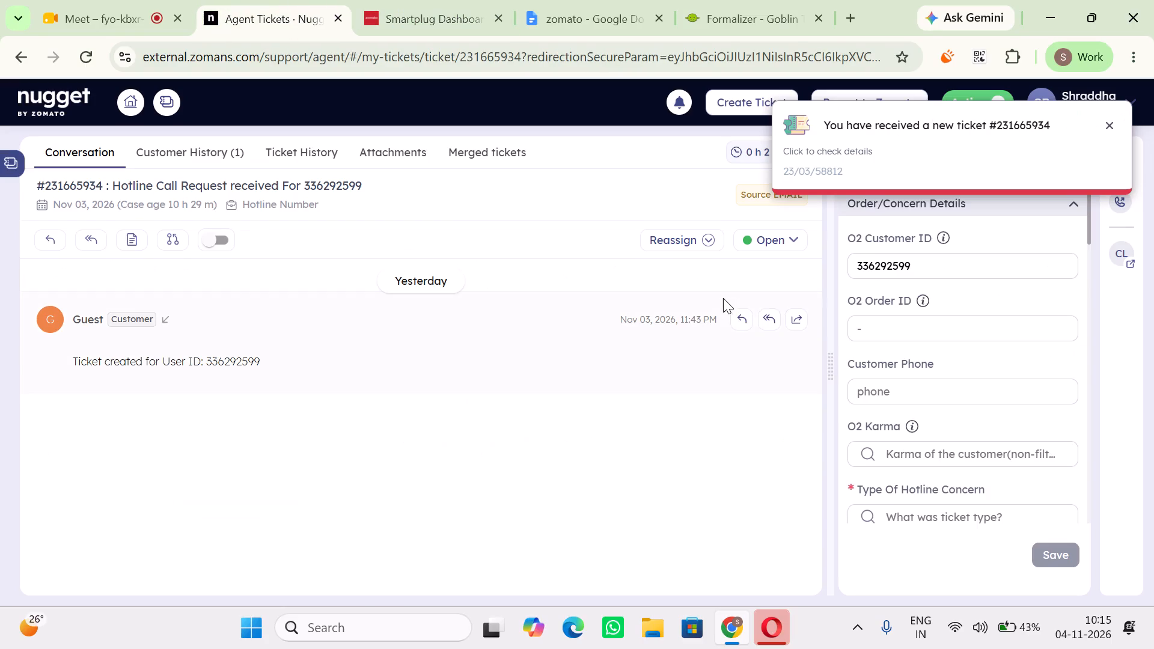
click(876, 322)
key(ctrl+v)
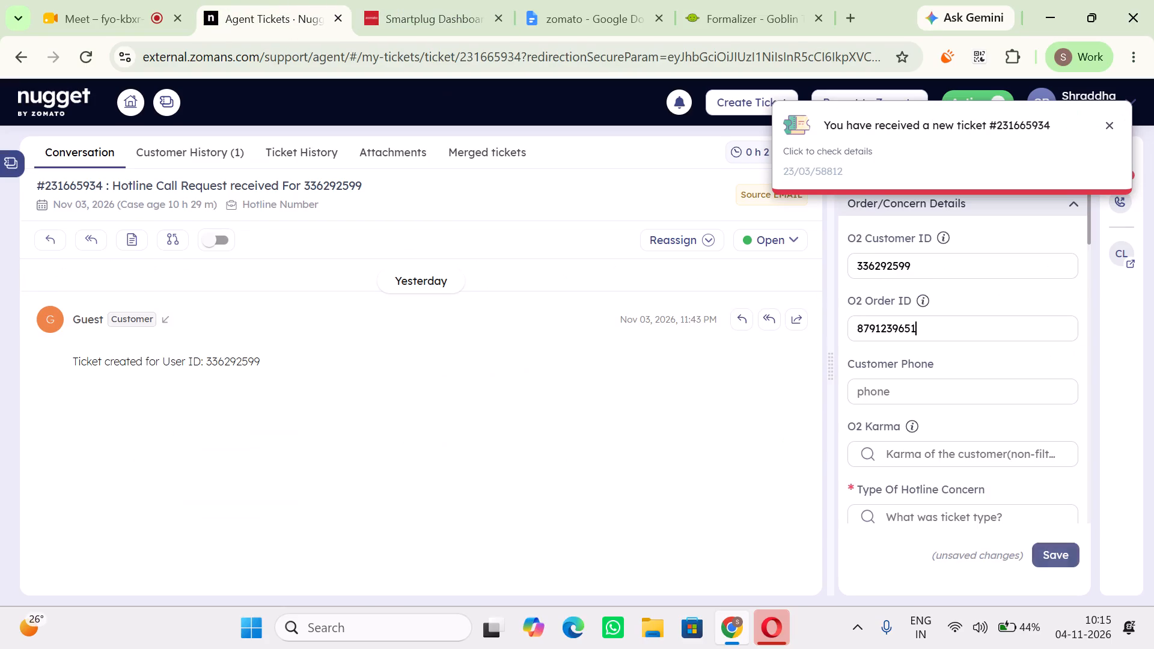
click(923, 394)
click(773, 408)
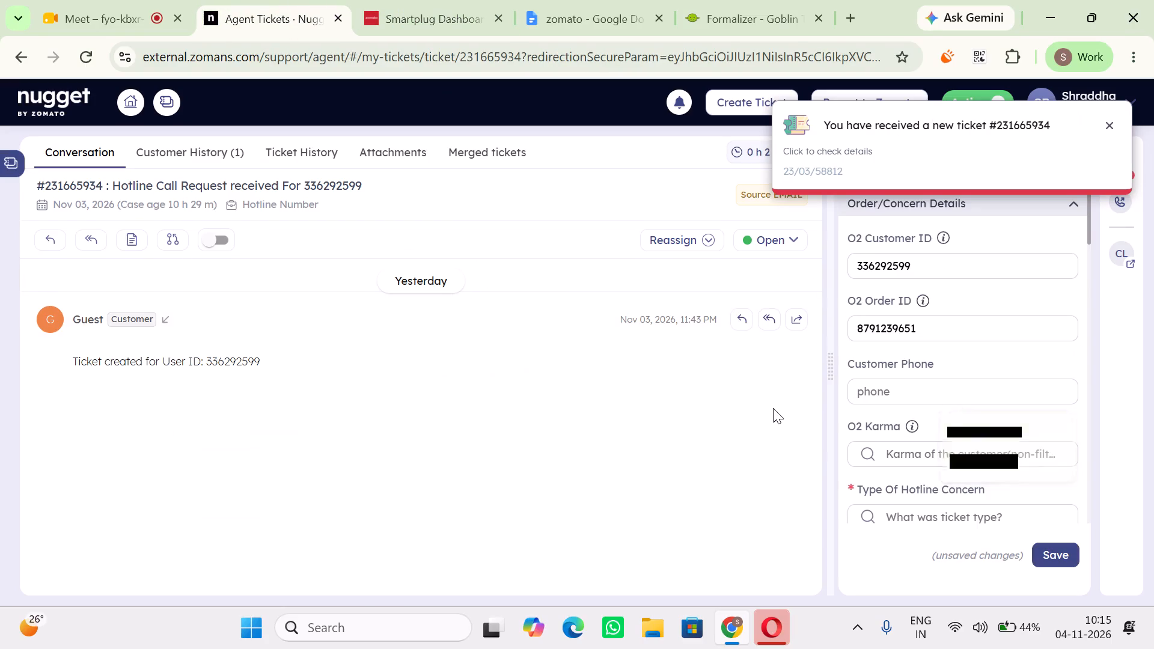
scroll(773, 408, down, 1)
Copy the customer's tier from the Smartplug customer overview and set the Nugget ticket's O2 Karma to Iron.
click(418, 0)
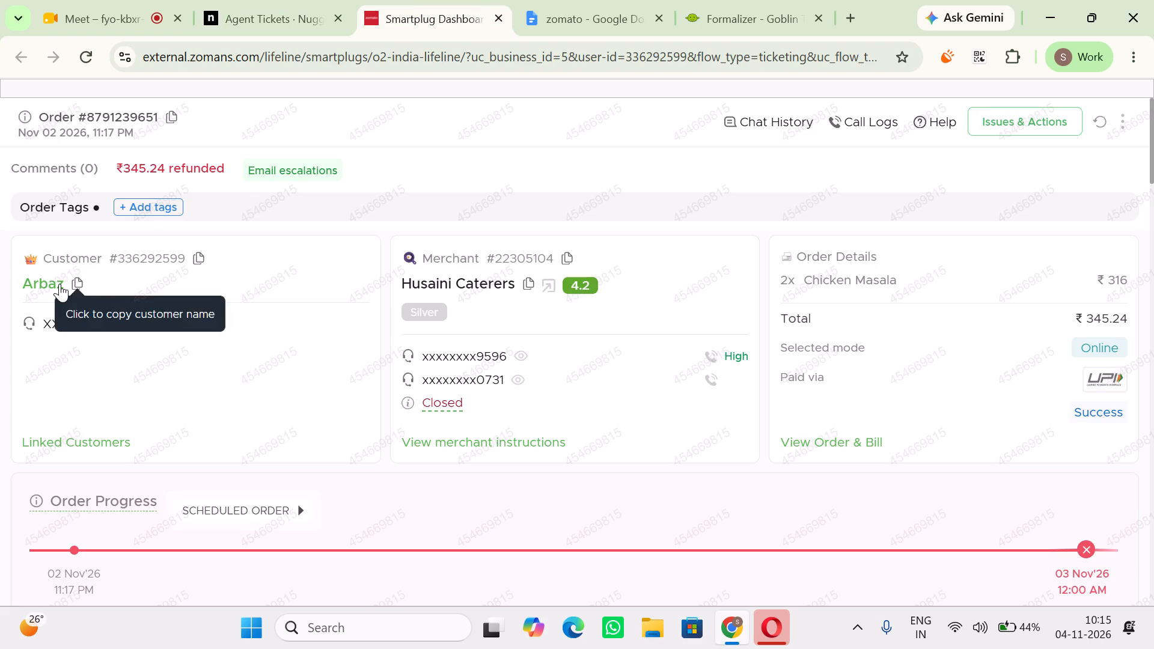
click(60, 284)
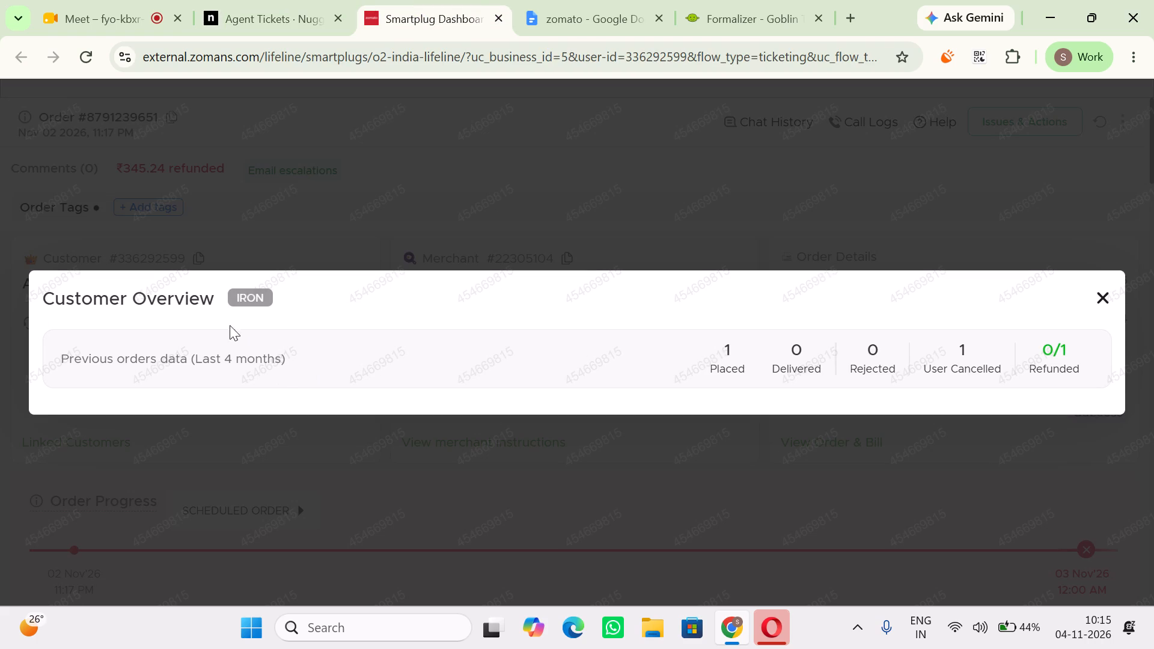
triple_click(247, 297)
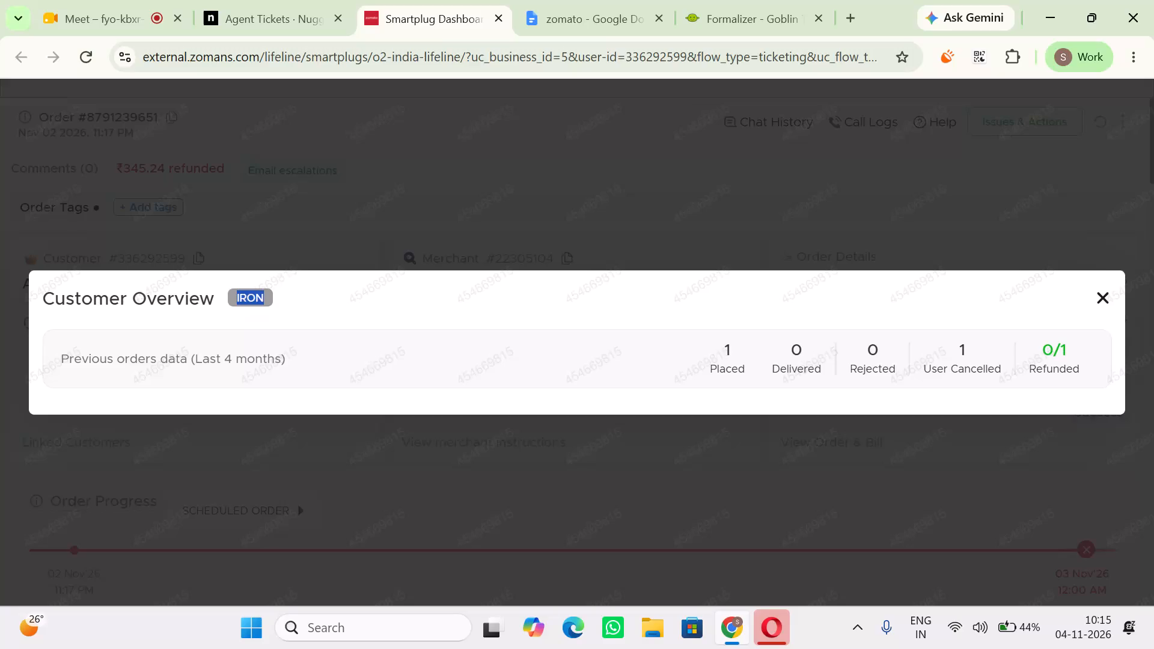
key(ctrl+c)
click(243, 65)
click(267, 0)
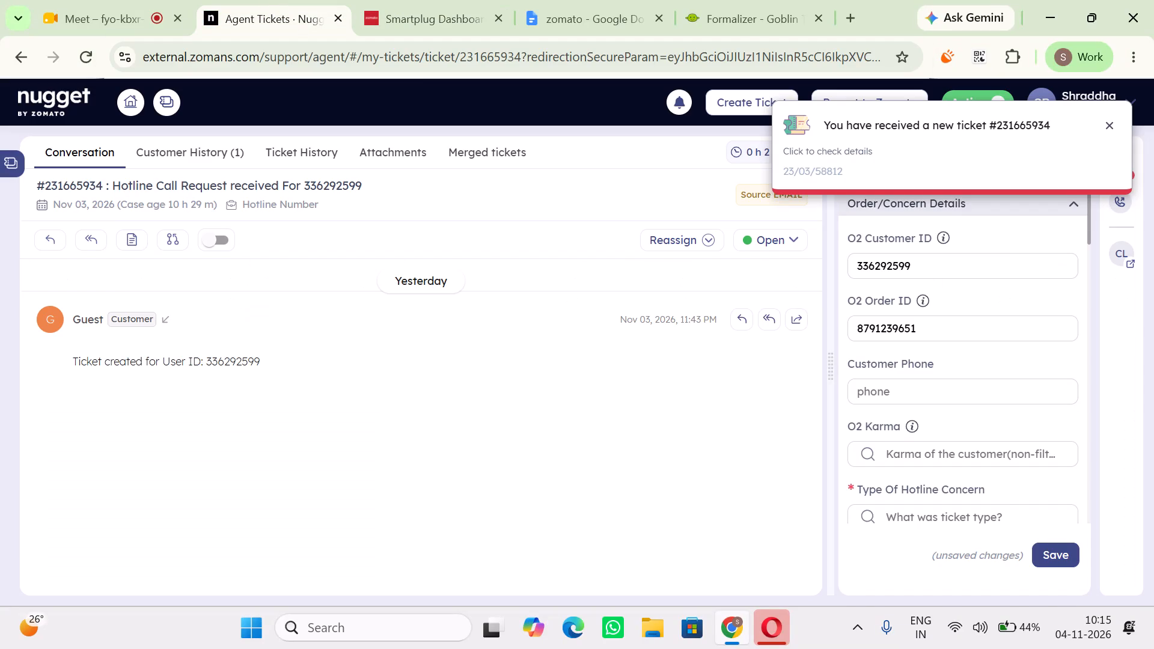
click(929, 447)
key(ctrl+v)
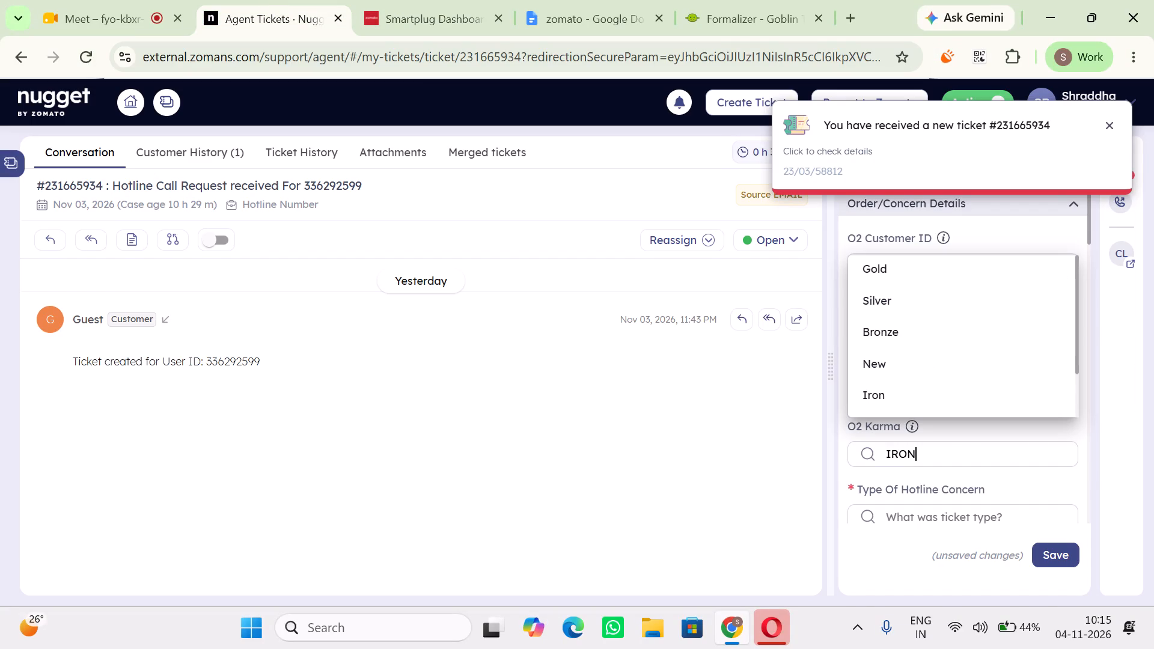
click(924, 490)
Set the ticket's type of hotline concern to Workable and its primary issue to Refund related.
scroll(924, 490, down, 1)
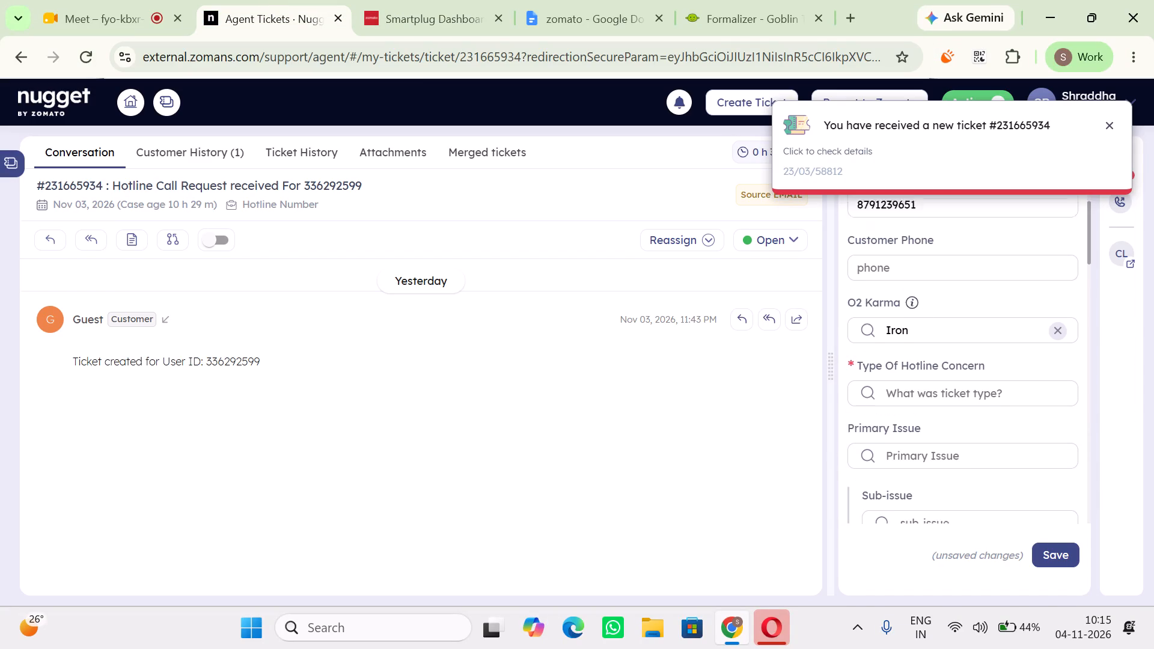
scroll(924, 490, down, 1)
click(905, 371)
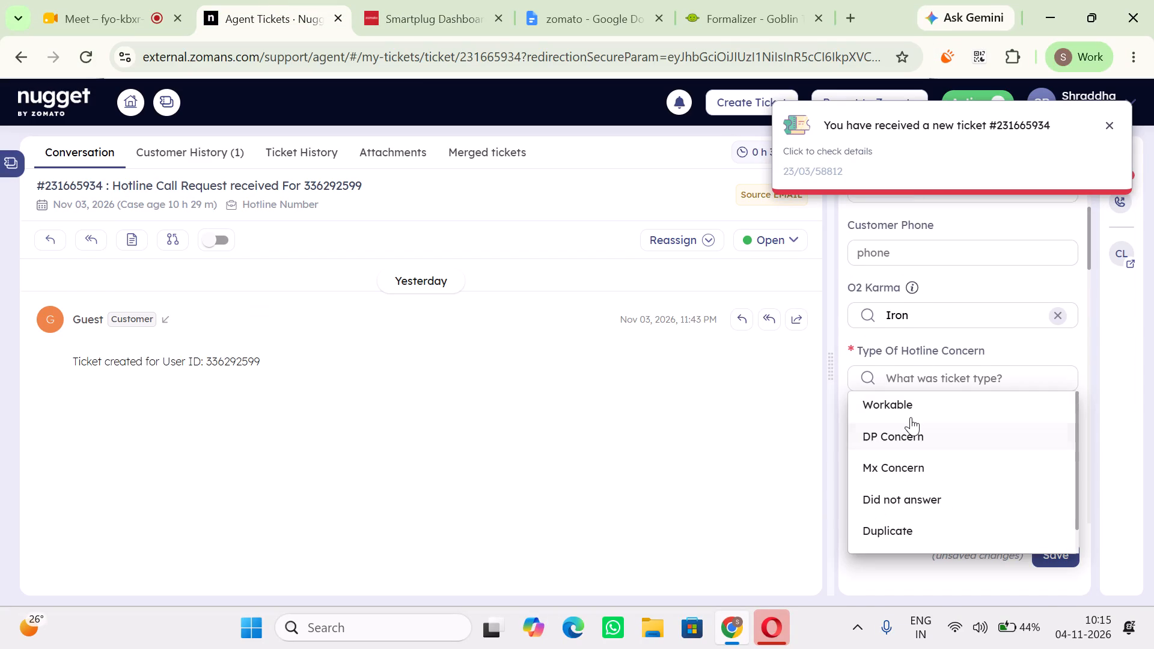
click(911, 416)
click(947, 438)
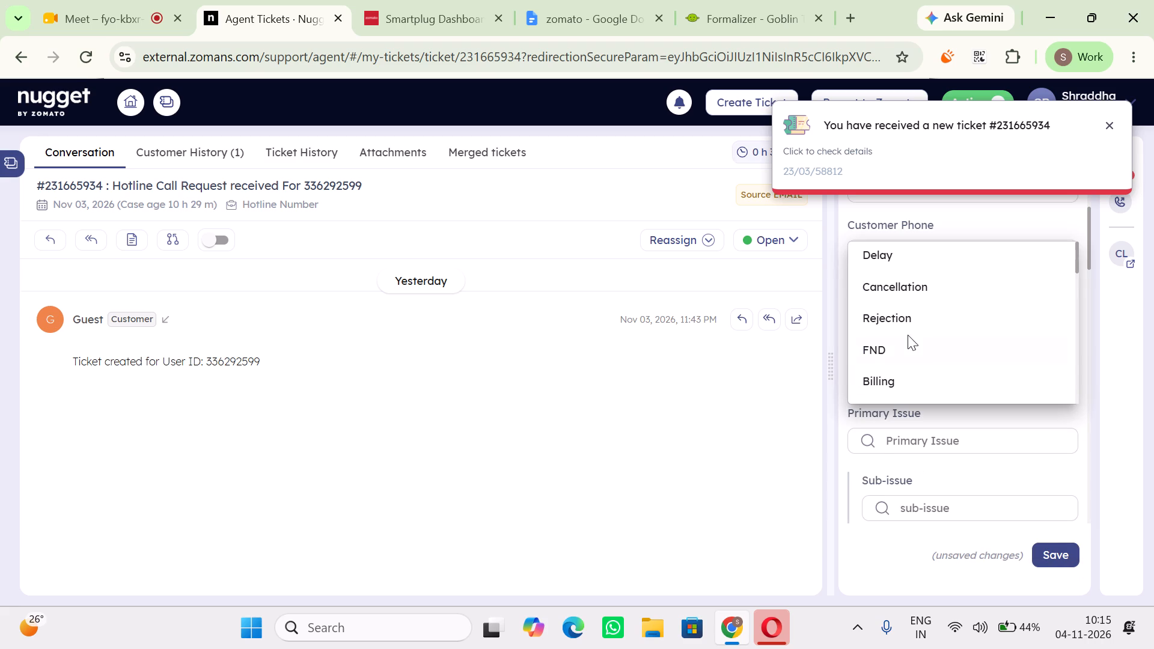
scroll(909, 335, down, 1)
text(re)
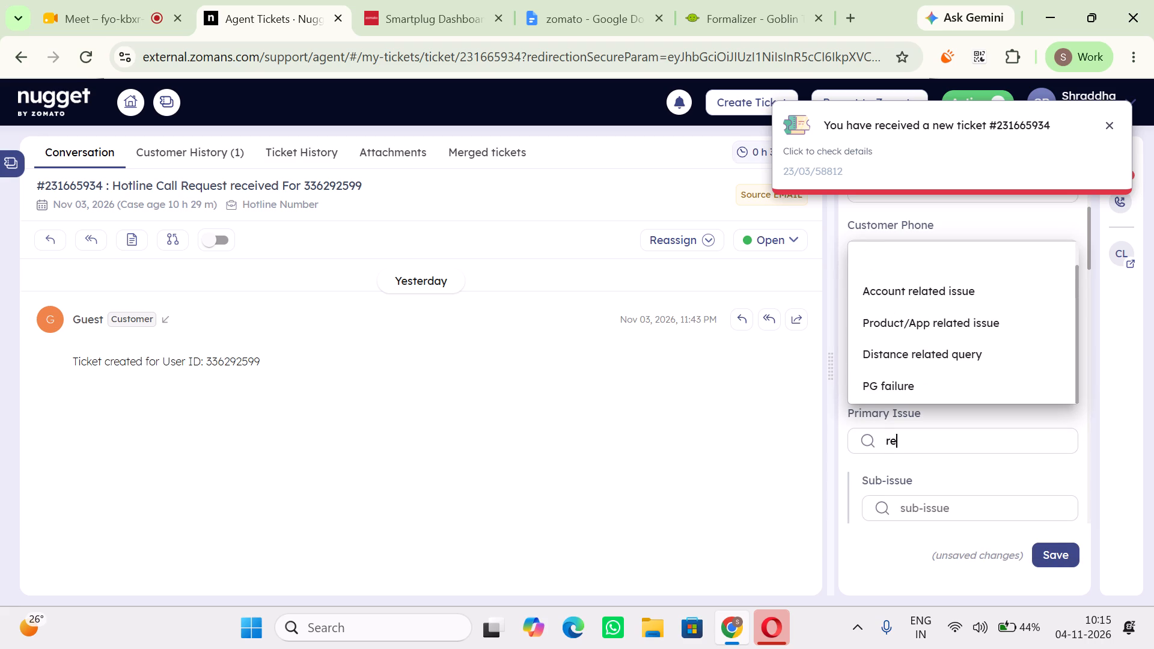
click(893, 251)
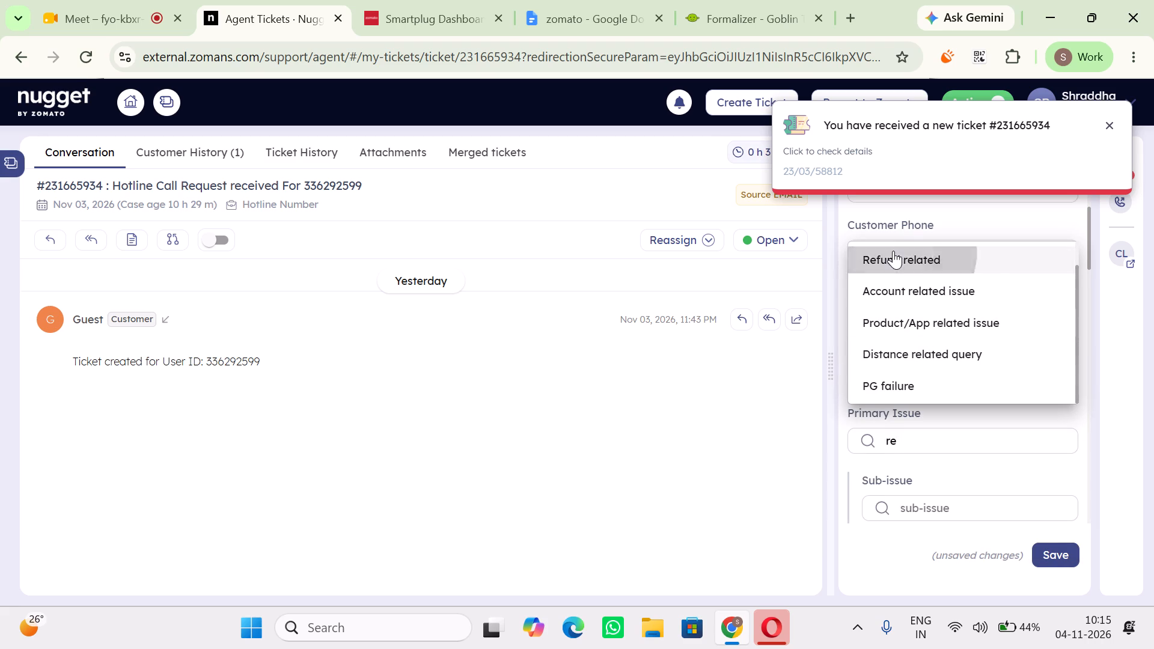
Set the ticket's sub-issue to RRN query and save the ticket properties.
click(943, 520)
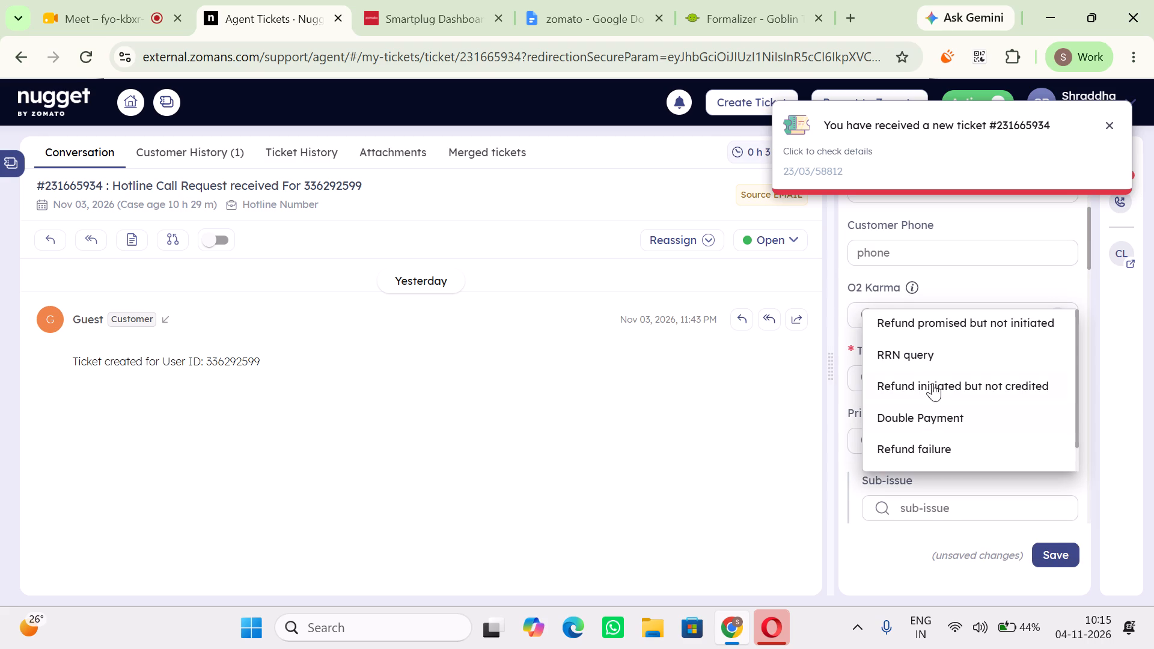
scroll(939, 381, down, 1)
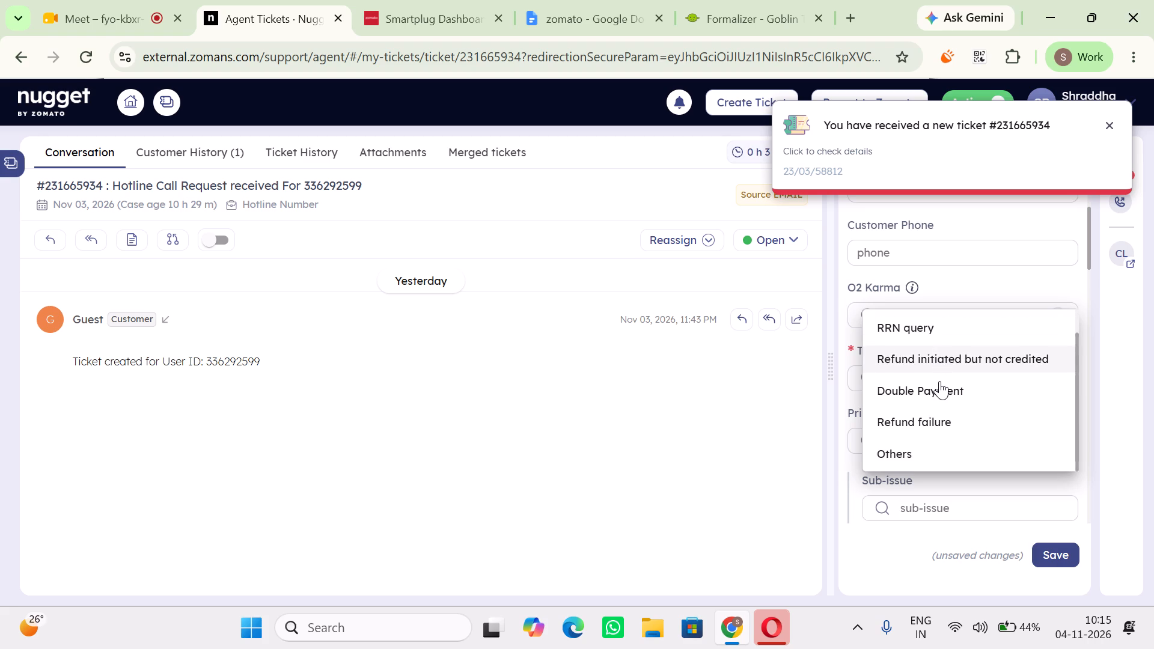
scroll(939, 381, down, 1)
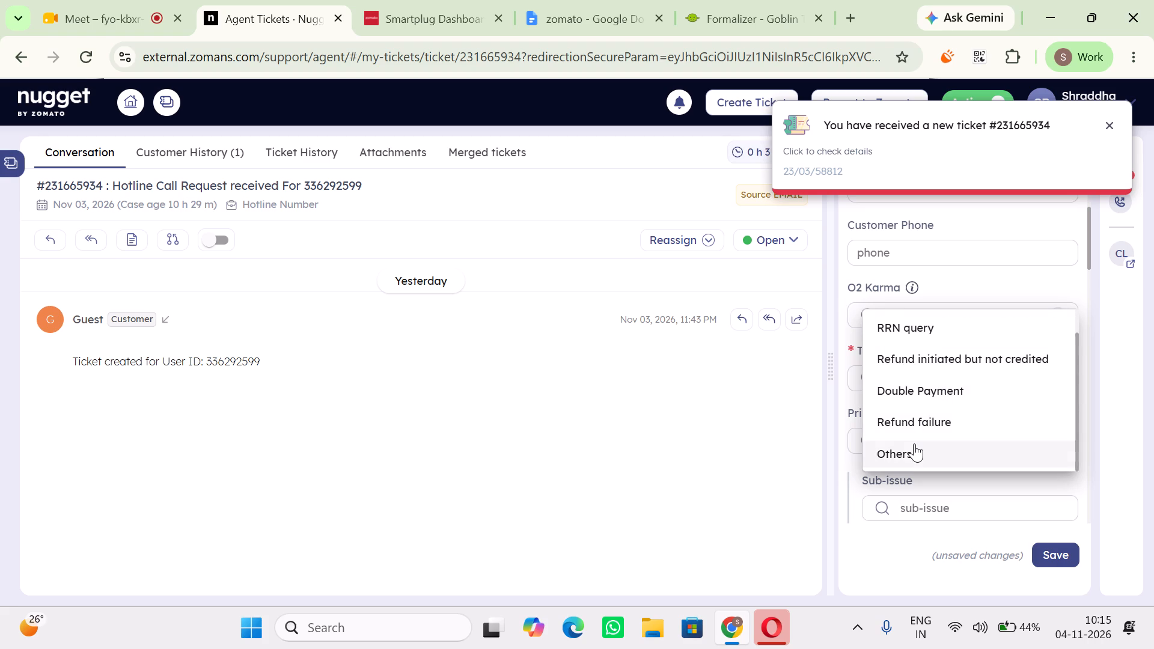
click(914, 443)
triple_click(953, 506)
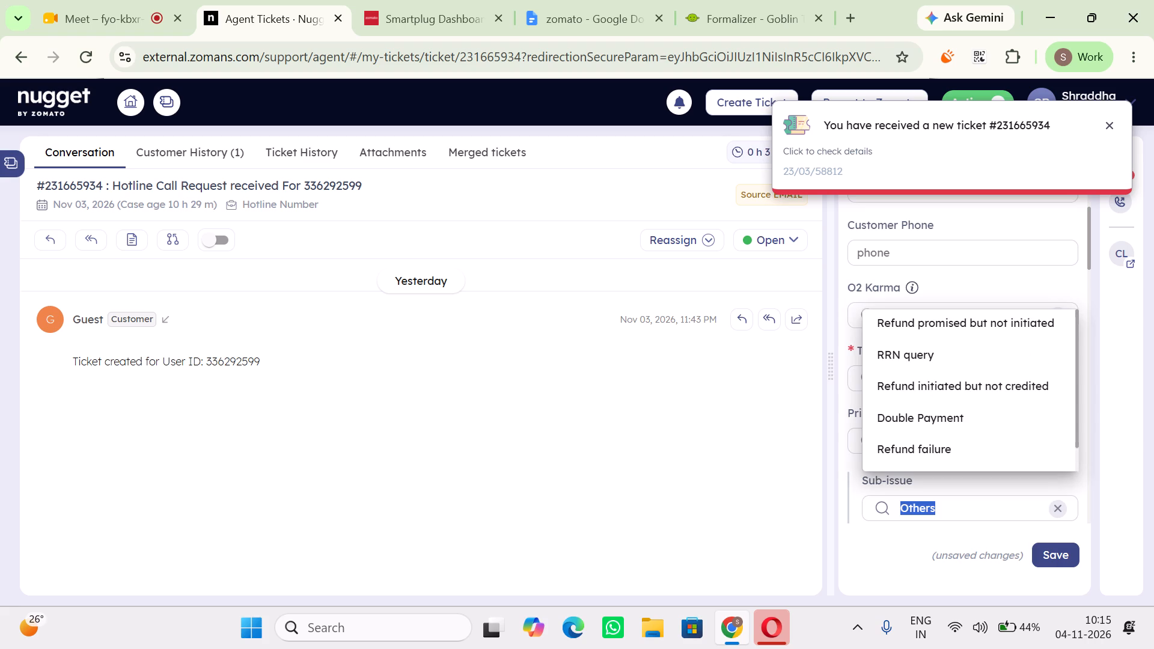
scroll(916, 365, up, 2)
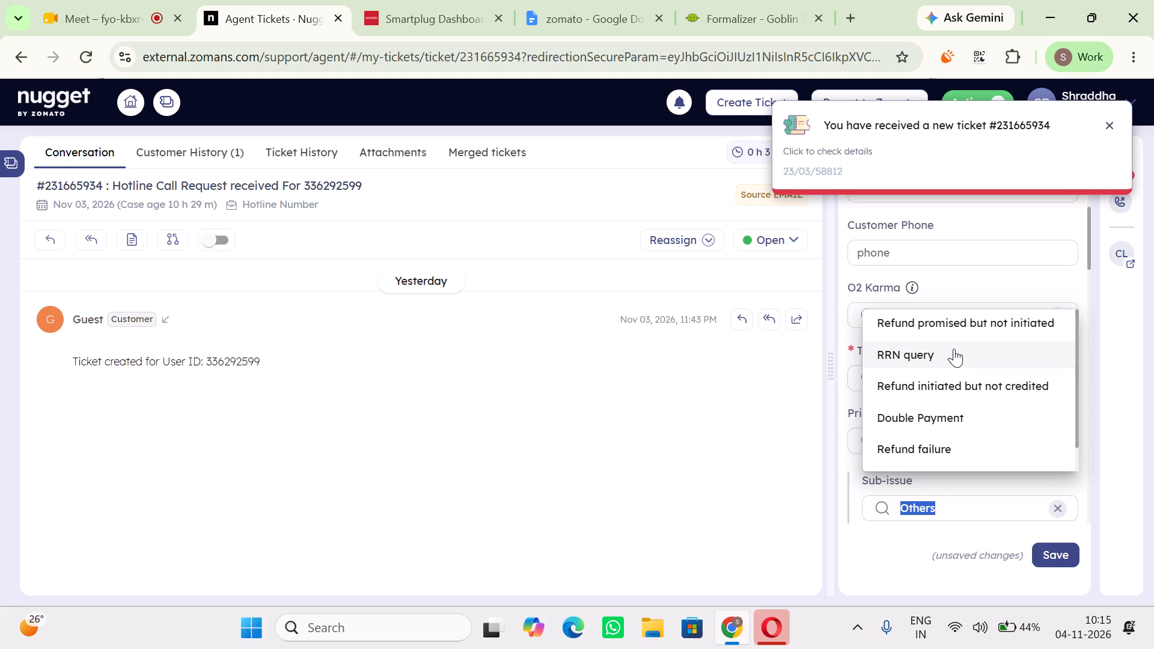
click(954, 349)
scroll(917, 555, down, 2)
scroll(1016, 468, down, 3)
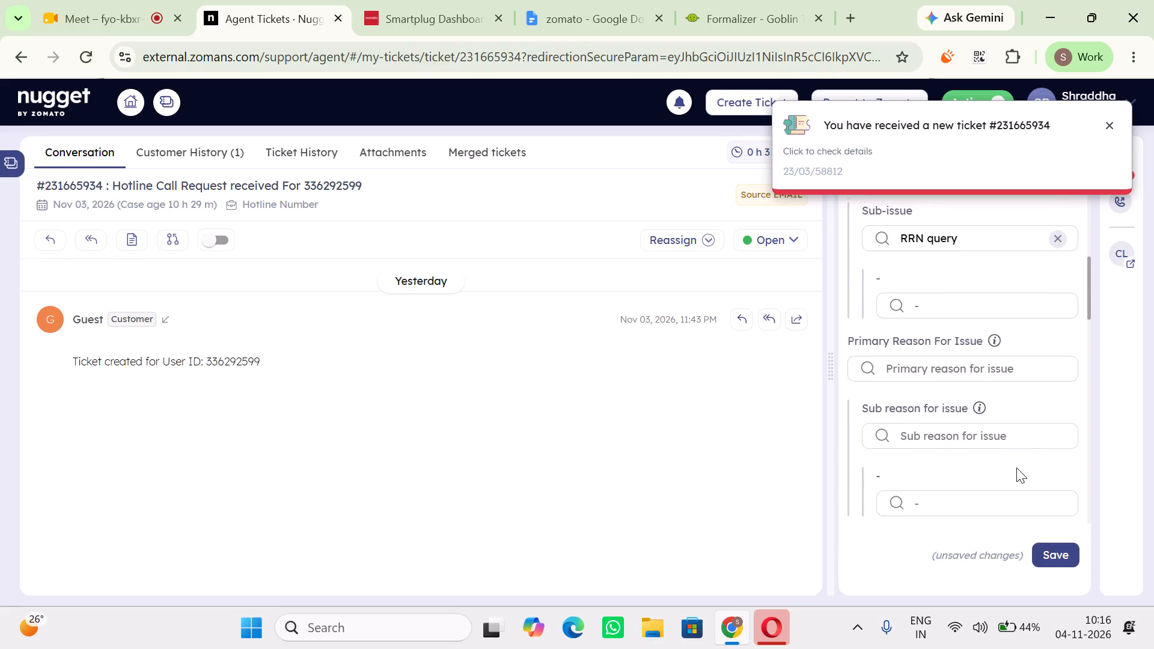
scroll(1016, 468, down, 5)
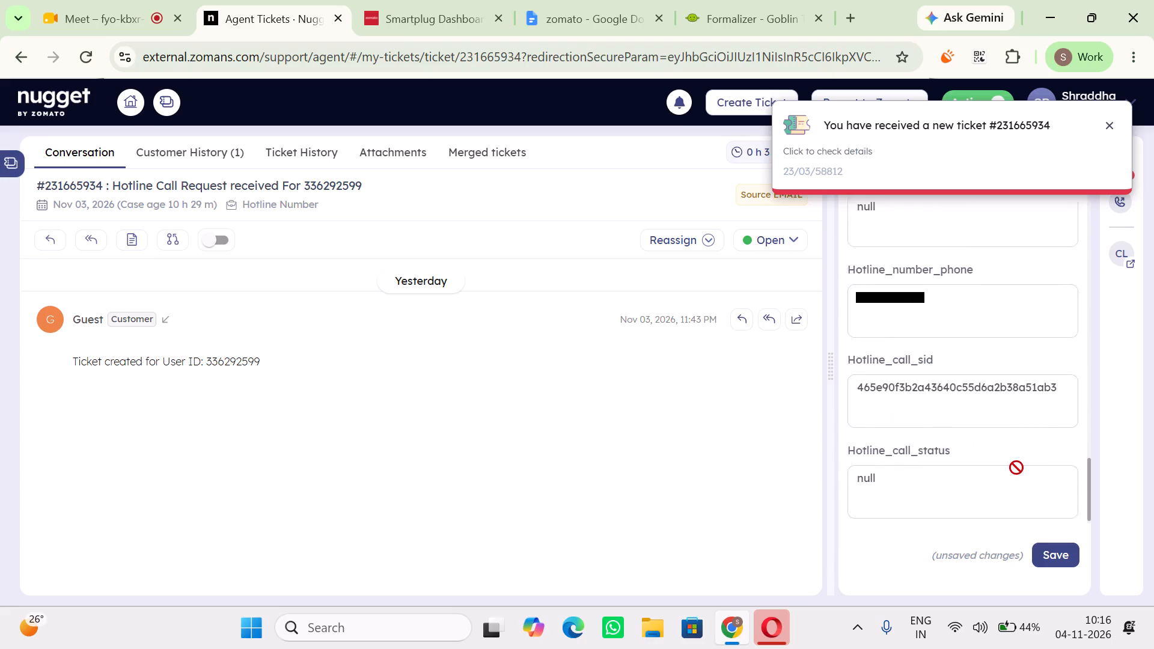
scroll(1016, 468, up, 16)
click(1061, 558)
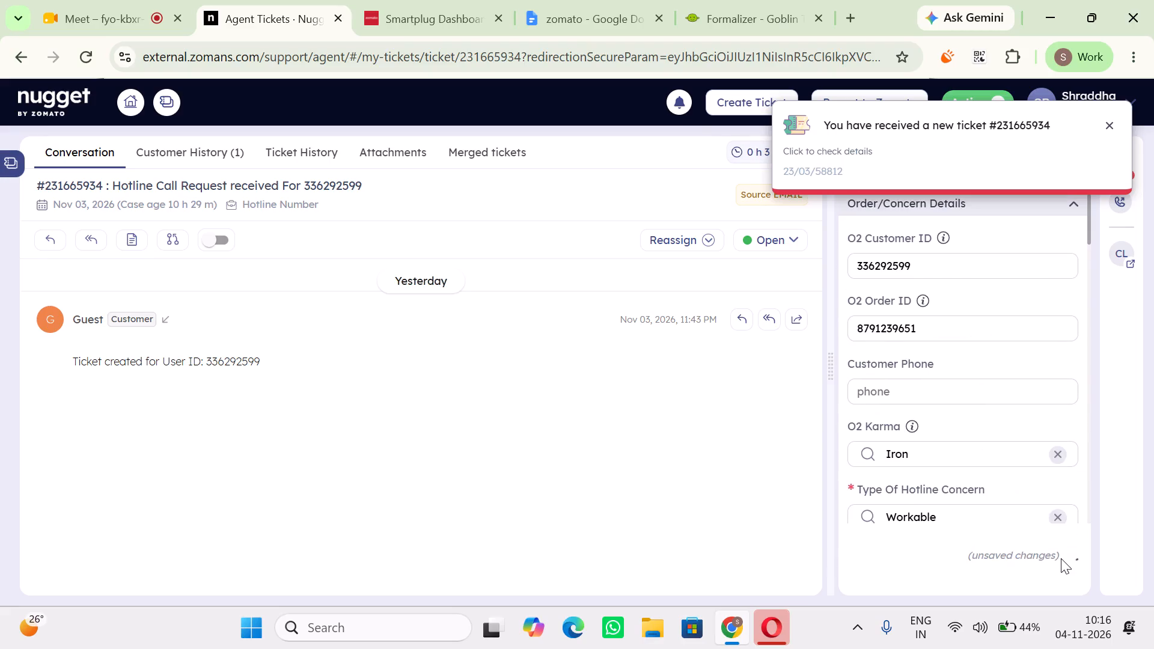
Copy the previous polished quality-issue note from Formalizer to the top of the zomato document's statement tab, followed by blank lines.
click(558, 0)
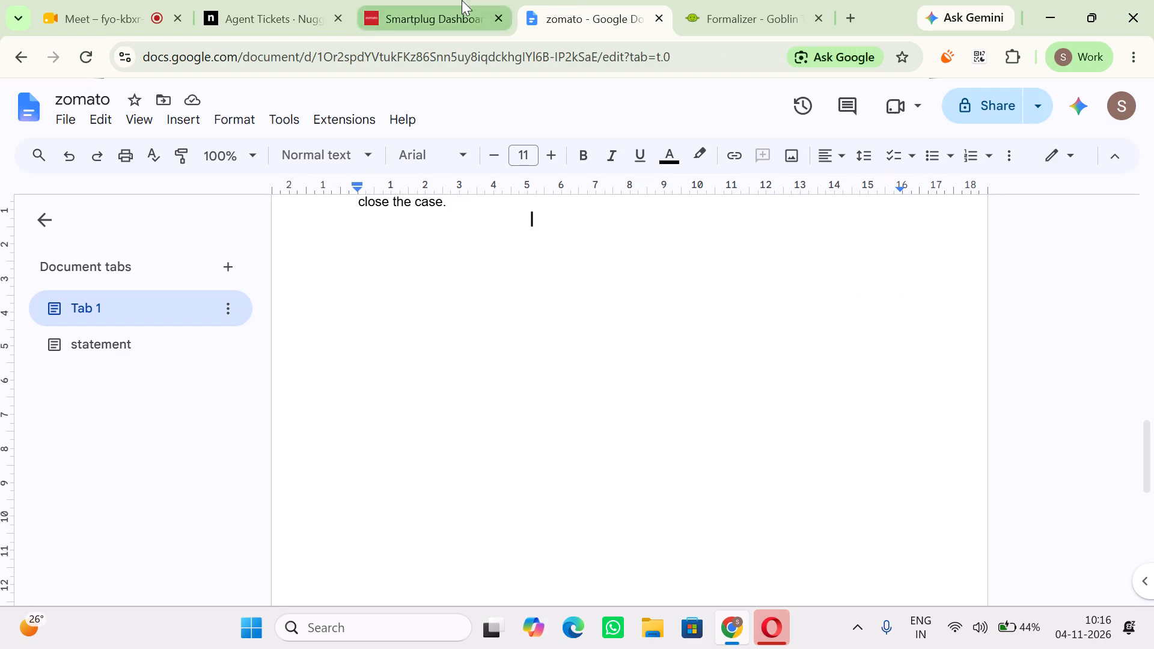
click(462, 0)
click(693, 0)
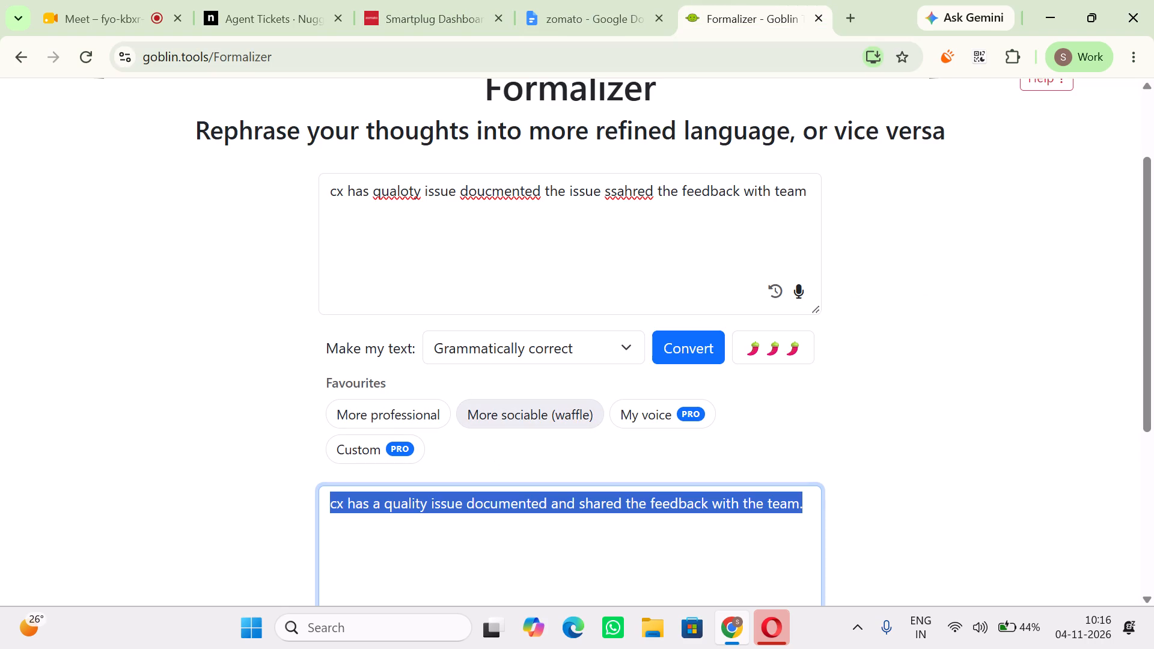
key(ctrl+c)
key(ctrl+c)
click(534, 0)
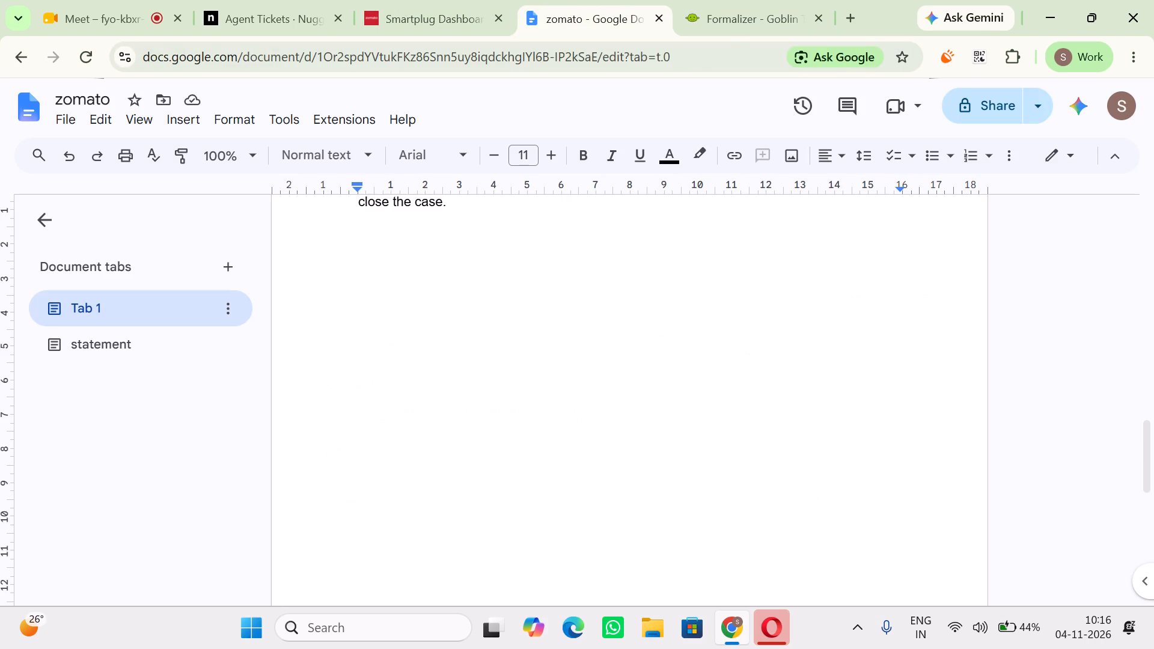
click(157, 340)
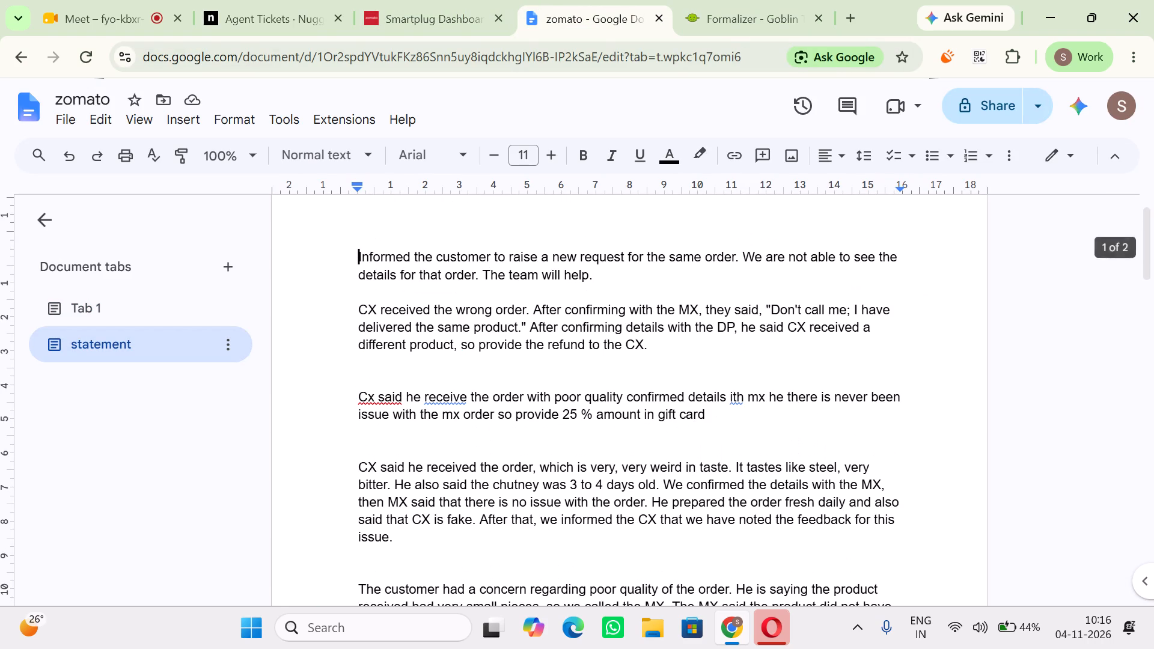
key(ctrl+v)
key(Return)
key(Return)
key(Return)
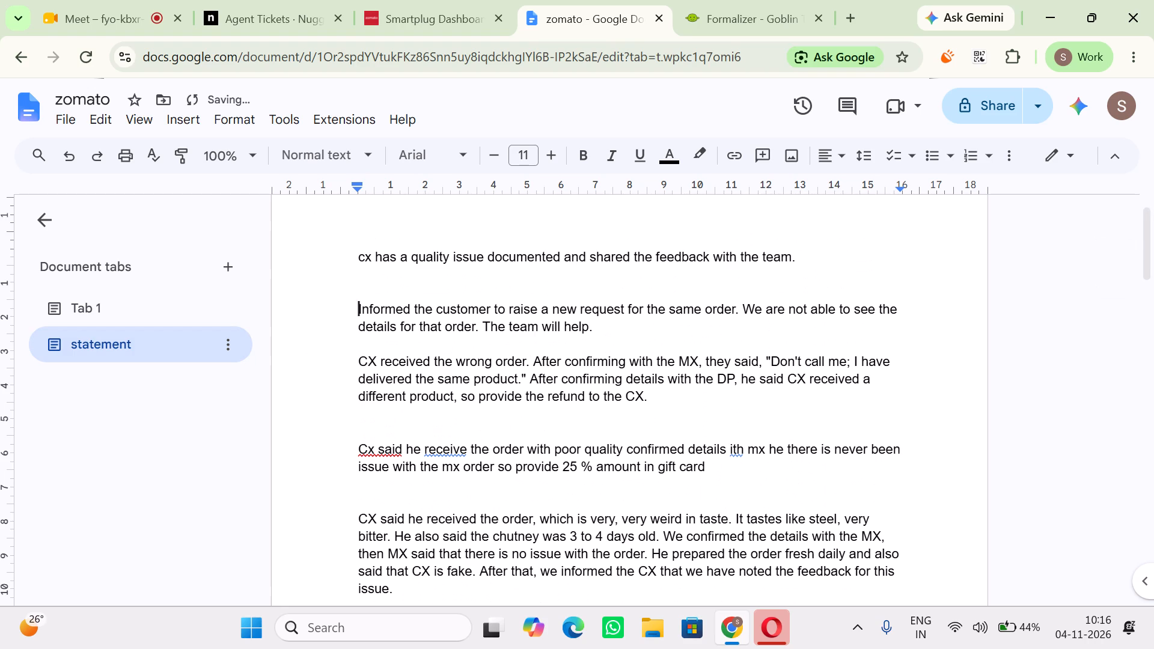
scroll(433, 324, down, 4)
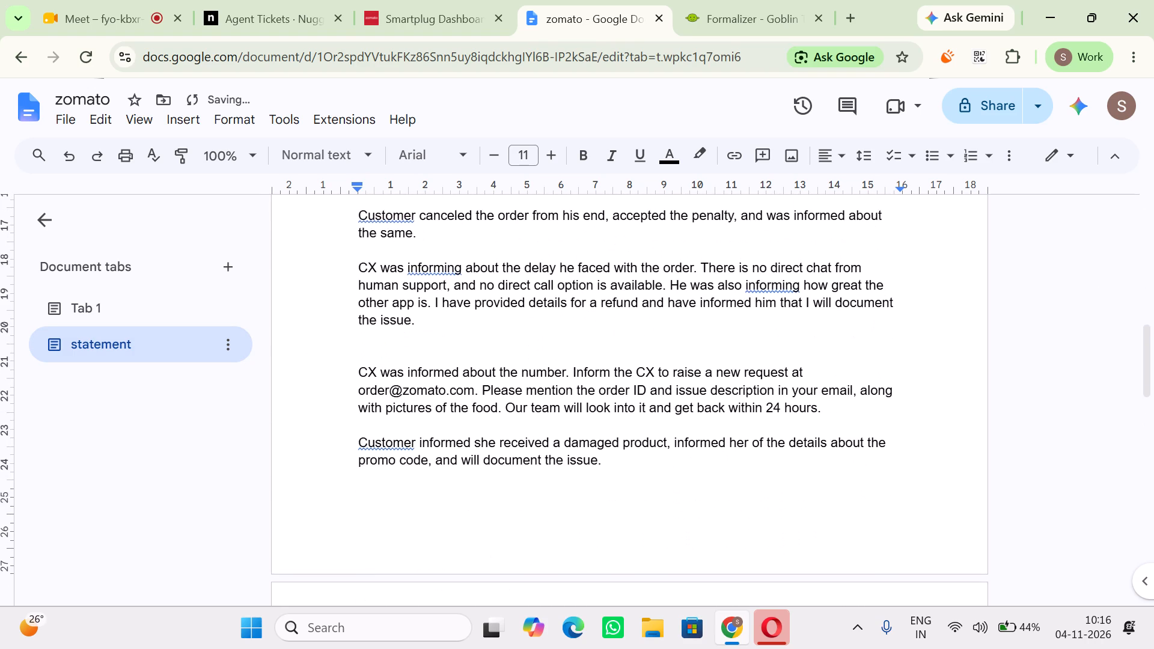
scroll(433, 324, down, 3)
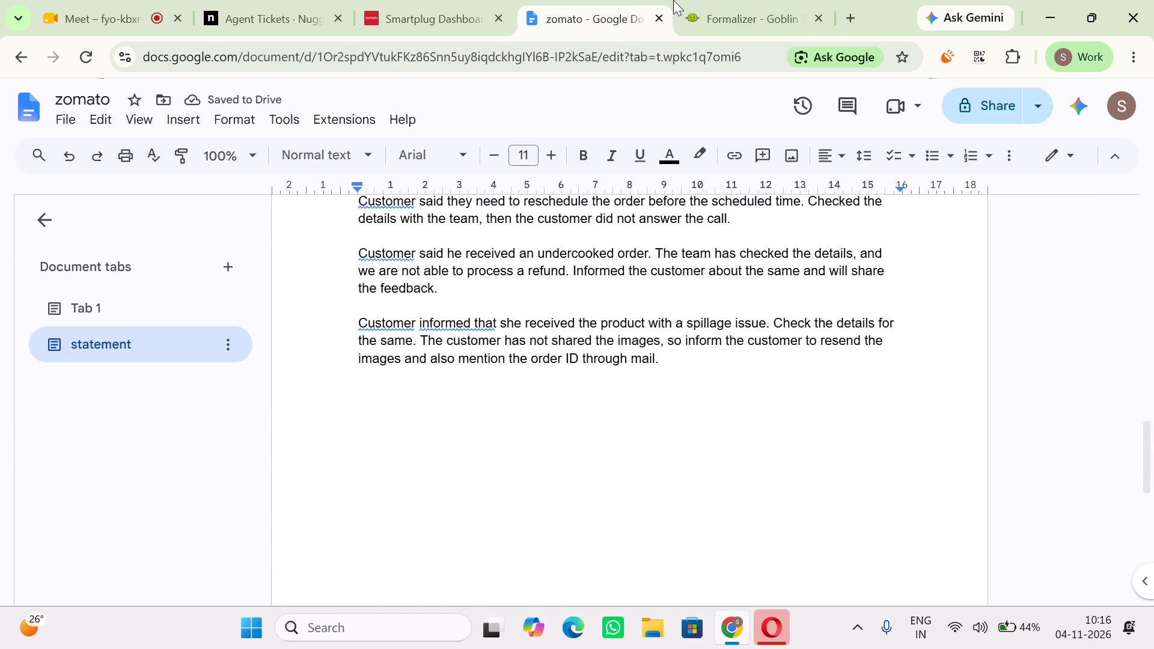
In Formalizer, replace the draft with "cx want to confirm the detail about refund providethe detailsfor the same" and convert it.
click(697, 0)
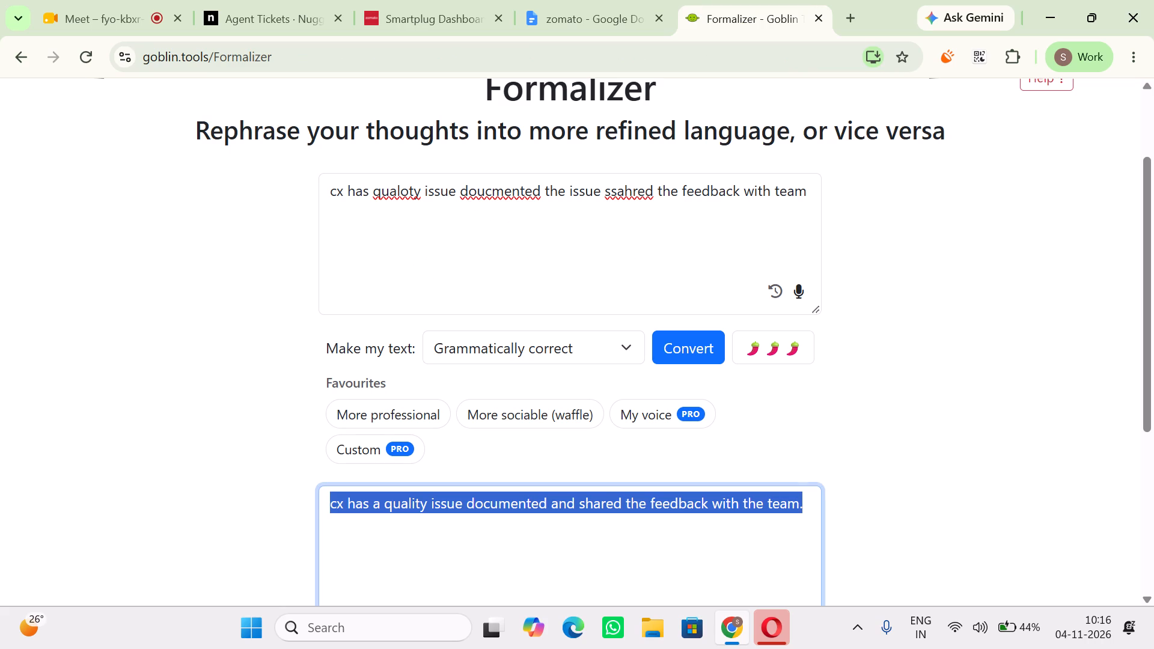
double_click(378, 188)
text(re)
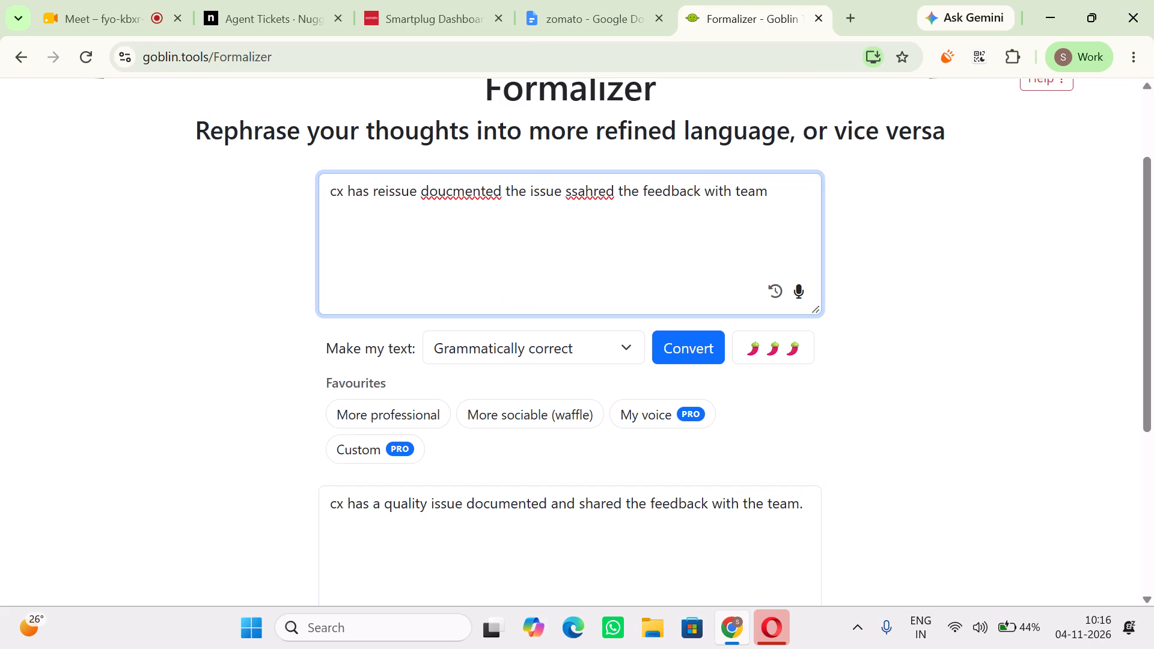
key(BackSpace)
key(BackSpace)
key(BackSpace)
key(BackSpace)
key(BackSpace)
key(BackSpace)
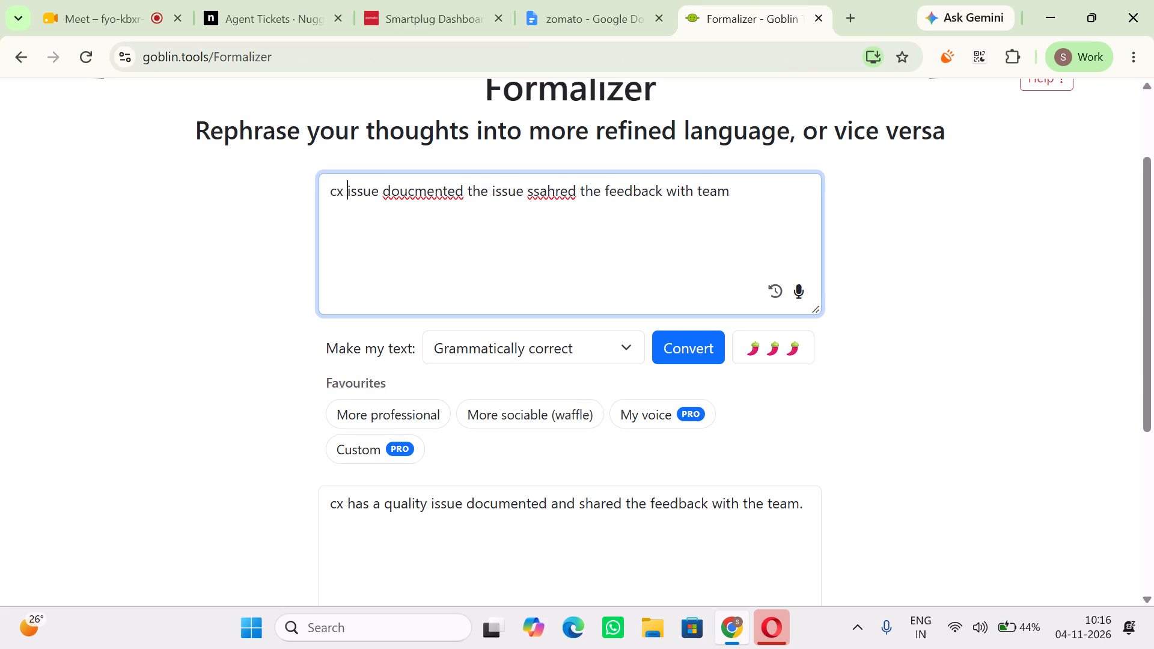
text(ne)
key(BackSpace)
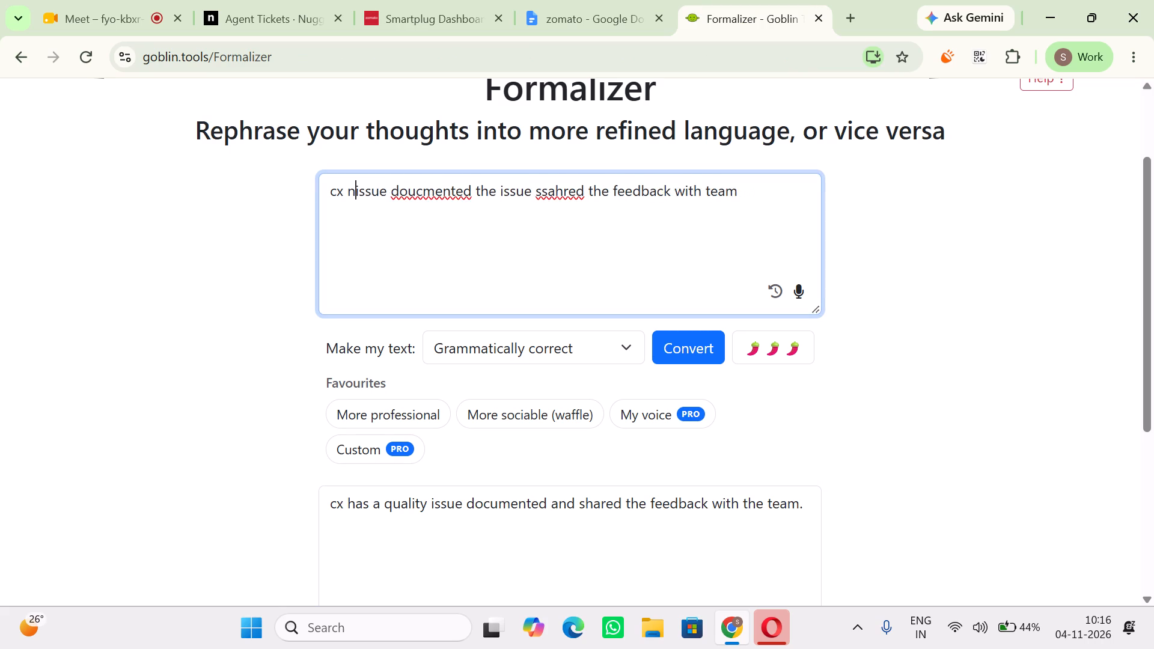
key(BackSpace)
text(want to confirm the detail about refund)
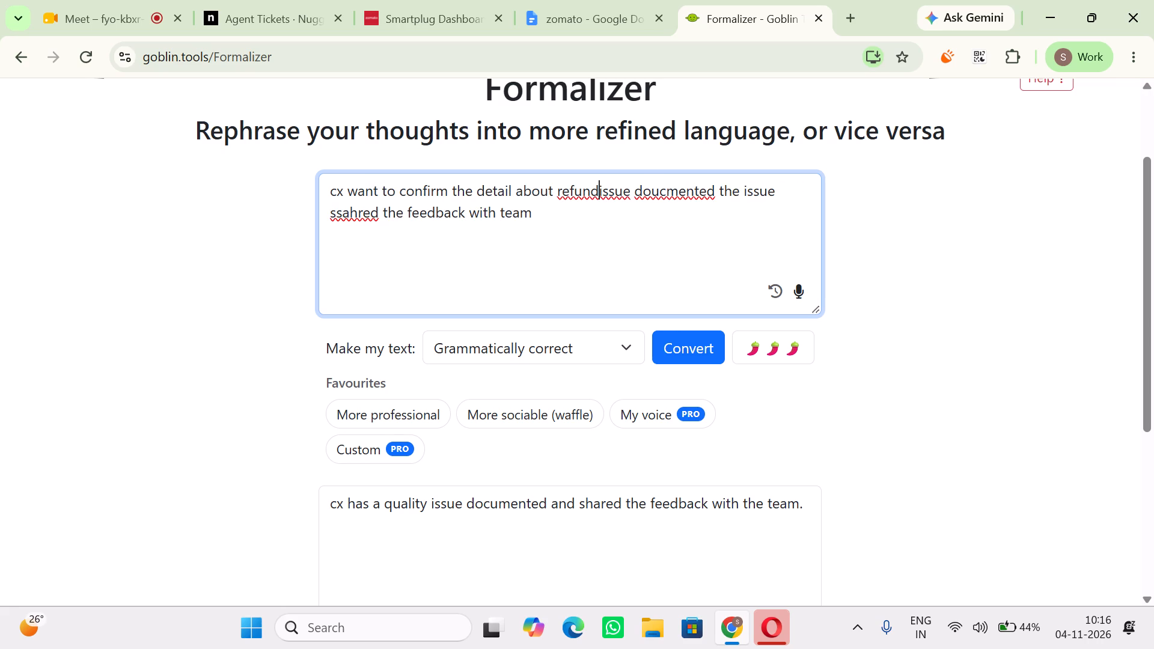
key(space)
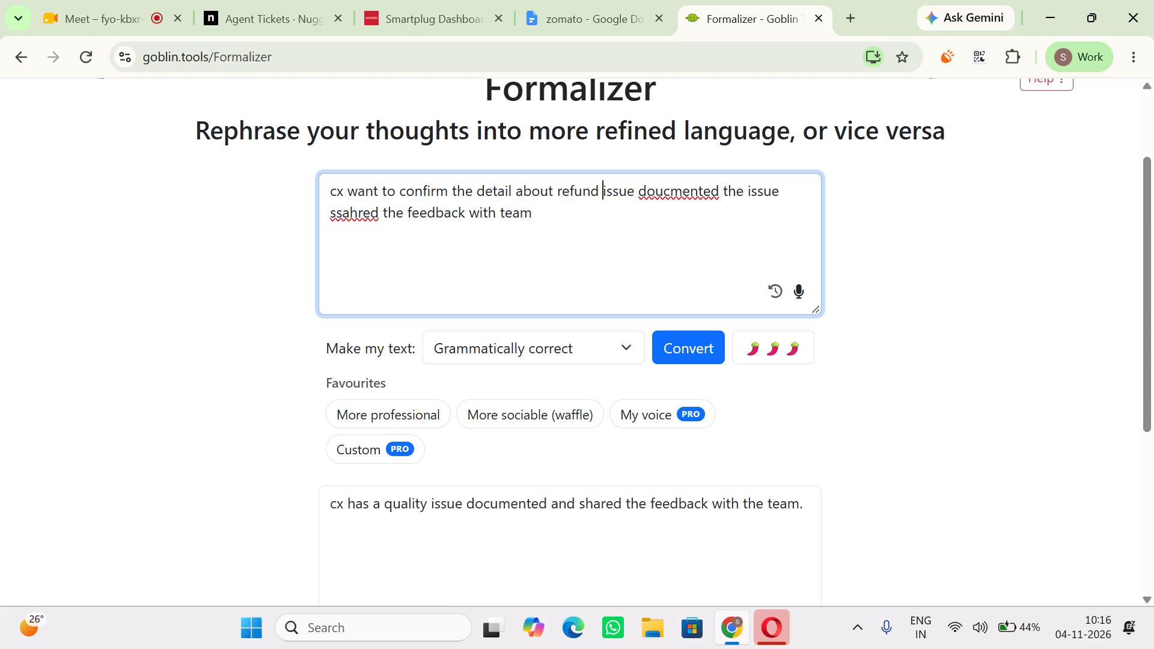
drag(596, 187, 619, 224)
key(BackSpace)
key(space)
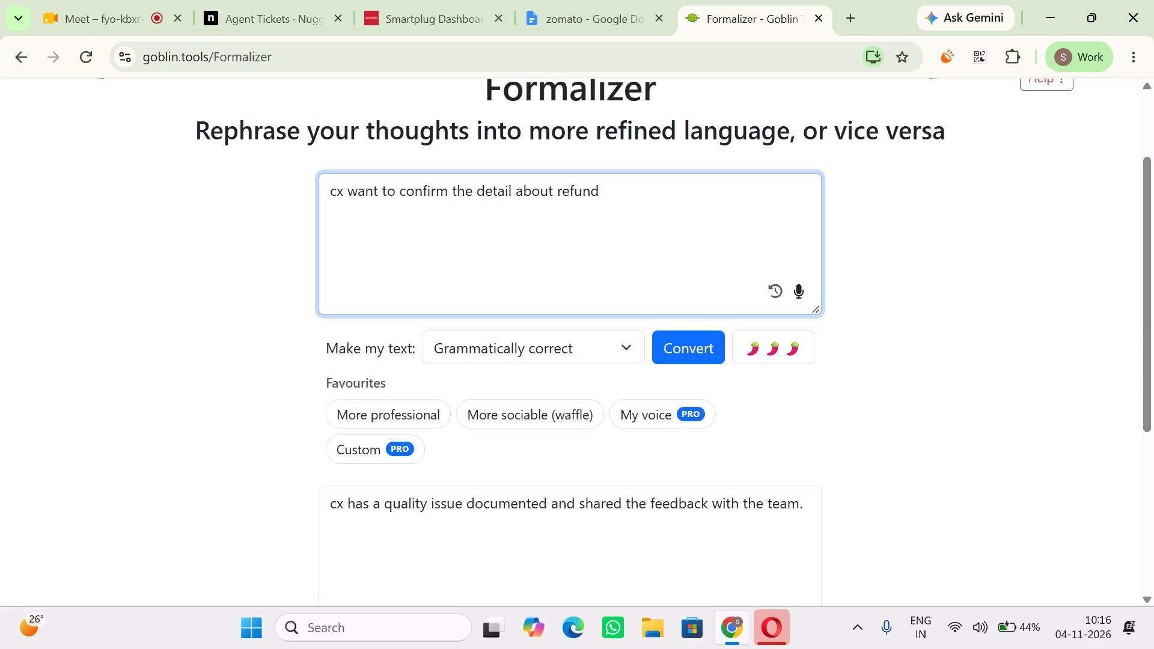
text(providethe detailsfor the same)
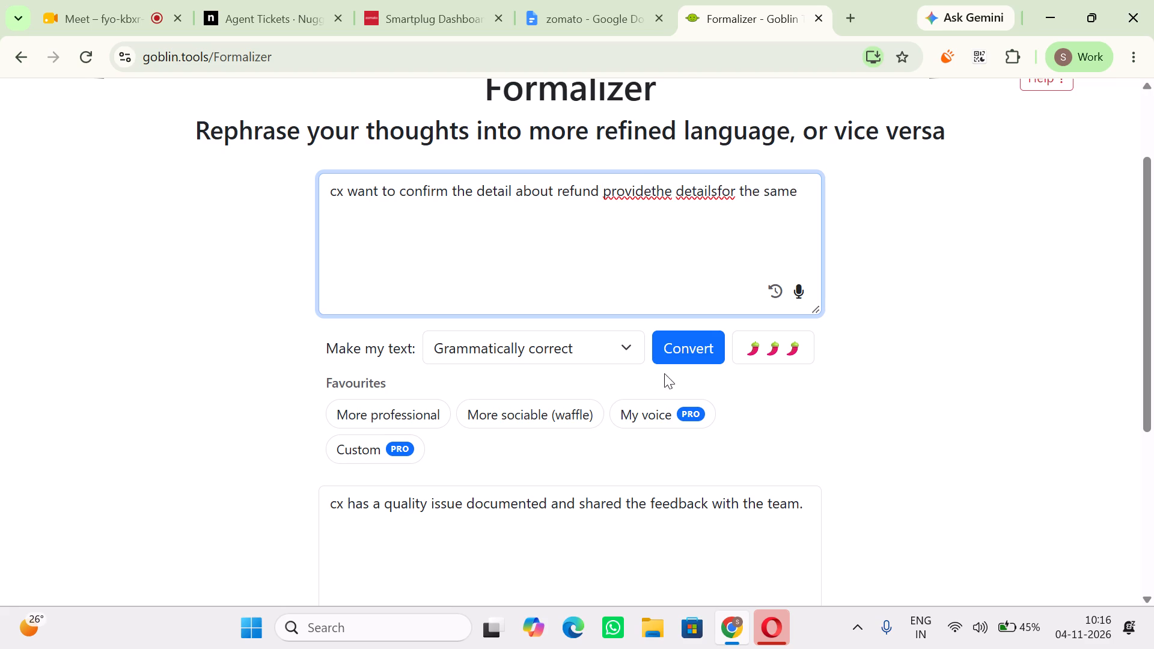
click(670, 361)
Look through the zomato document's saved statements and the hotline call guidance in Tab 1.
click(596, 0)
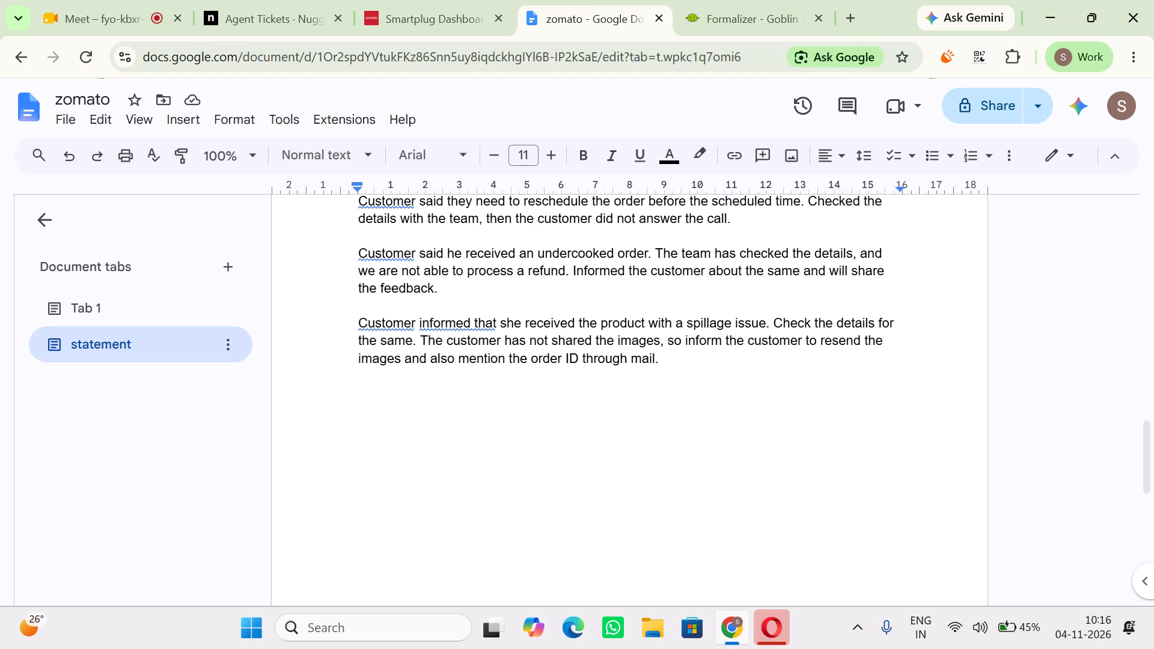
scroll(554, 335, up, 14)
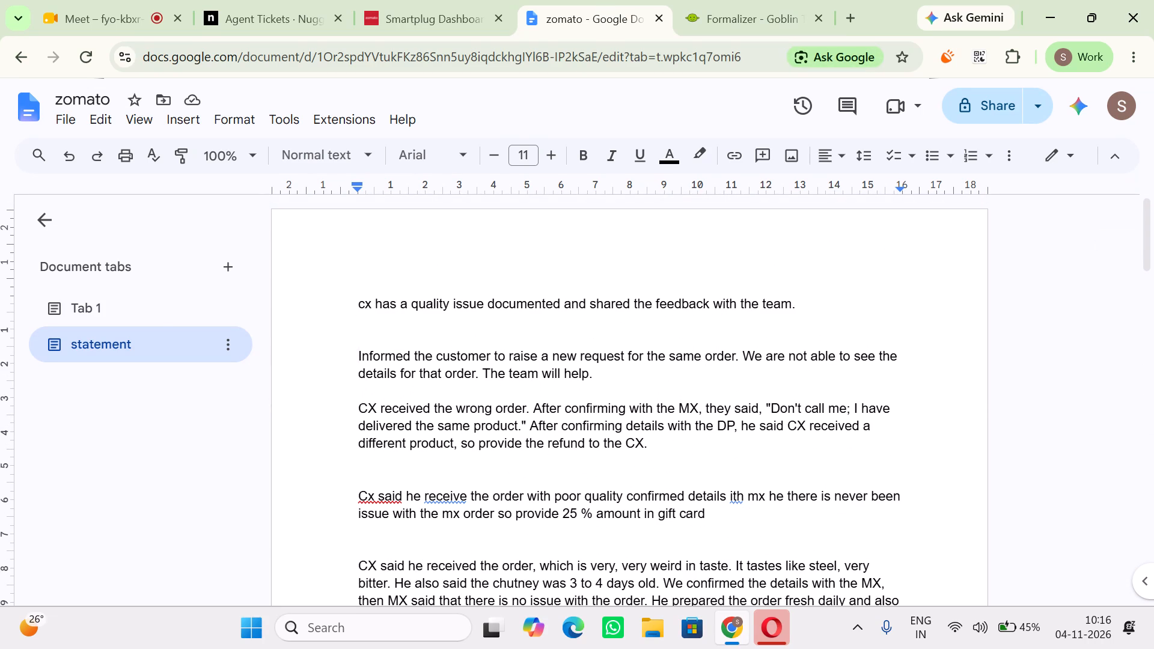
scroll(554, 335, up, 2)
click(159, 315)
scroll(388, 376, up, 2)
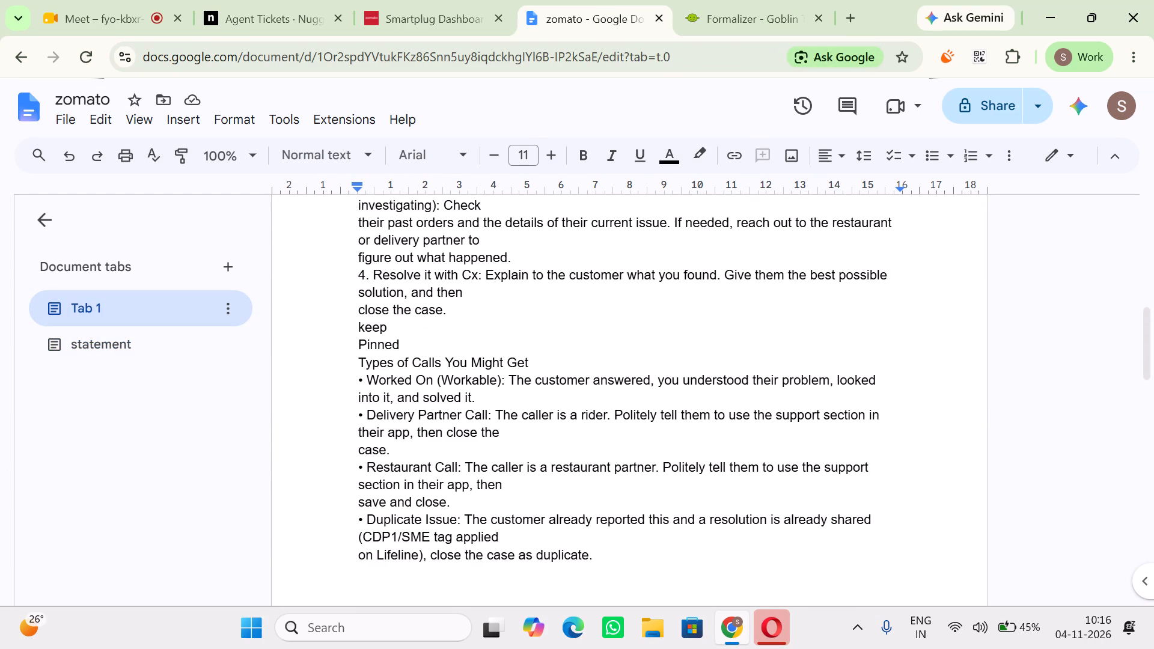
scroll(388, 376, up, 1)
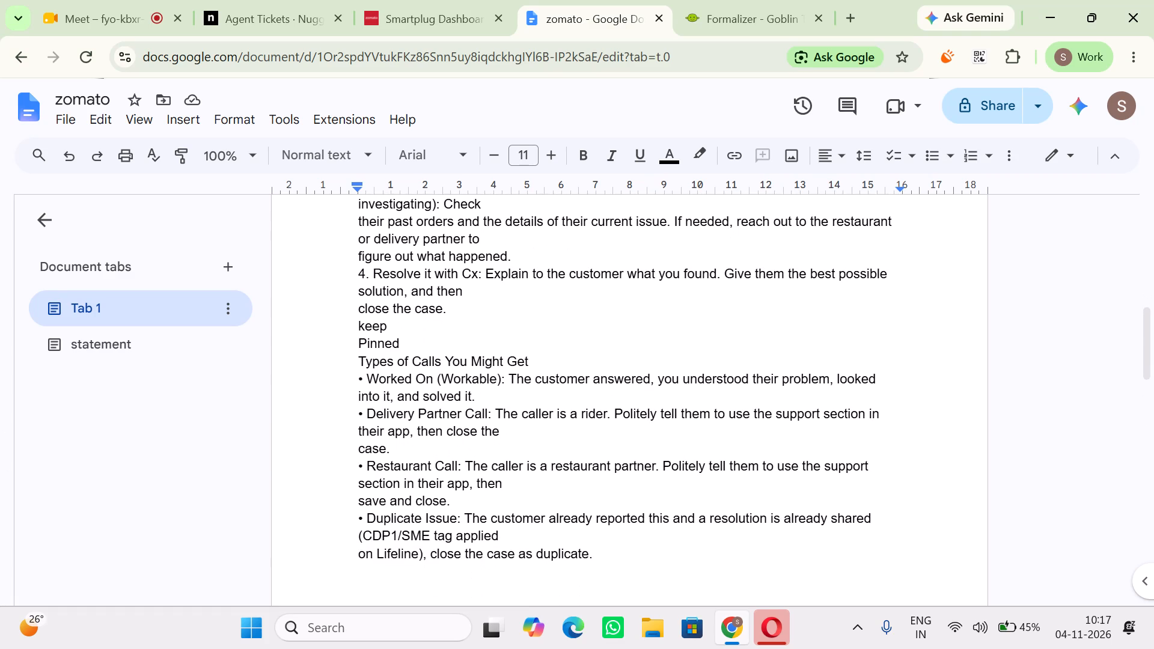
scroll(388, 376, up, 2)
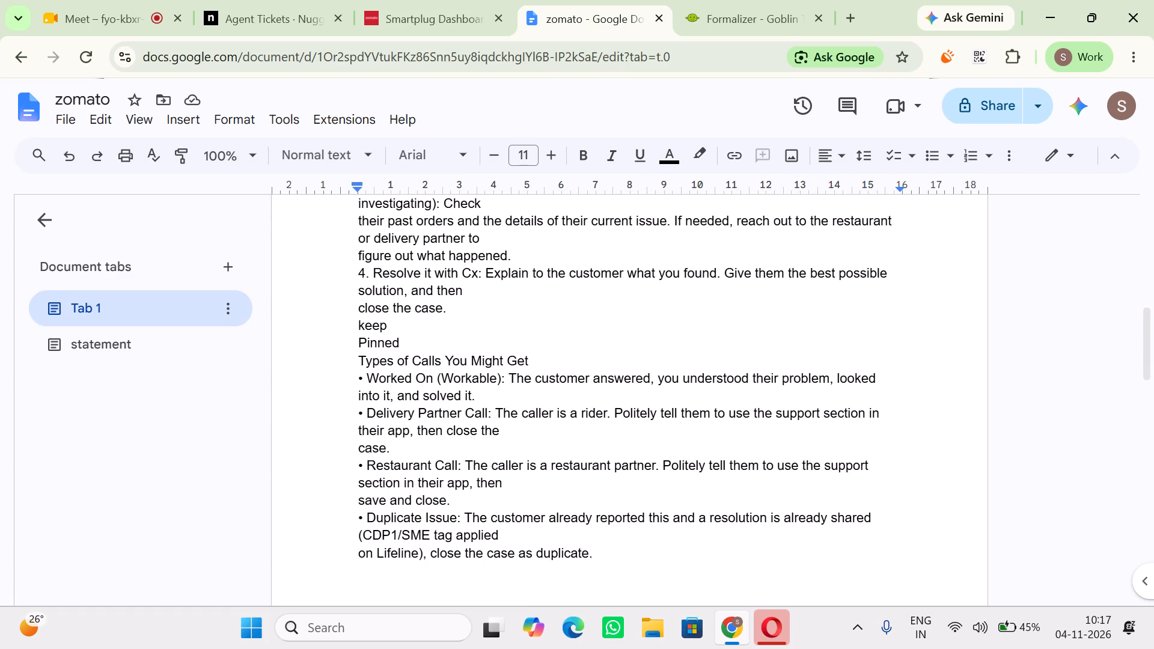
scroll(388, 376, up, 3)
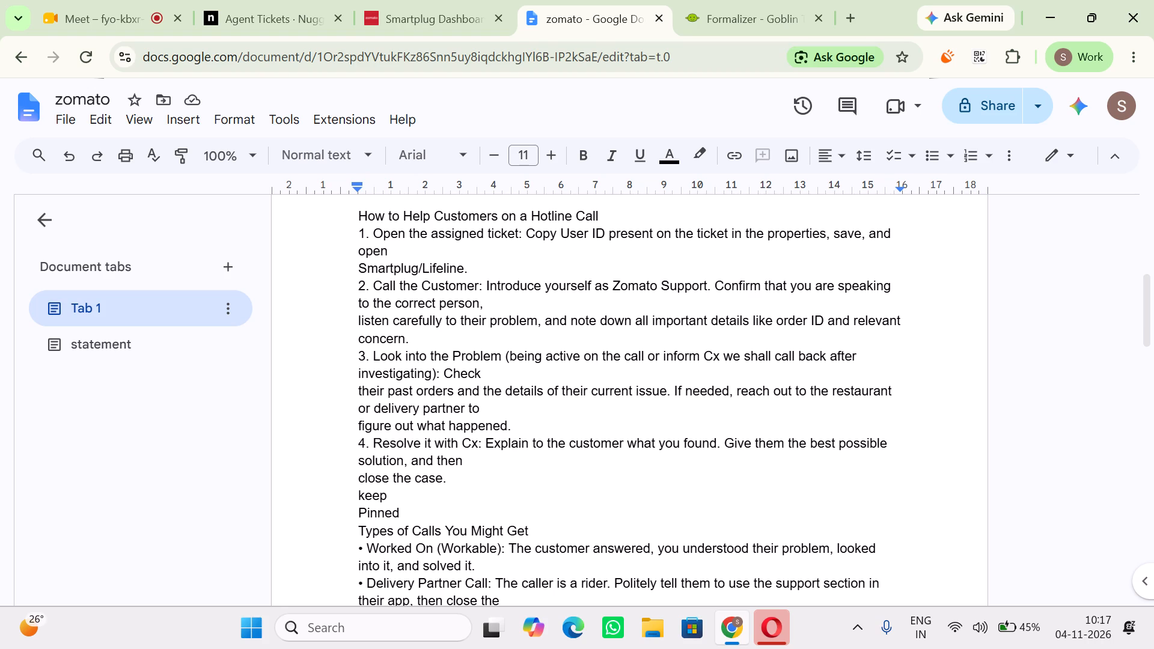
scroll(388, 376, up, 4)
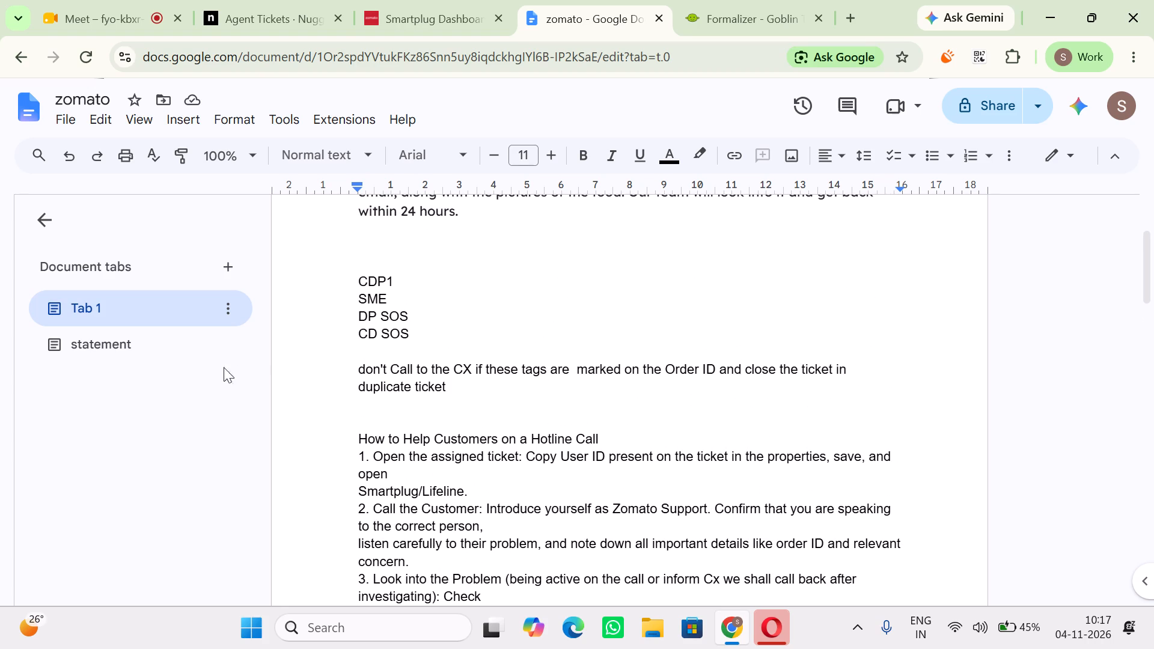
click(121, 351)
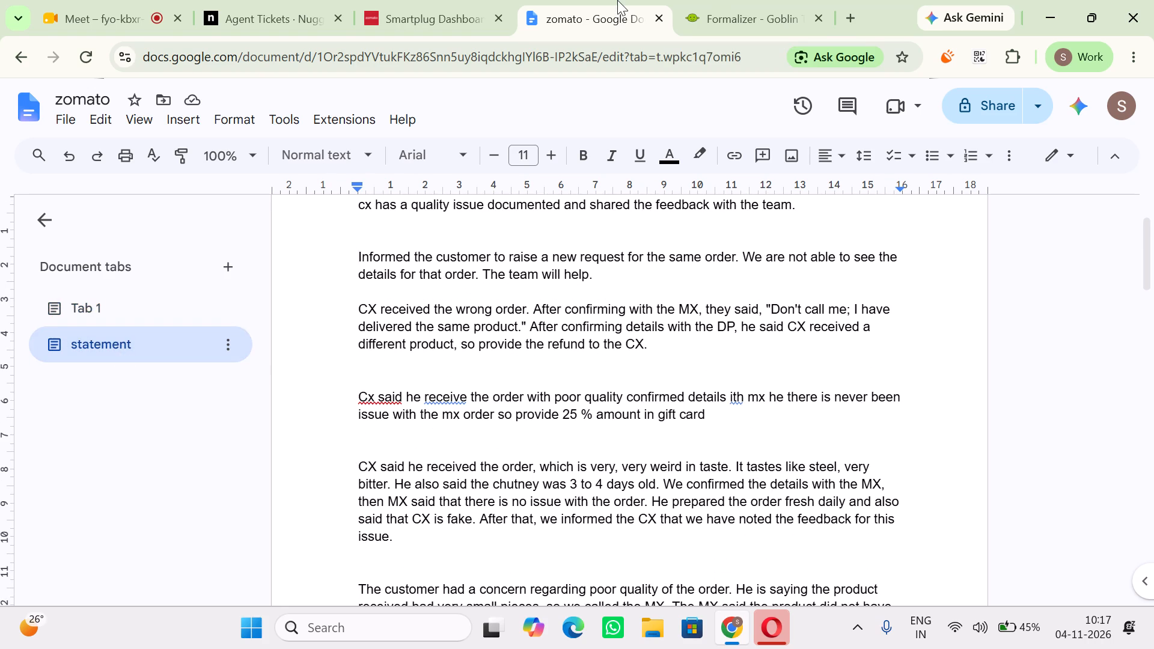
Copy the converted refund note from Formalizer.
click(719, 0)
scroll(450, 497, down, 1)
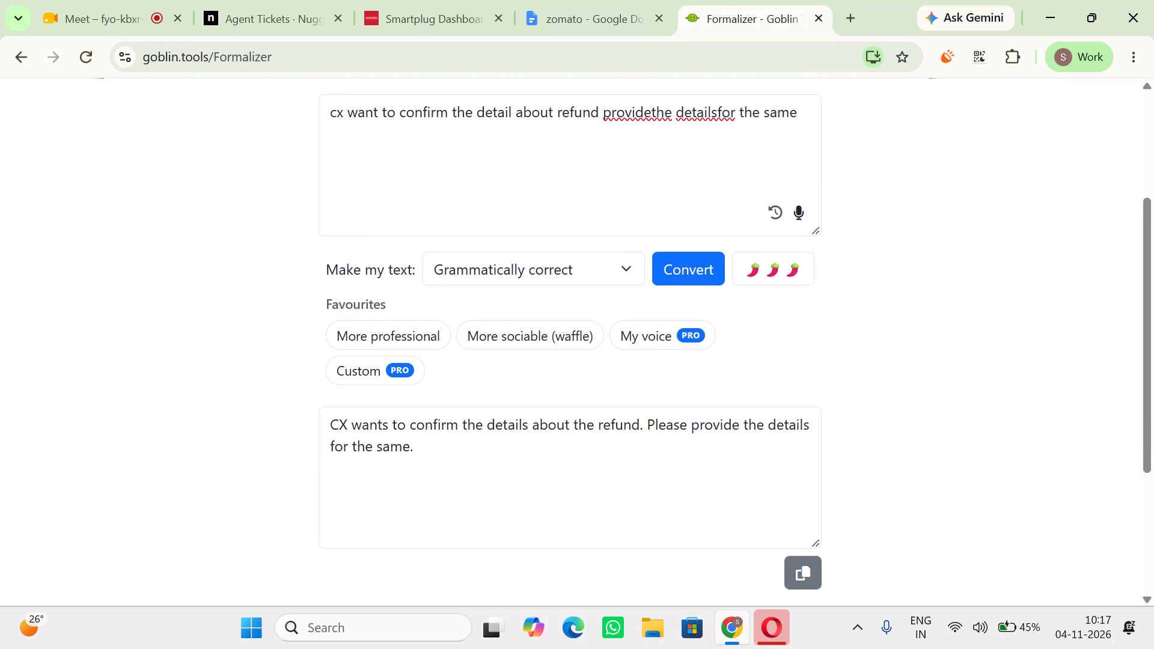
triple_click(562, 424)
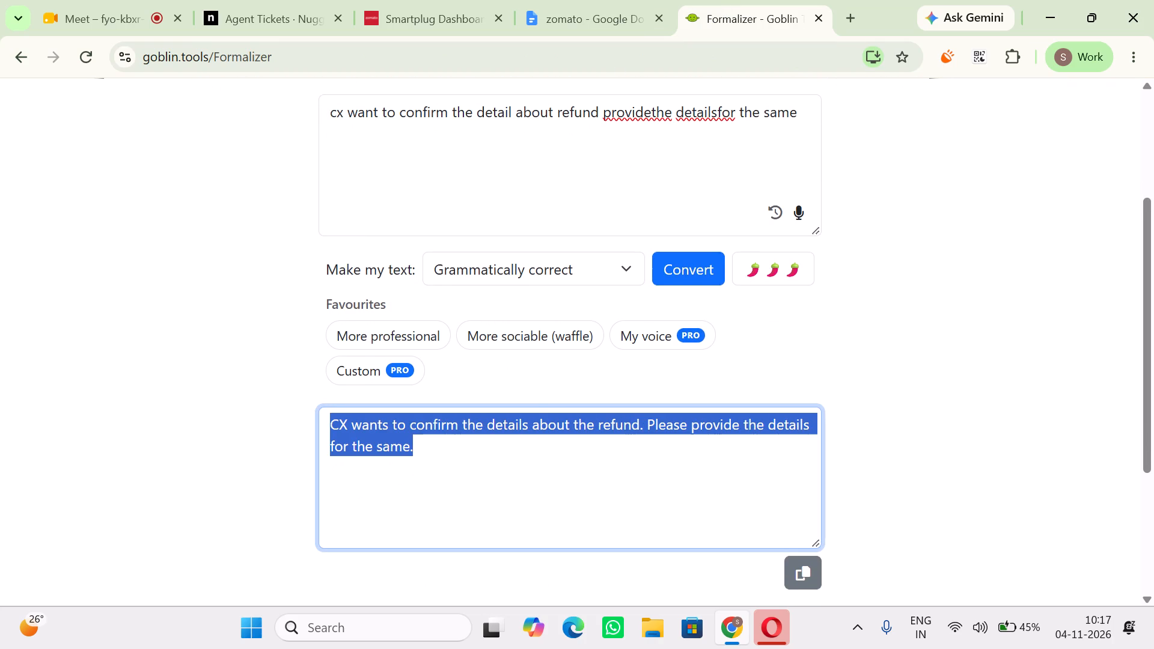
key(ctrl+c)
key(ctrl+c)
Correct "providethe" to "provided the" in the refund note draft and convert it again.
scroll(562, 424, up, 3)
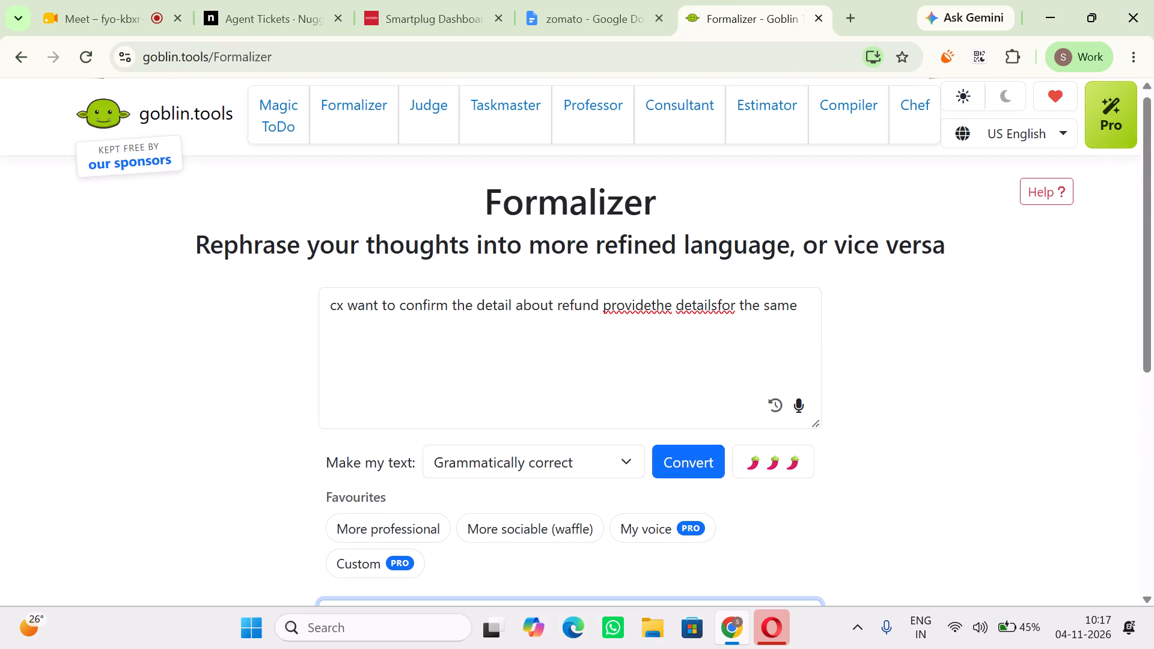
click(652, 316)
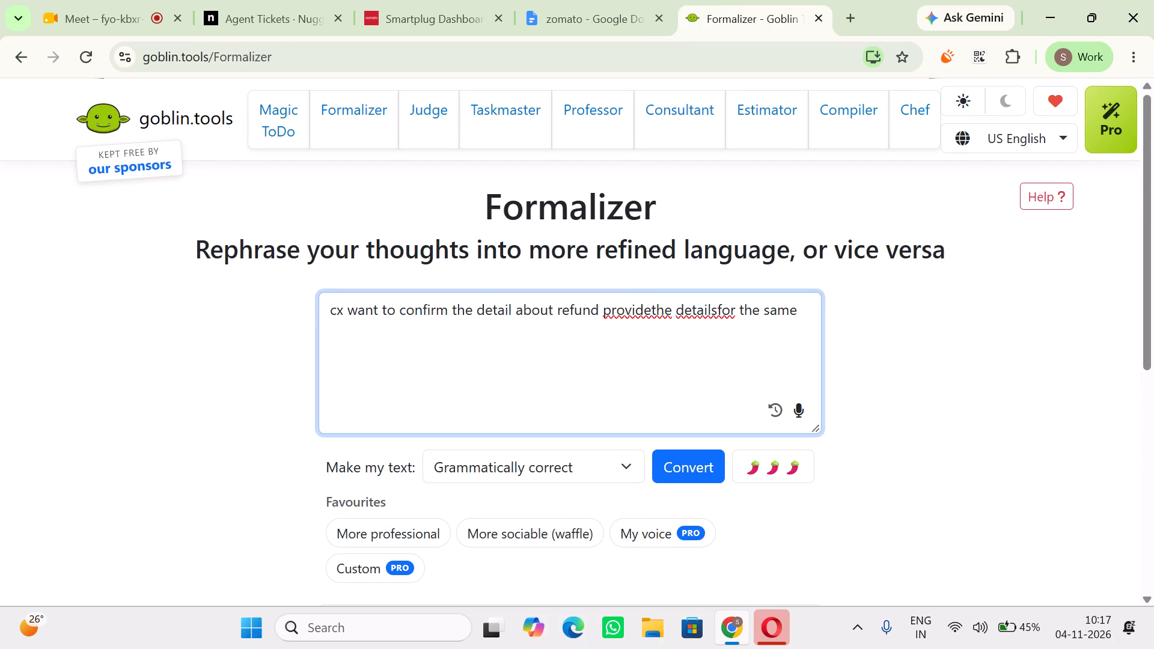
text(d)
key(space)
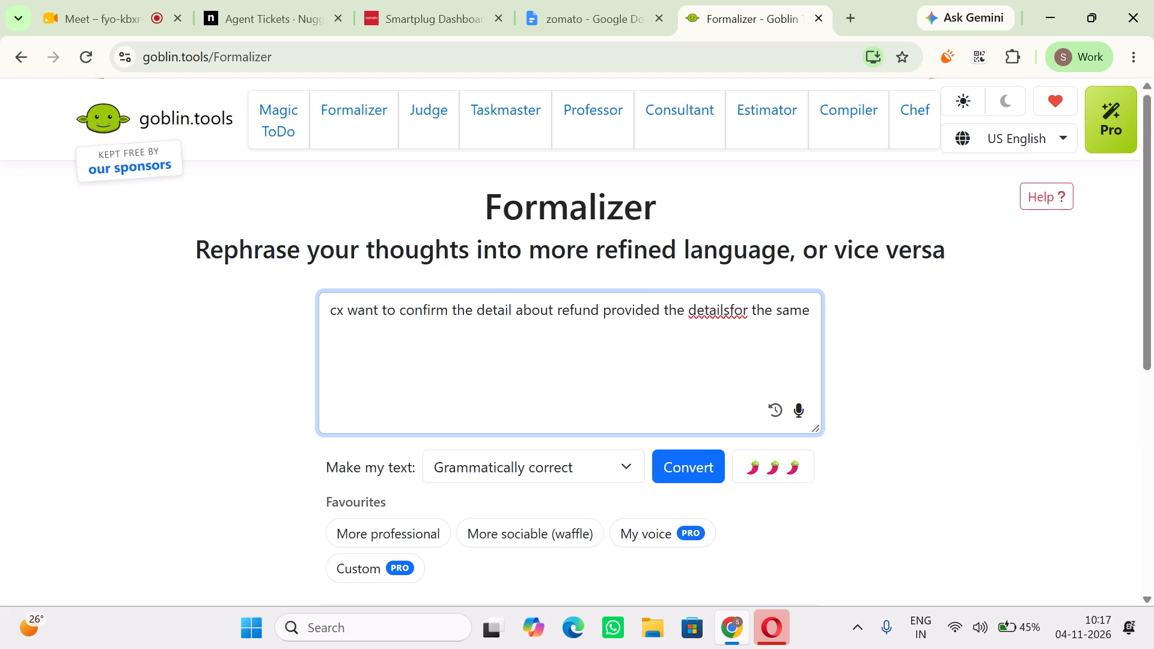
click(691, 467)
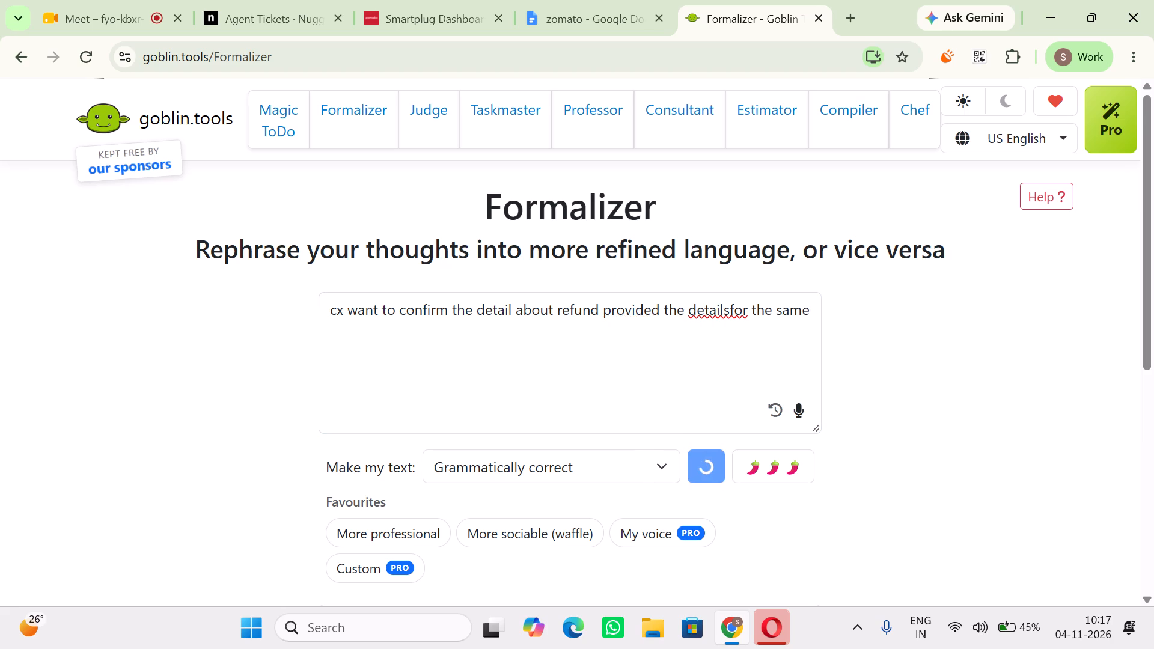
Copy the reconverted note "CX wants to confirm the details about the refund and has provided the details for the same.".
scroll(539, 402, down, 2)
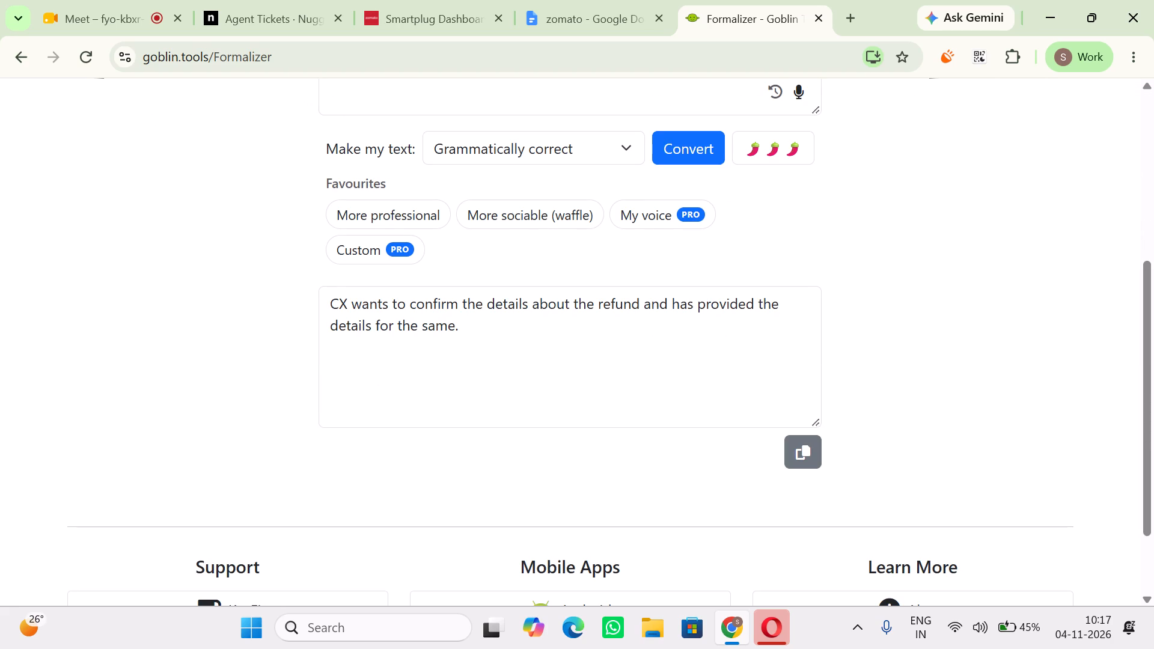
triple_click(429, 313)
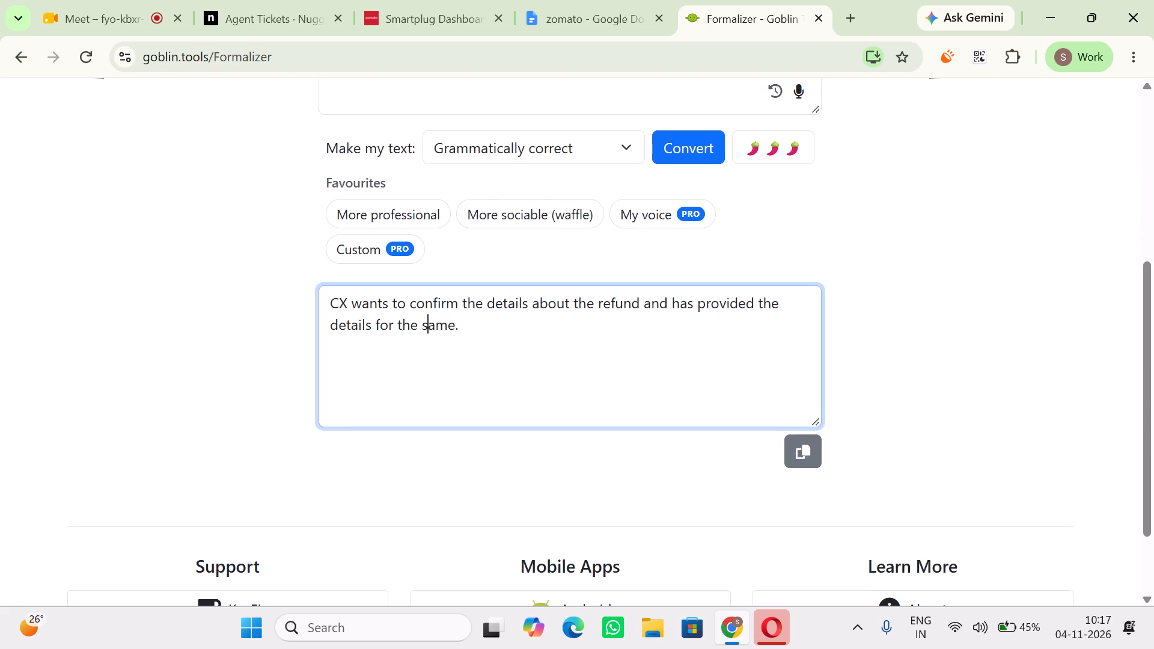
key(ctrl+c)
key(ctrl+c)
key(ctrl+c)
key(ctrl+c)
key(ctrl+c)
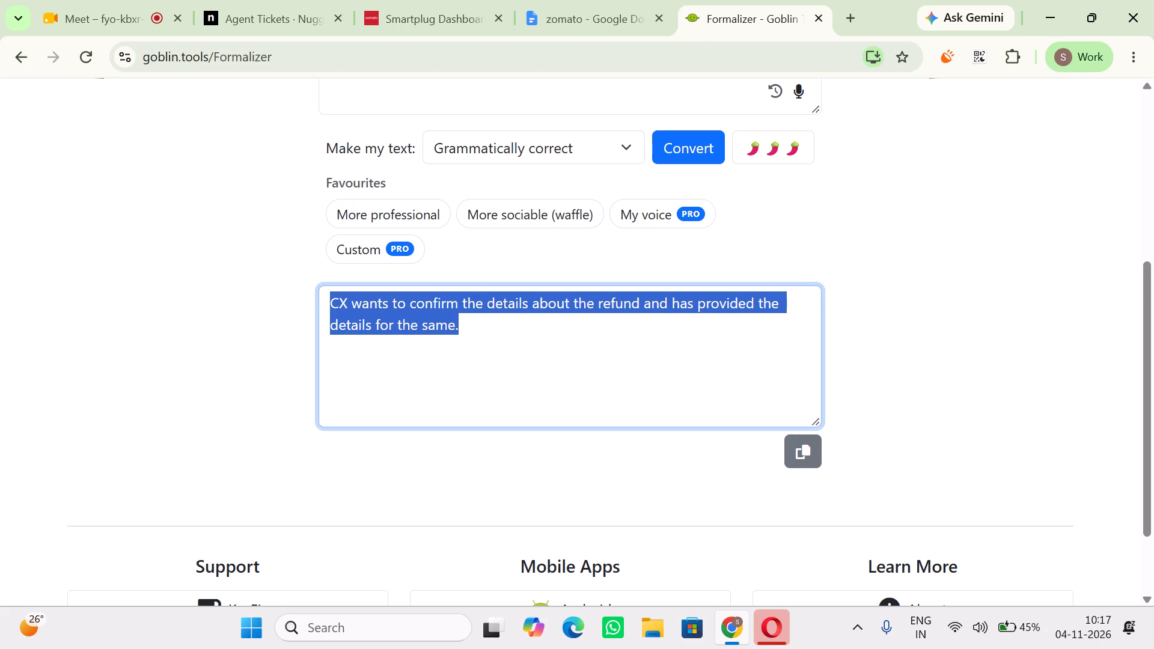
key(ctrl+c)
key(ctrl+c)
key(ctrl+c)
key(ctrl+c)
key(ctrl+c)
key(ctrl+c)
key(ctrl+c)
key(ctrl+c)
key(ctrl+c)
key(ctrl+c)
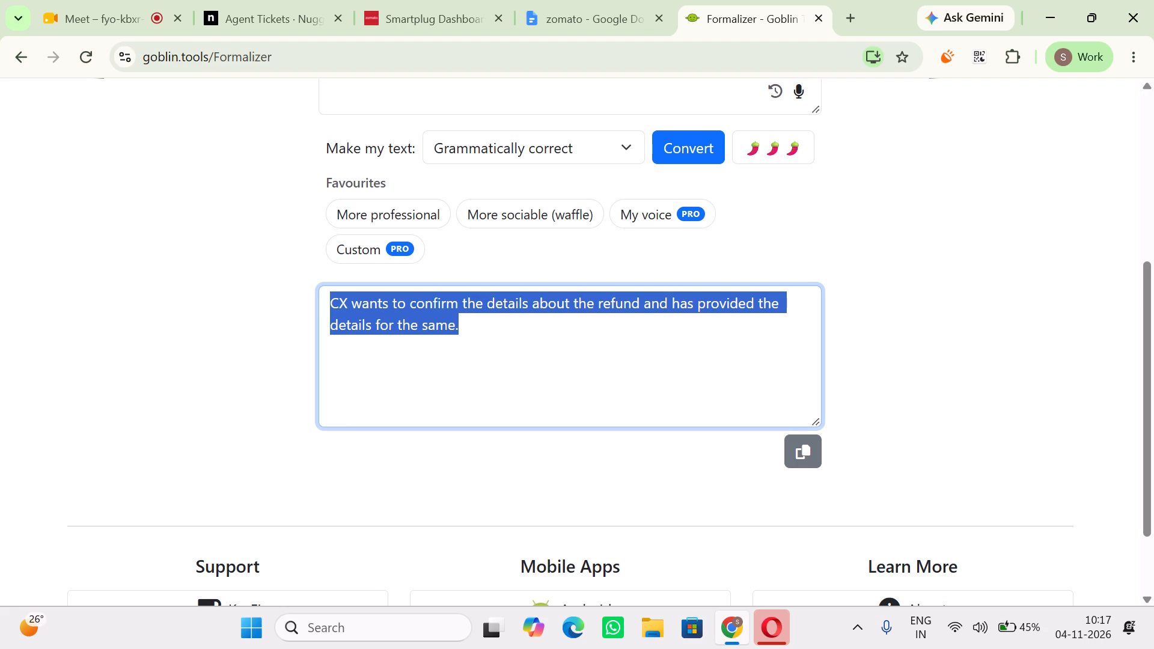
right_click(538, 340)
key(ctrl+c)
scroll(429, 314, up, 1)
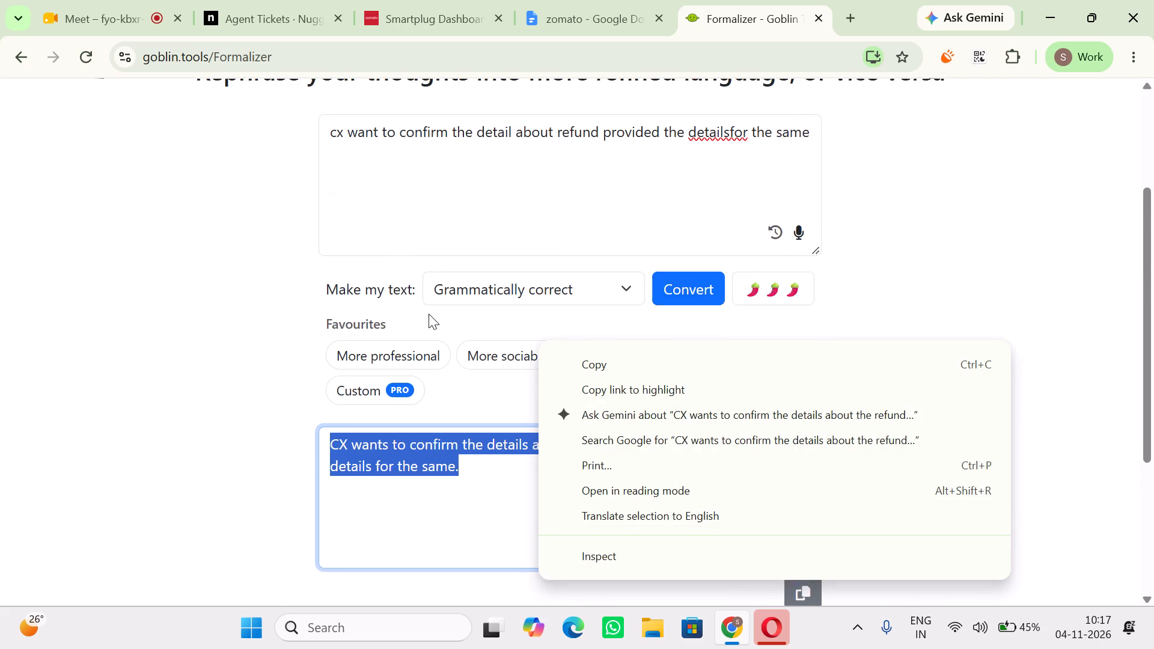
Lower the spiciness level to two chillies and convert the refund note draft again.
click(782, 300)
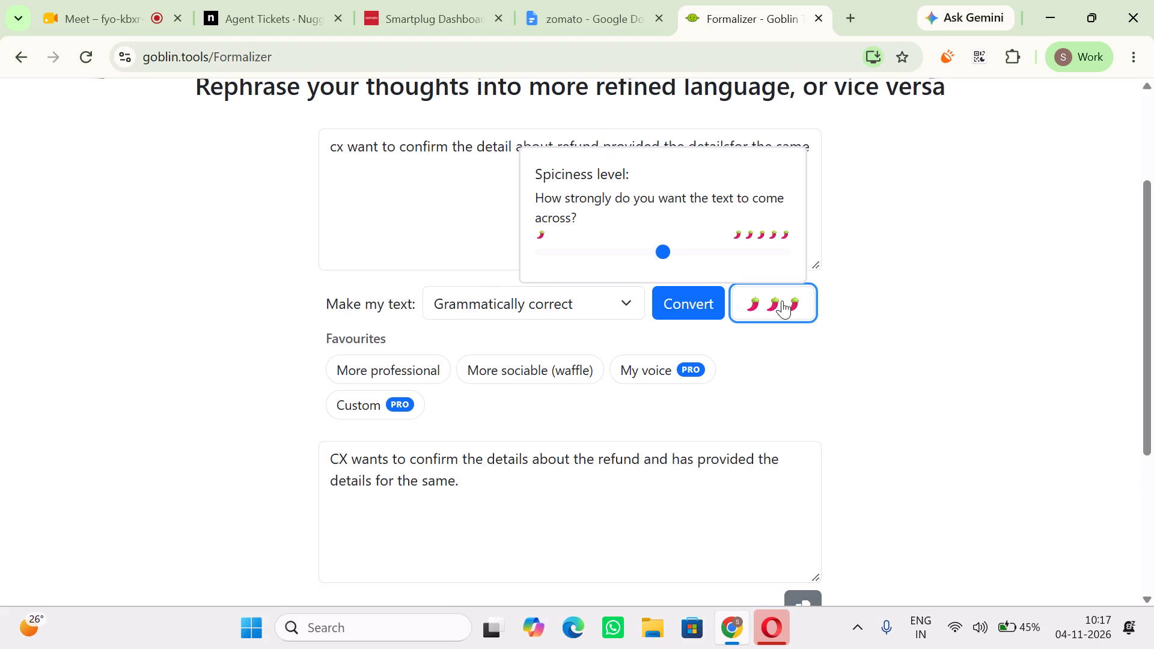
click(632, 246)
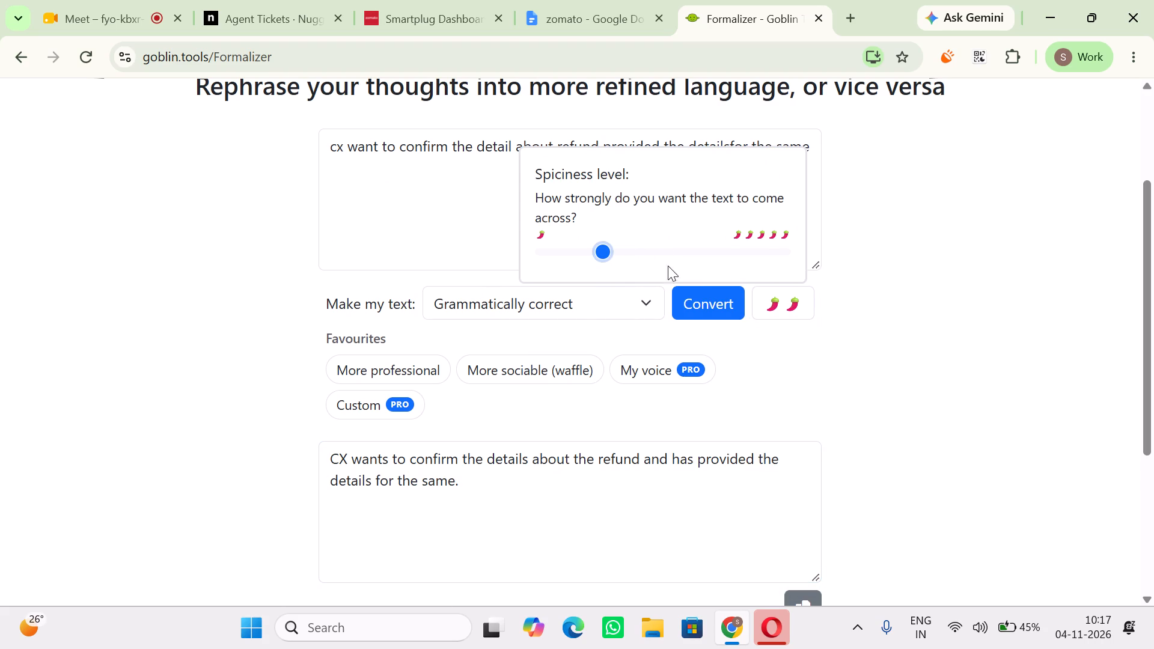
click(704, 290)
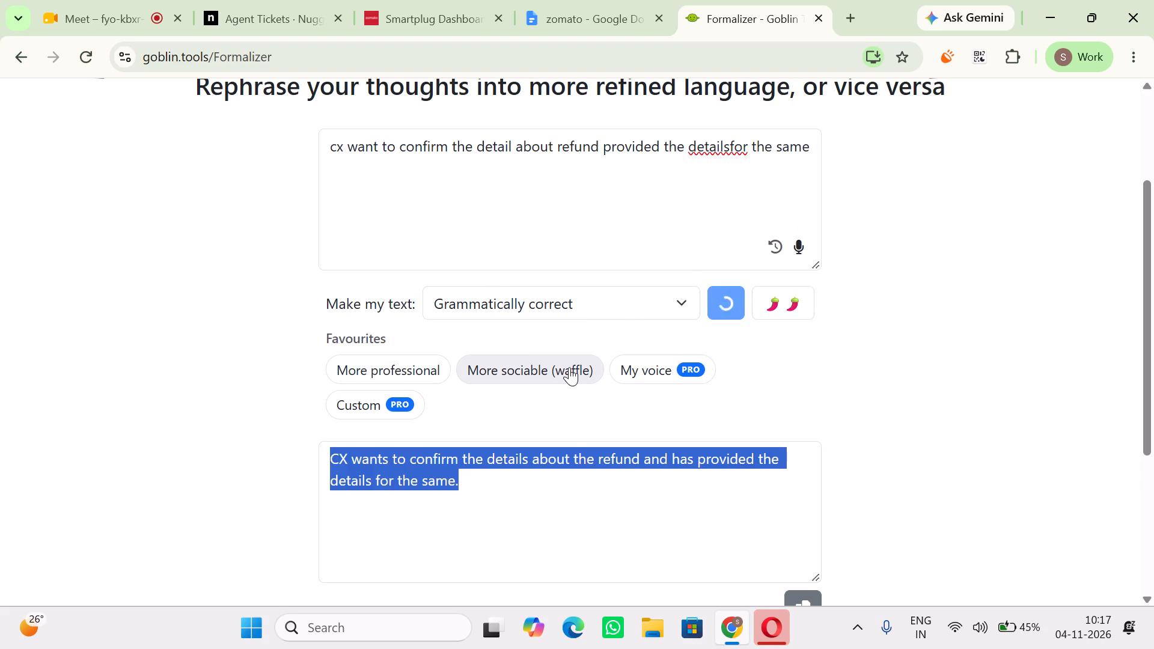
Copy the new converted note "cx wants to confirm the details about the refund provided for the same.".
triple_click(457, 467)
click(457, 467)
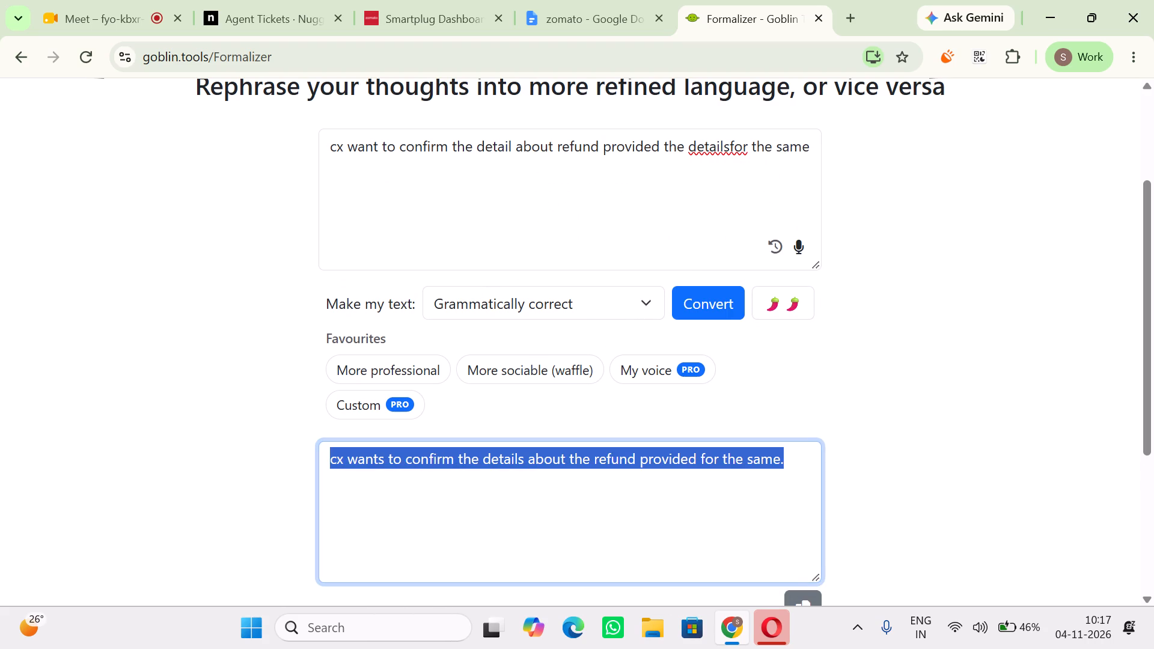
key(ctrl+c)
key(ctrl+c)
key(ctrl+c)
key(ctrl+c)
key(ctrl+c)
key(ctrl+c)
key(ctrl+c)
key(ctrl+c)
key(ctrl+c)
key(ctrl+c)
key(ctrl+c)
key(ctrl+c)
key(ctrl+c)
key(ctrl+c)
key(ctrl+c)
key(ctrl+c)
Replace "detailsfor" with "info" in the refund note draft and convert it again.
double_click(716, 147)
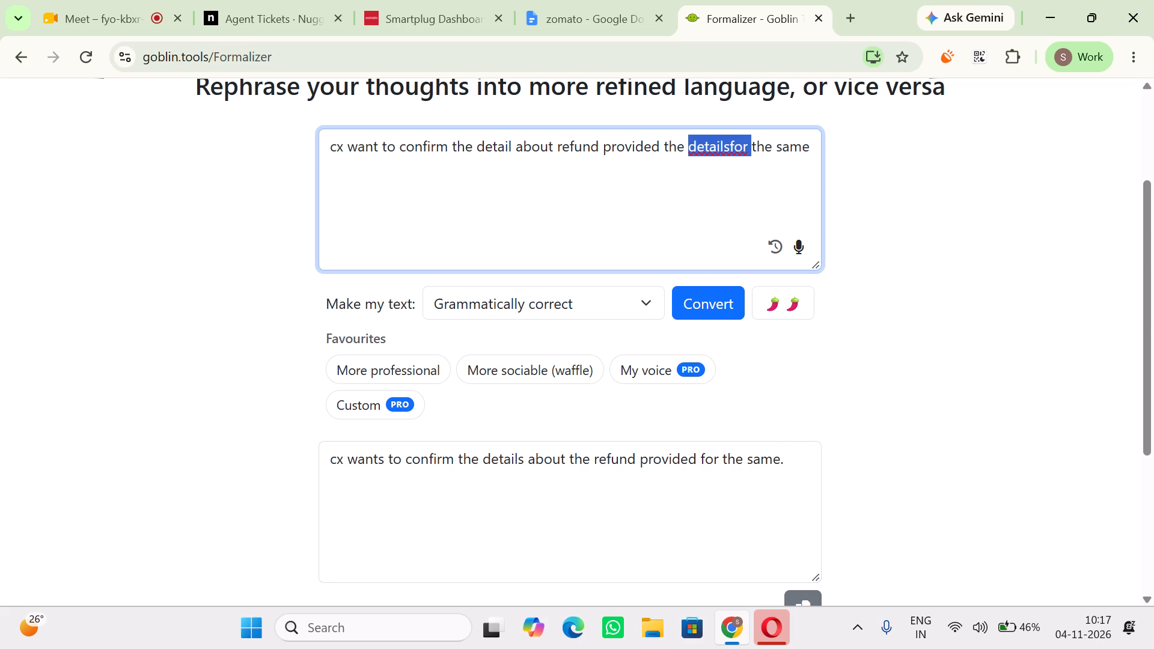
text(infor =)
key(BackSpace)
key(BackSpace)
key(BackSpace)
key(space)
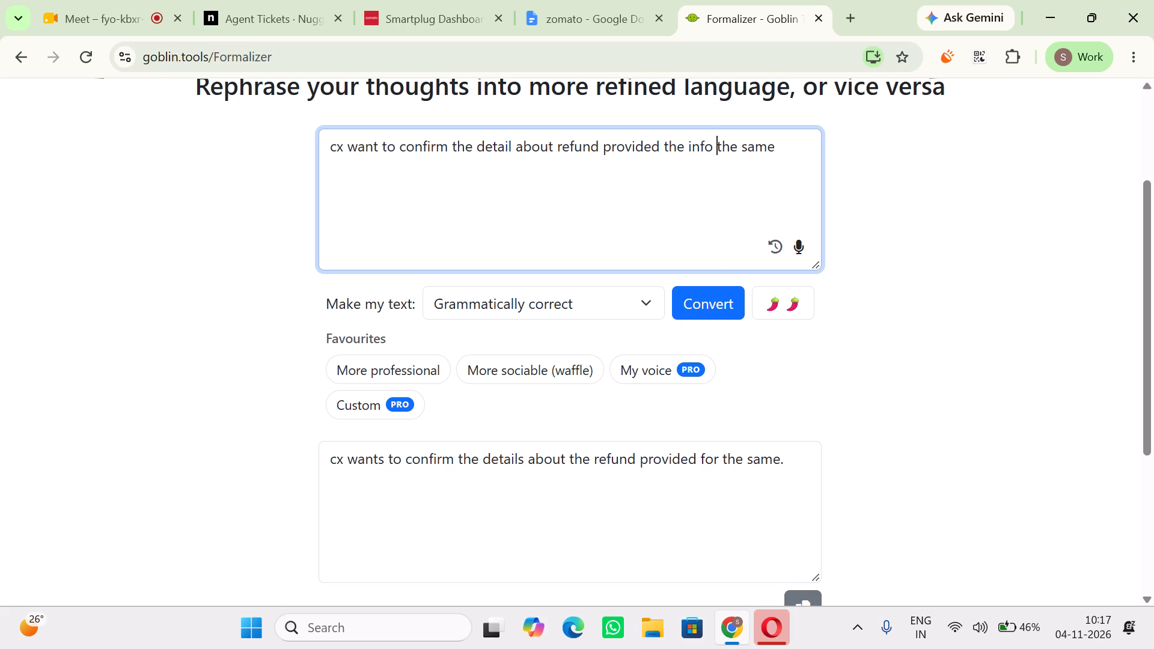
click(685, 299)
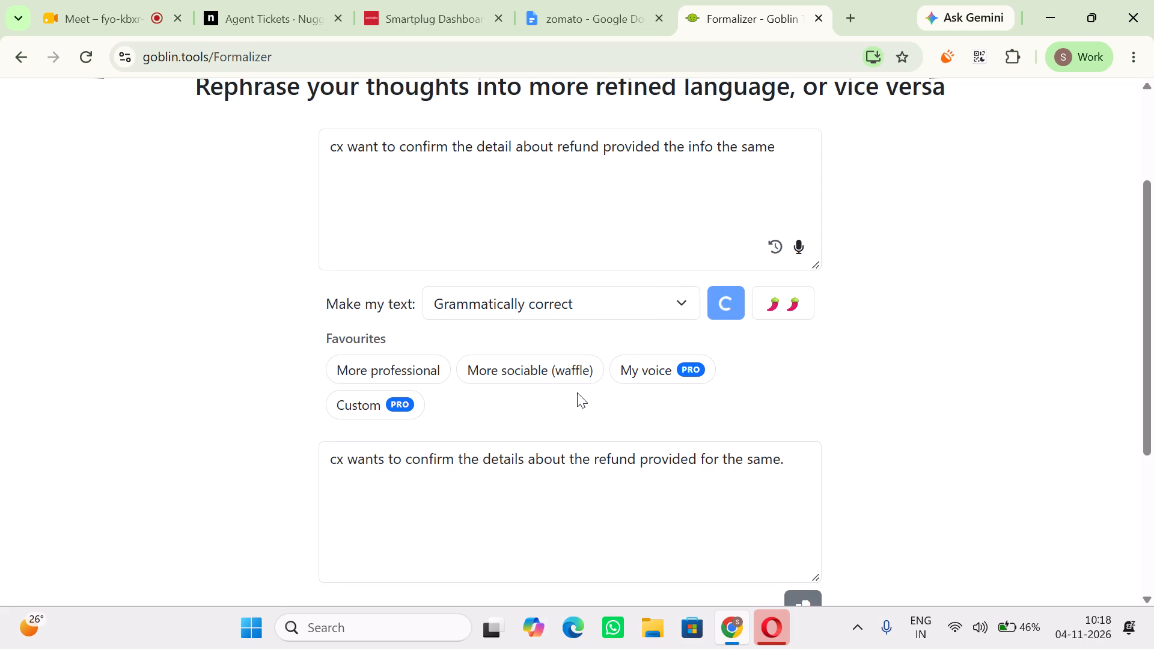
triple_click(498, 464)
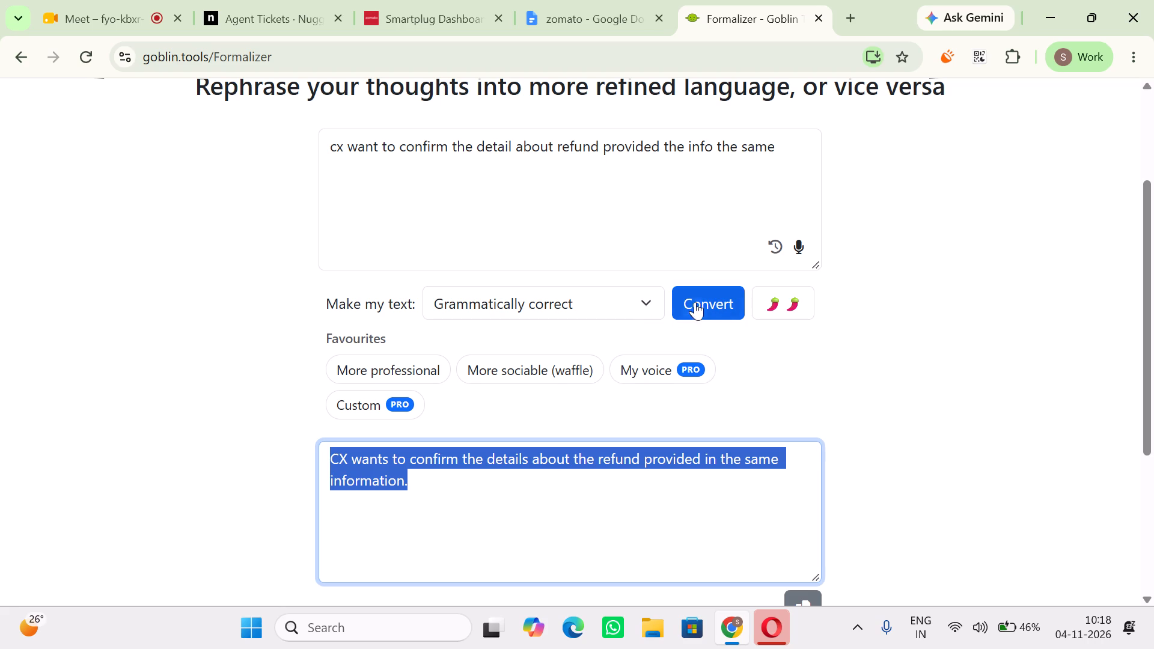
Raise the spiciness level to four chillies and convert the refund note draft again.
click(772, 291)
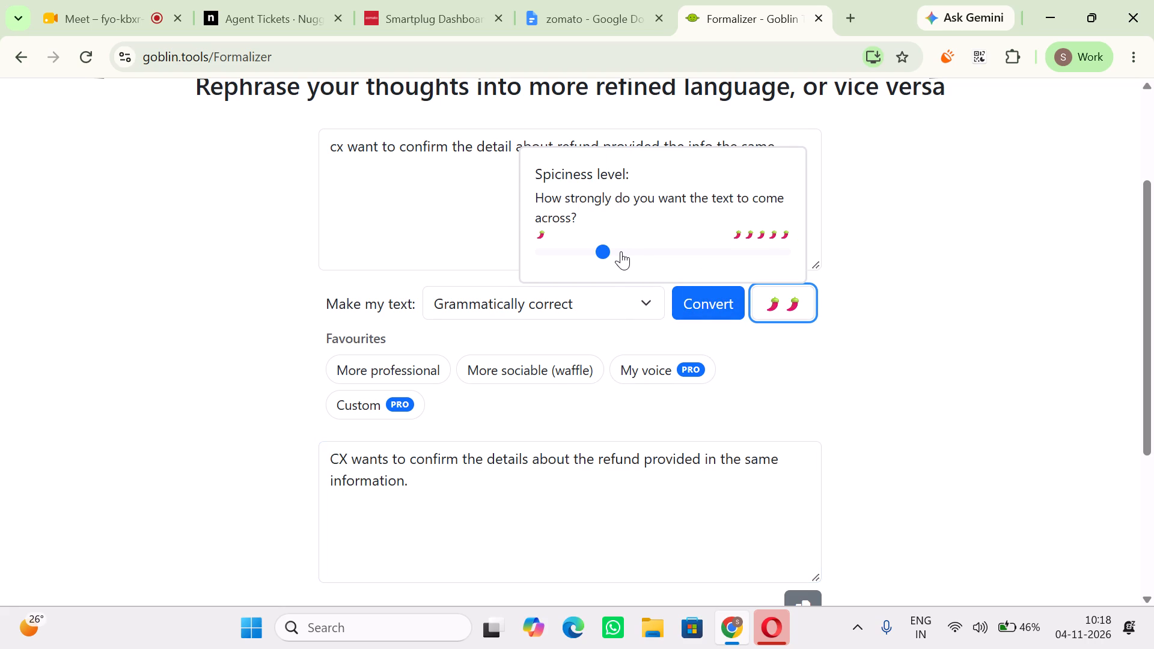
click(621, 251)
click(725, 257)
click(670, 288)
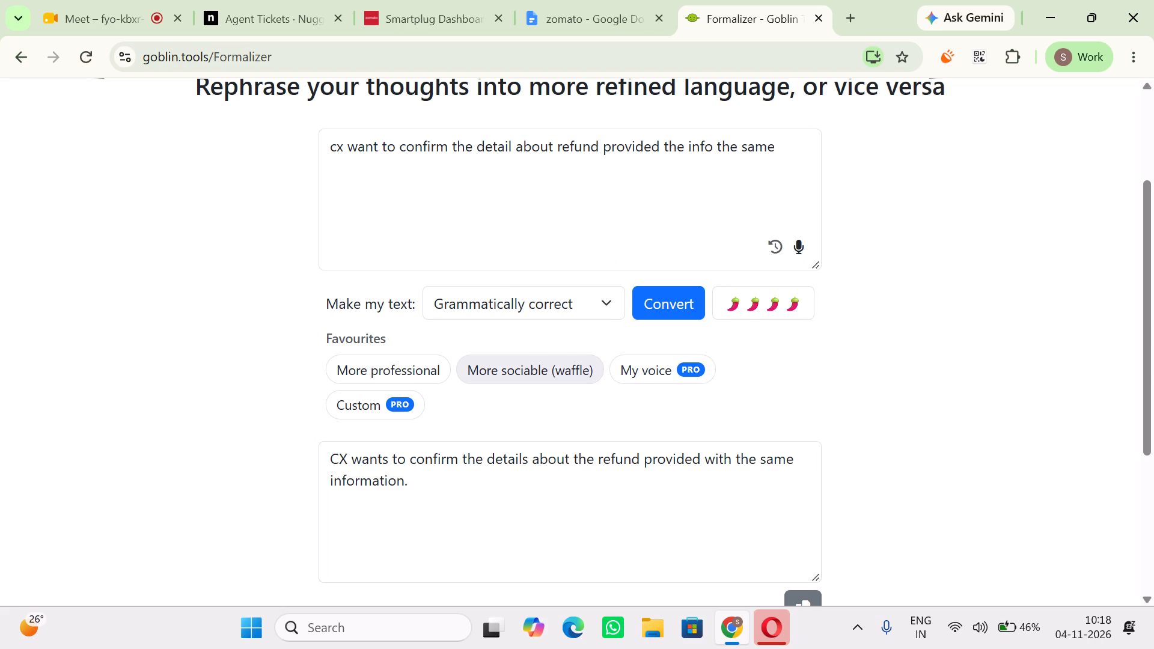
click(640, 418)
Set the spiciness level to three chillies and reconvert the refund note draft.
click(799, 305)
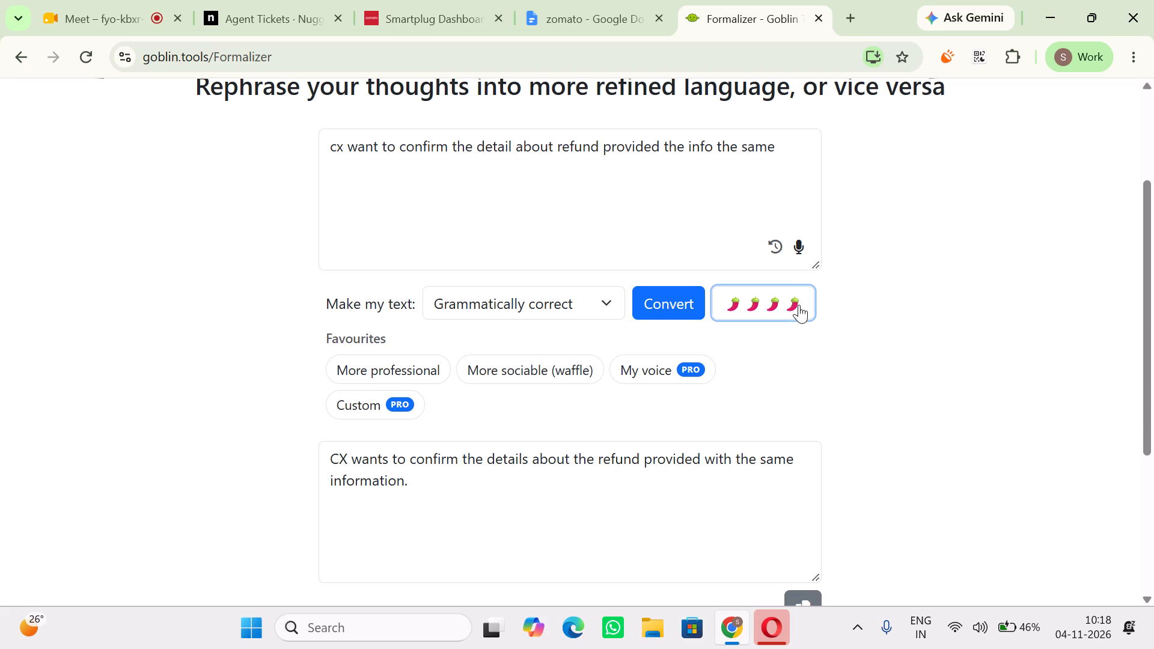
click(686, 252)
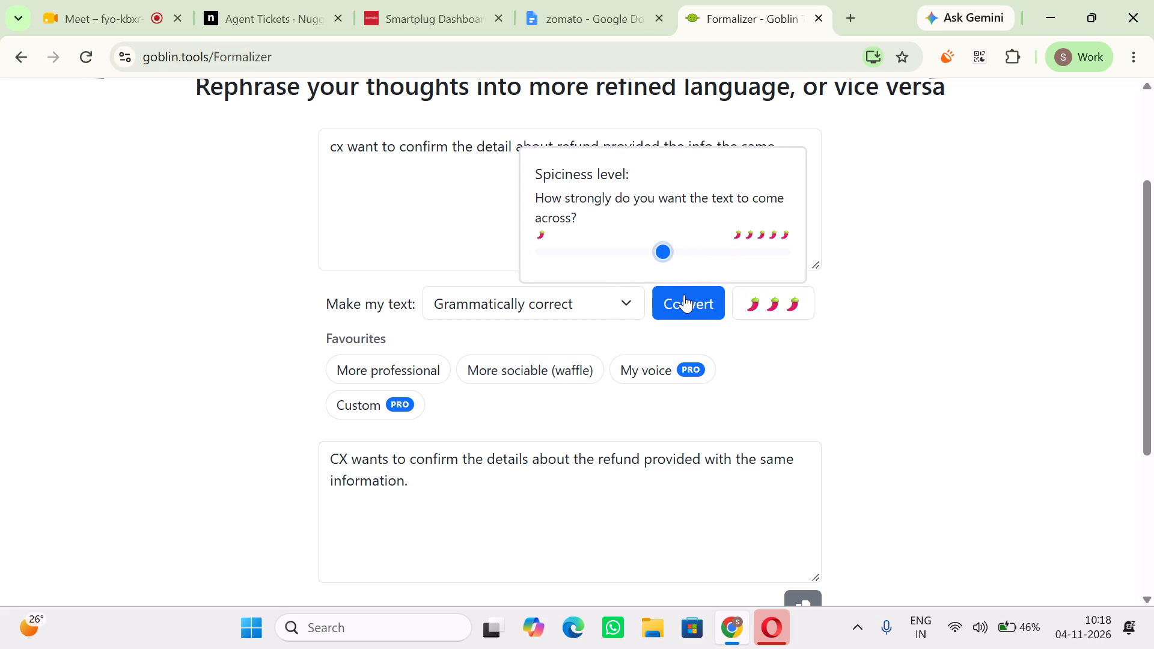
click(684, 296)
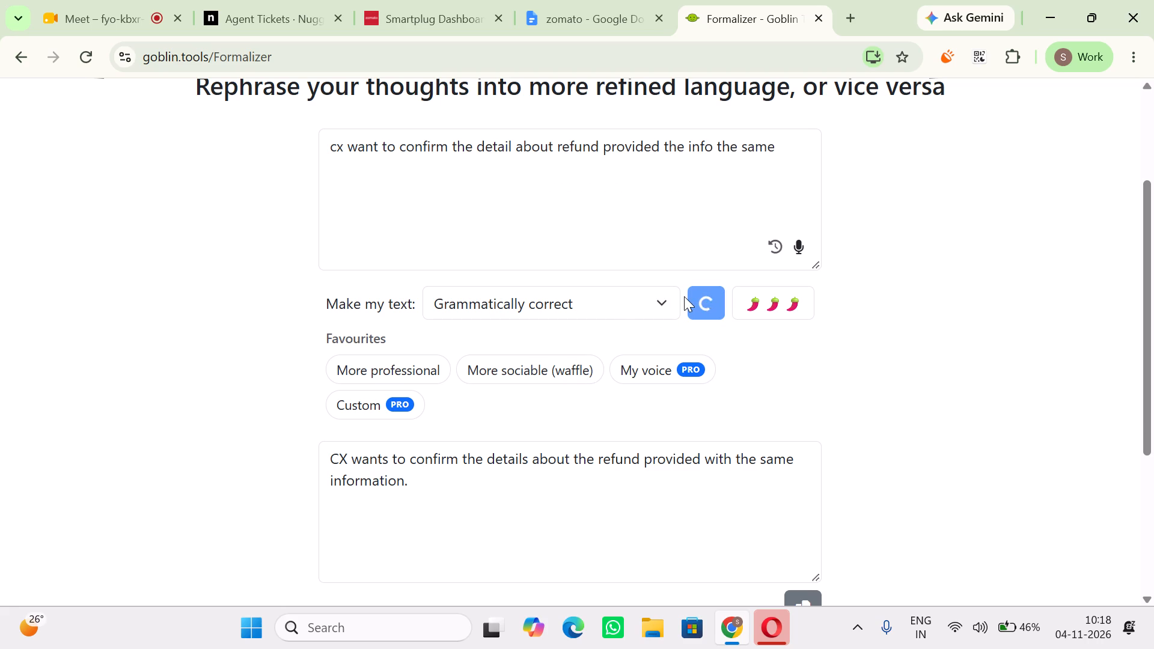
triple_click(588, 466)
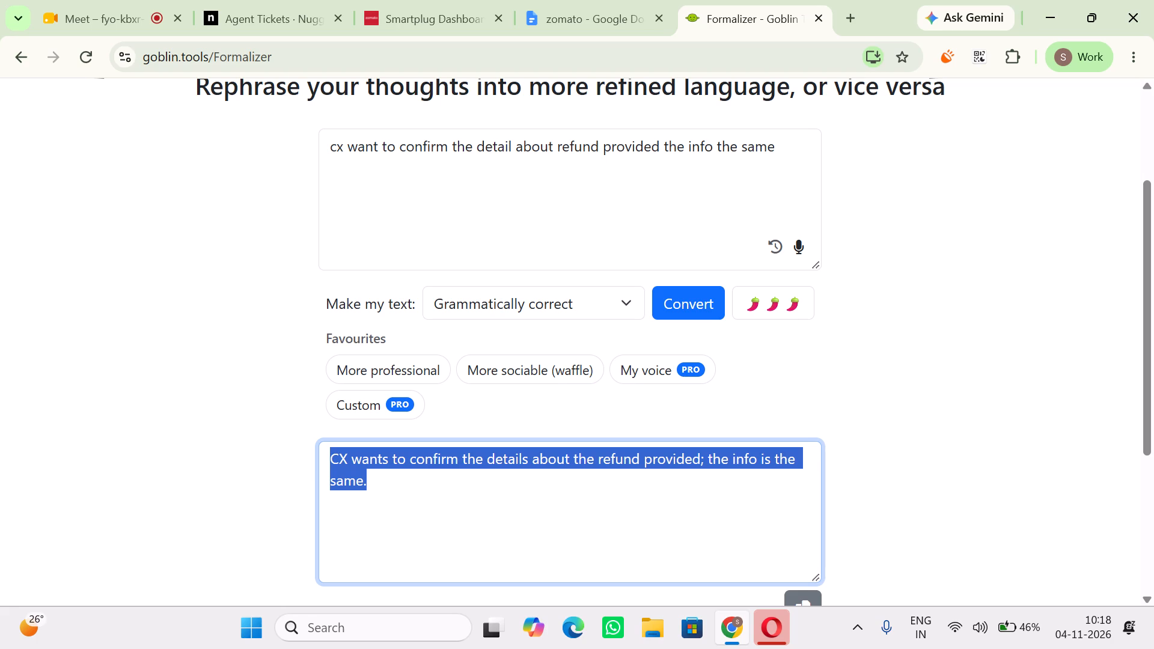
Change "confirm" to "know" in the refund note draft and convert it again.
double_click(412, 148)
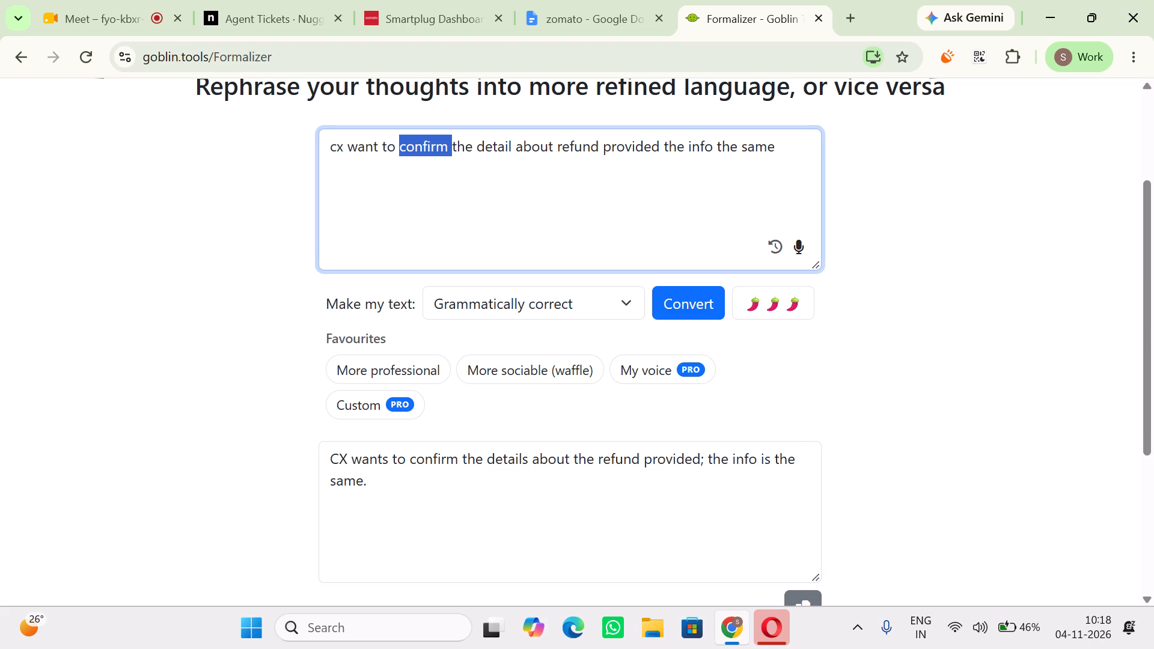
text(know)
key(space)
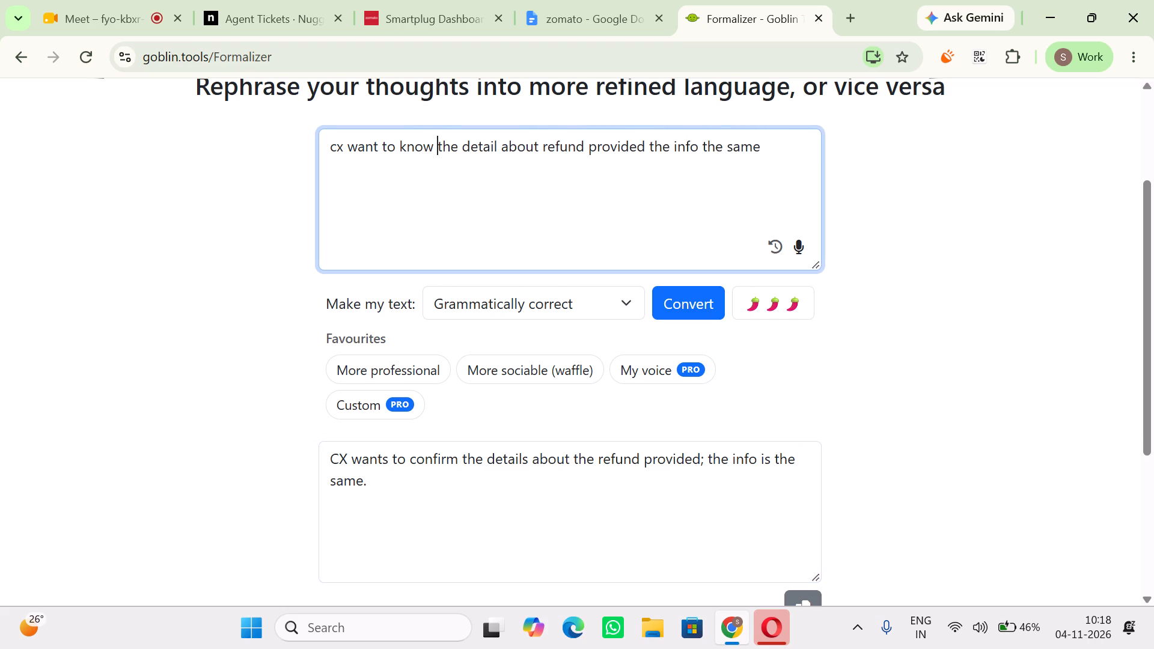
click(692, 296)
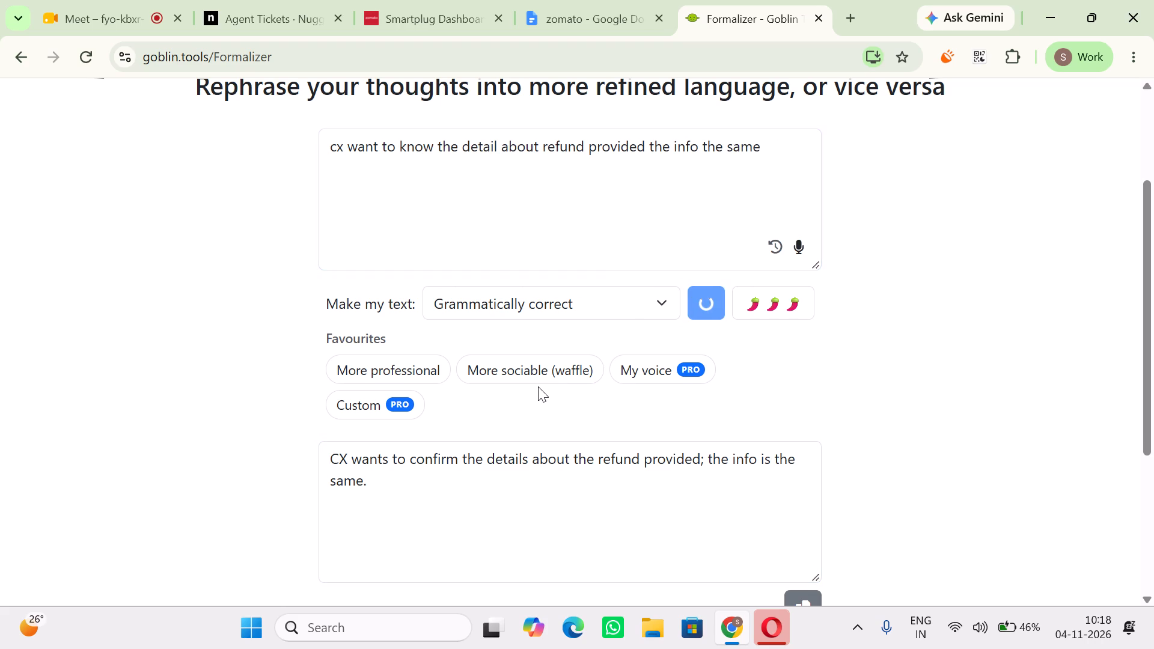
Add the converted text "The customer wants to know the details about the refund and was provided the same information." as a private note in Nugget.
triple_click(468, 478)
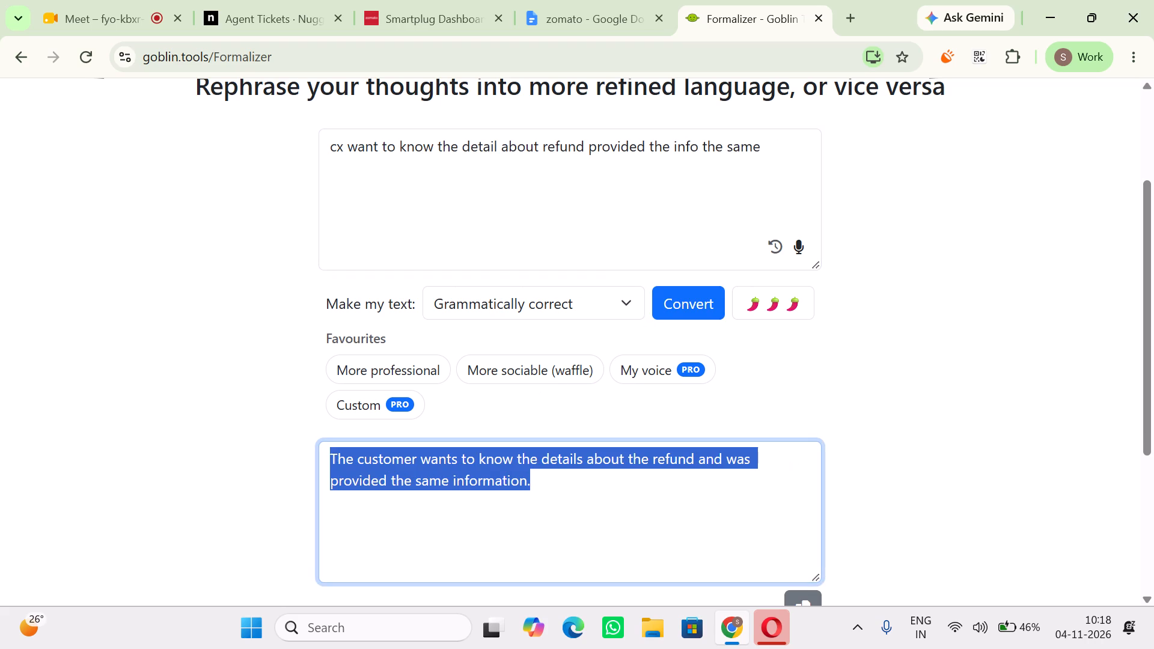
key(ctrl+c)
key(ctrl+c)
key(ctrl+c)
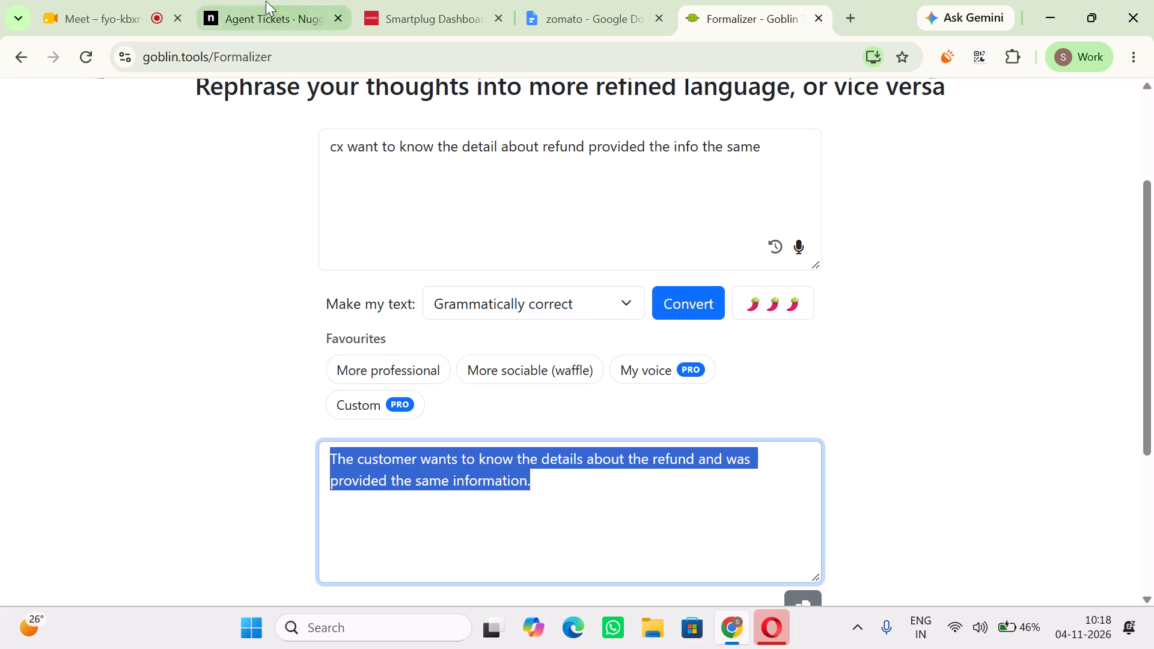
click(266, 1)
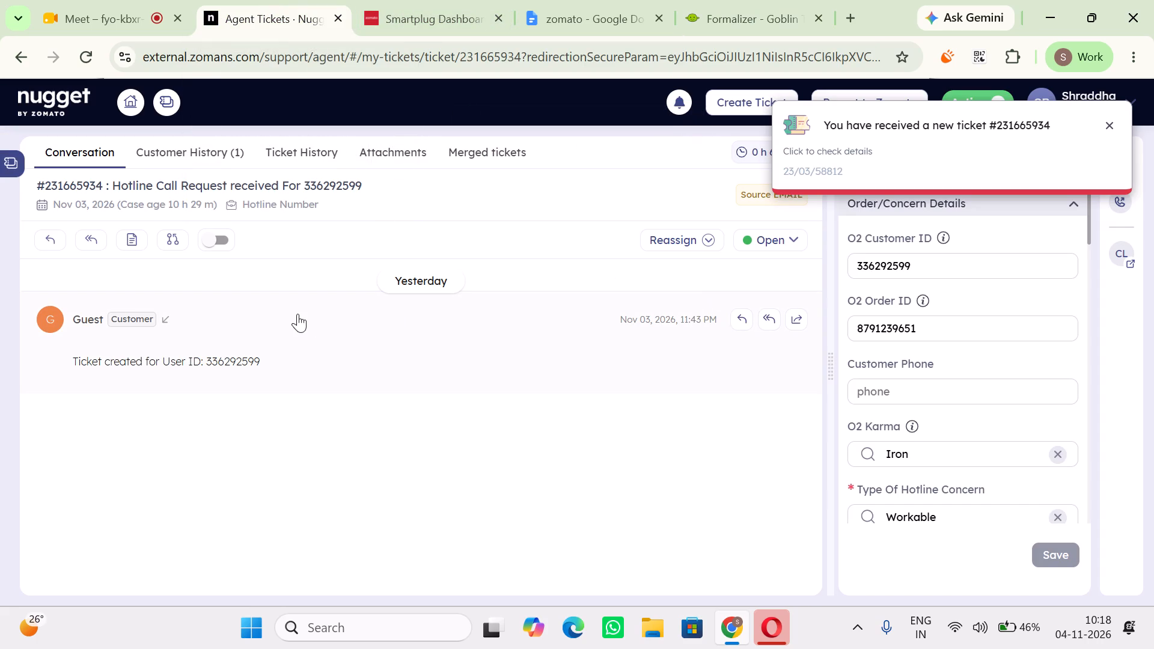
click(132, 239)
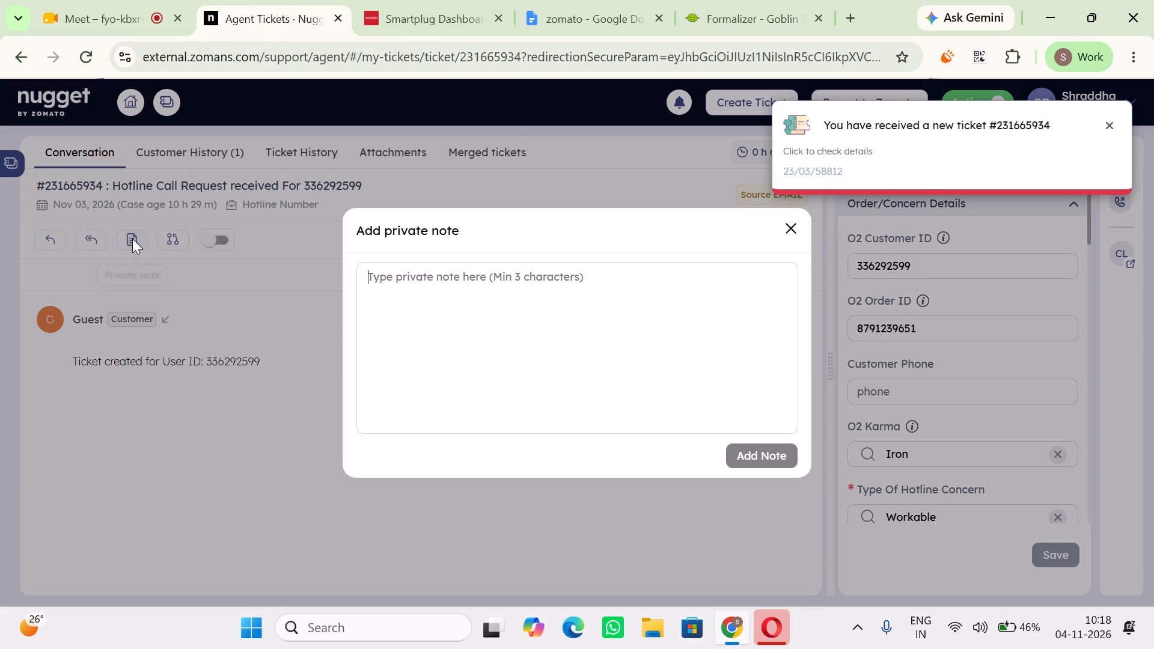
click(424, 328)
key(ctrl+v)
click(786, 463)
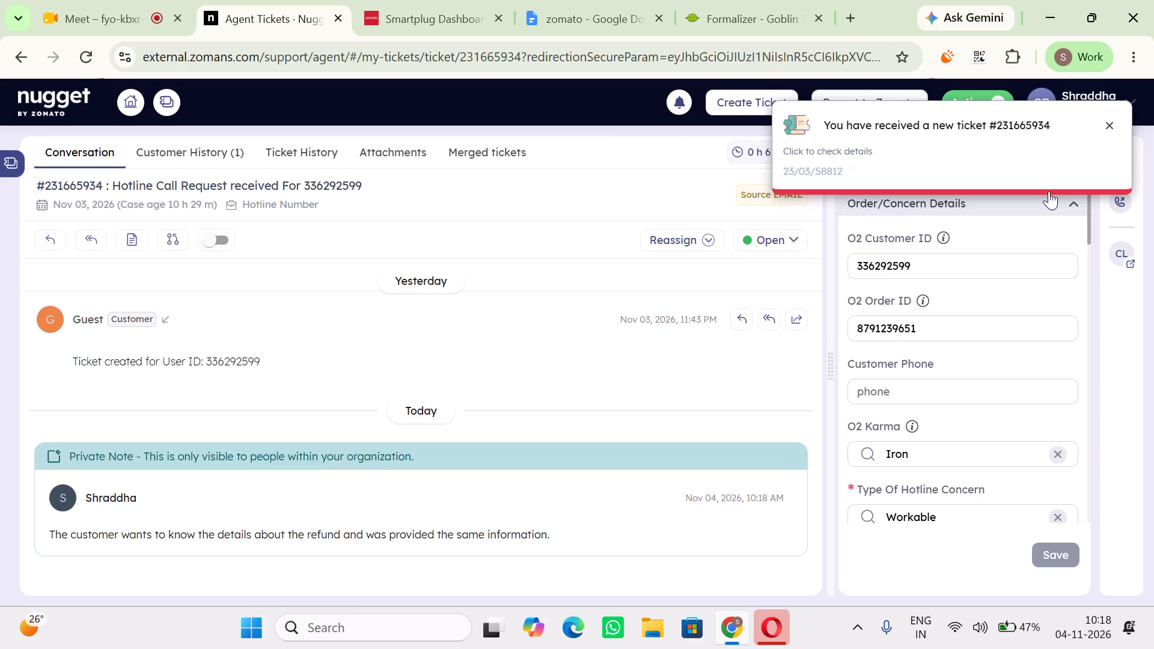
Dismiss the new-ticket notification and change the hotline ticket's status from Open to Closed.
click(1107, 135)
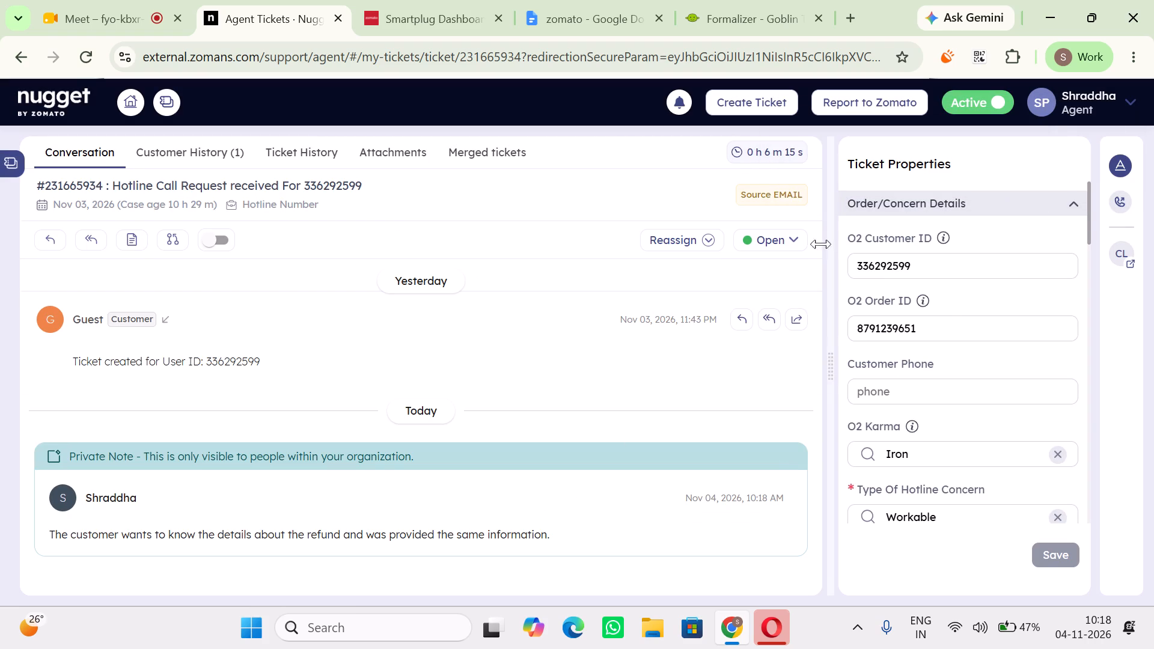
drag(791, 251, 783, 246)
click(783, 246)
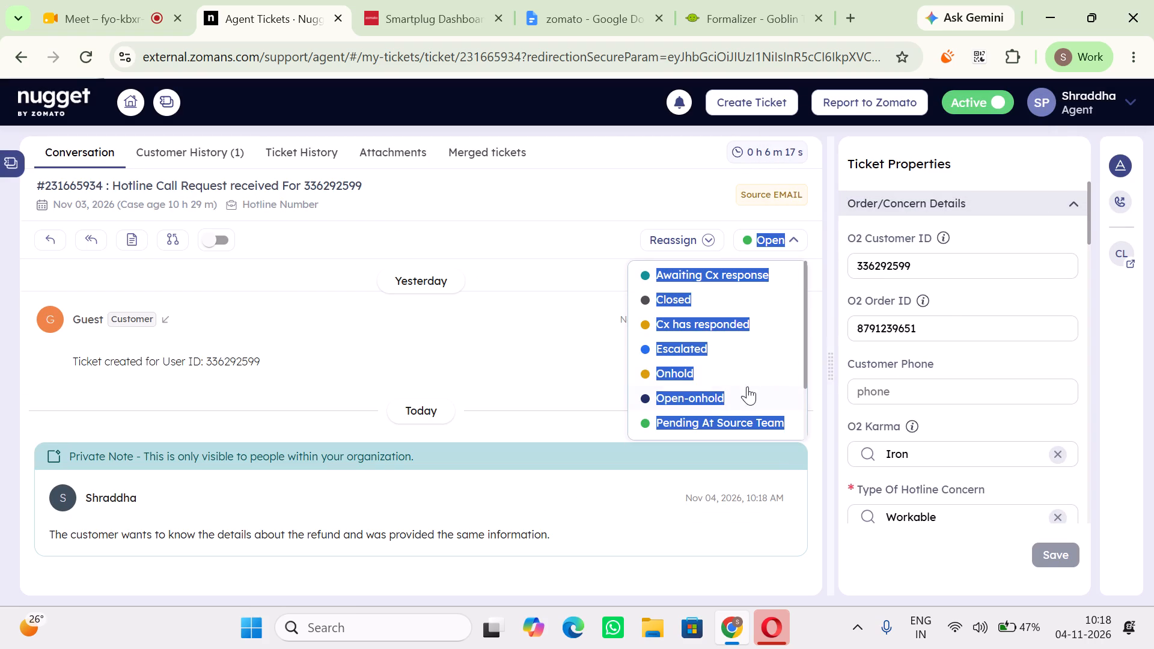
click(659, 305)
click(746, 394)
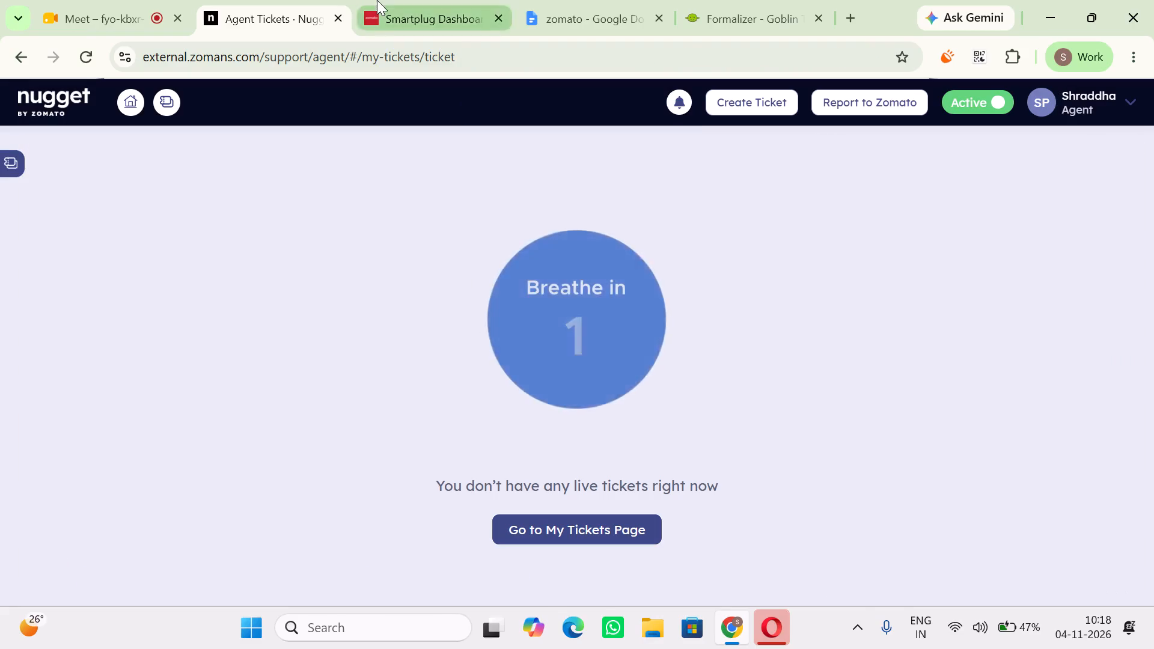
Close the Smartplug Dashboard page and return to the Formalizer.
click(377, 0)
click(498, 16)
click(563, 0)
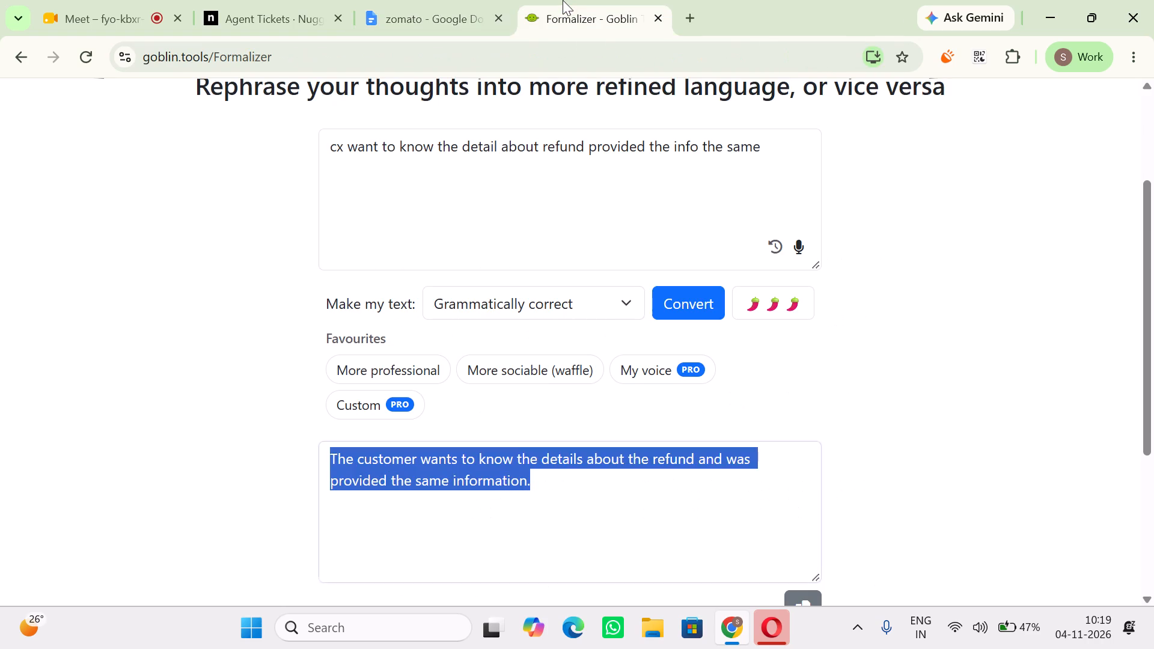
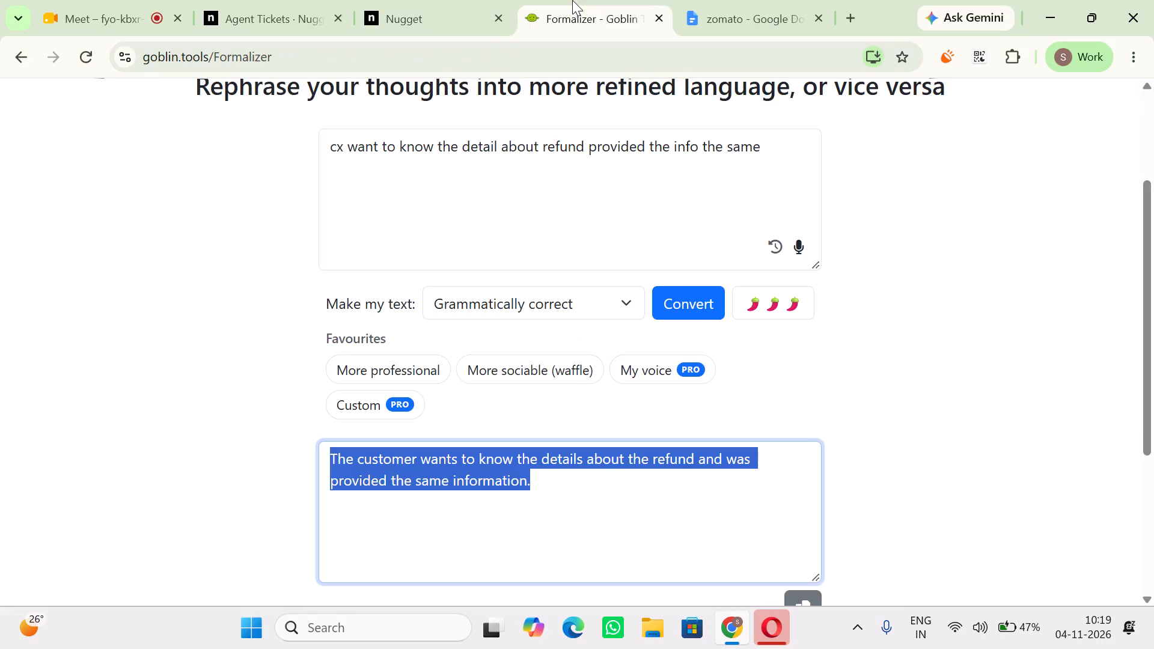
Review today's ticket counts, online hours and half-hourly trends on the Productivity Hours page in Nugget.
click(477, 0)
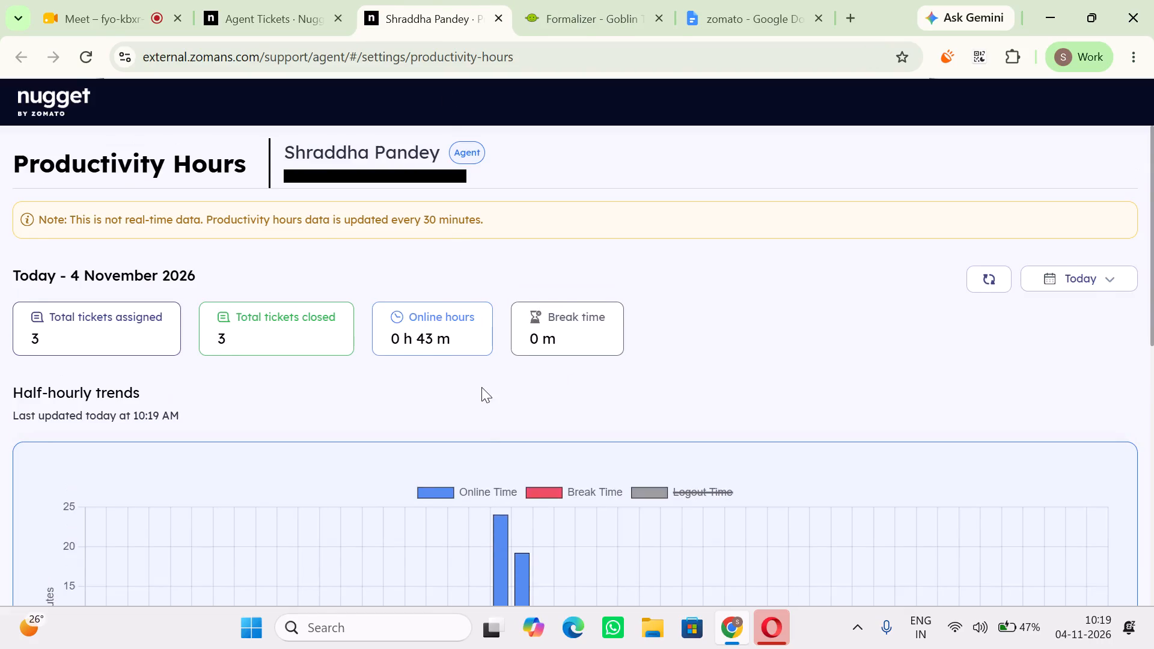
scroll(481, 387, down, 1)
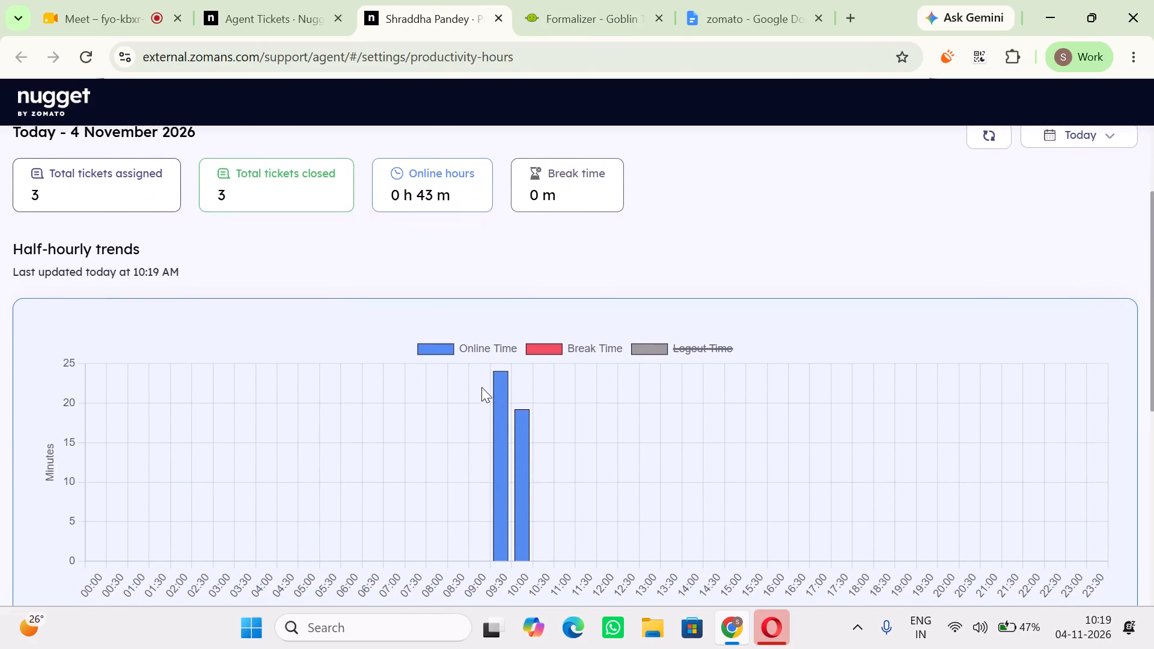